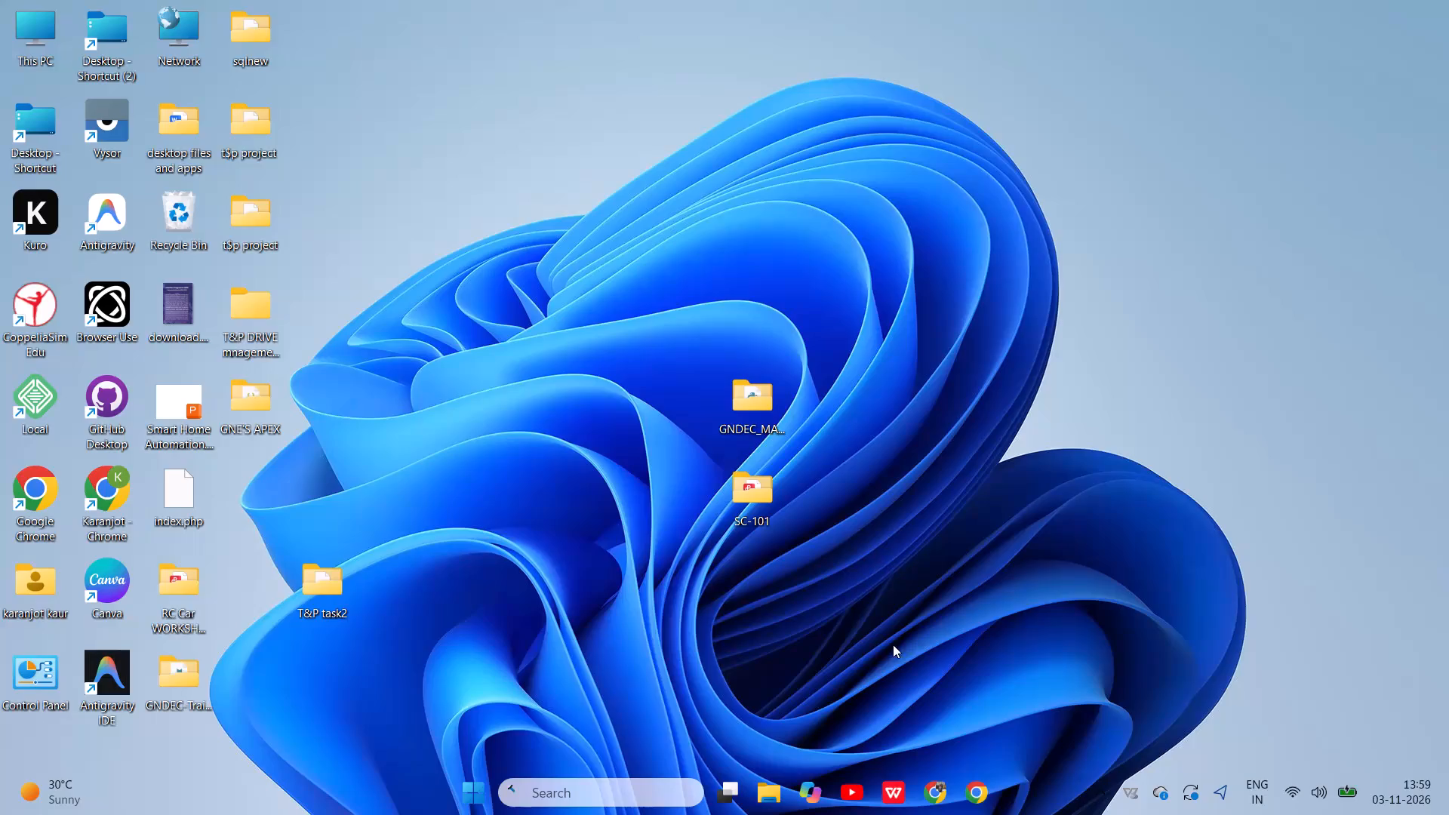
# Open the CODE.GIT.GRIND registration form in Chrome and view its responses in the linked spreadsheet.
pyautogui.click(972, 781)
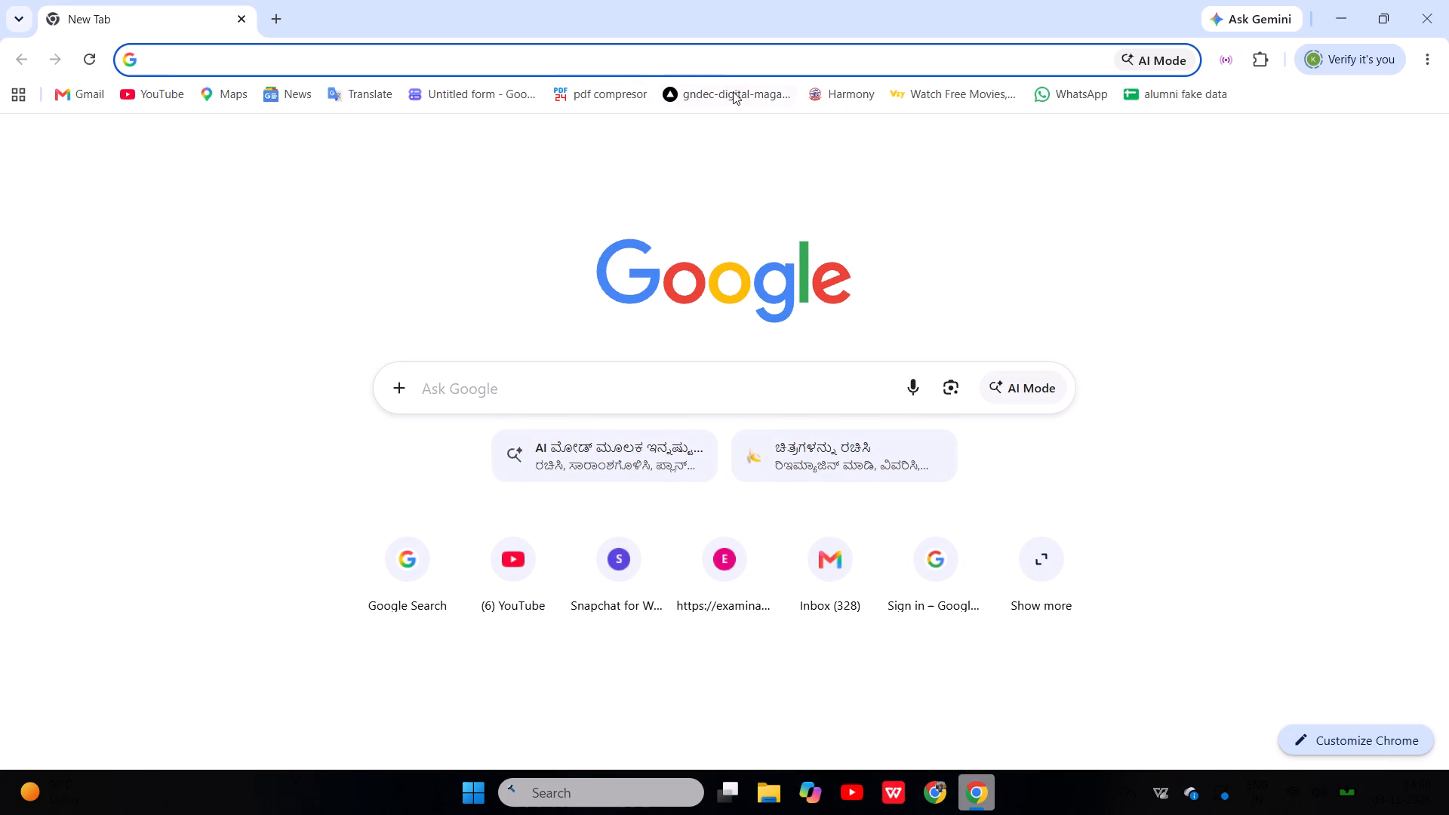
pyautogui.click(493, 105)
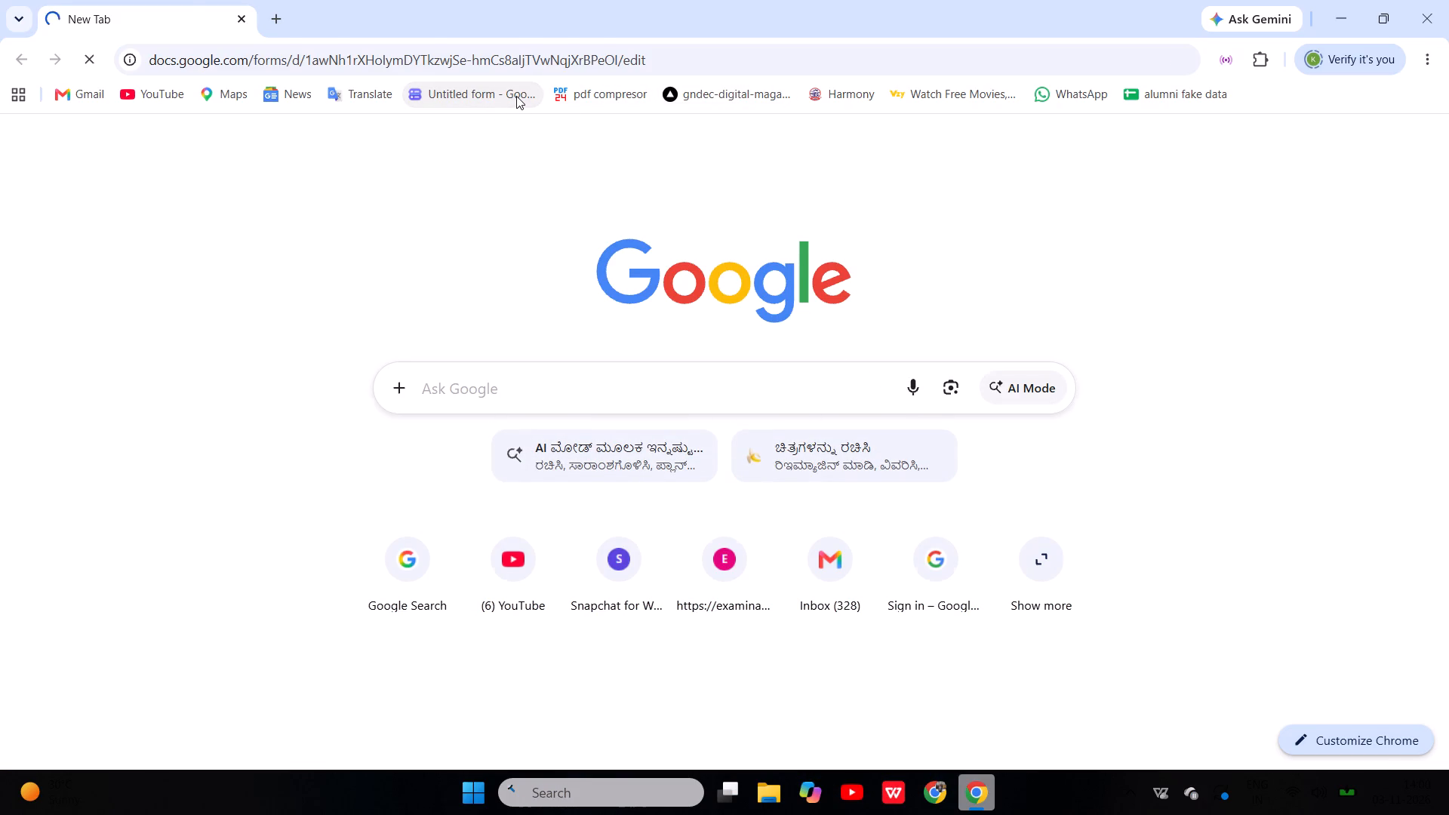
pyautogui.click(266, 12)
pyautogui.click(217, 9)
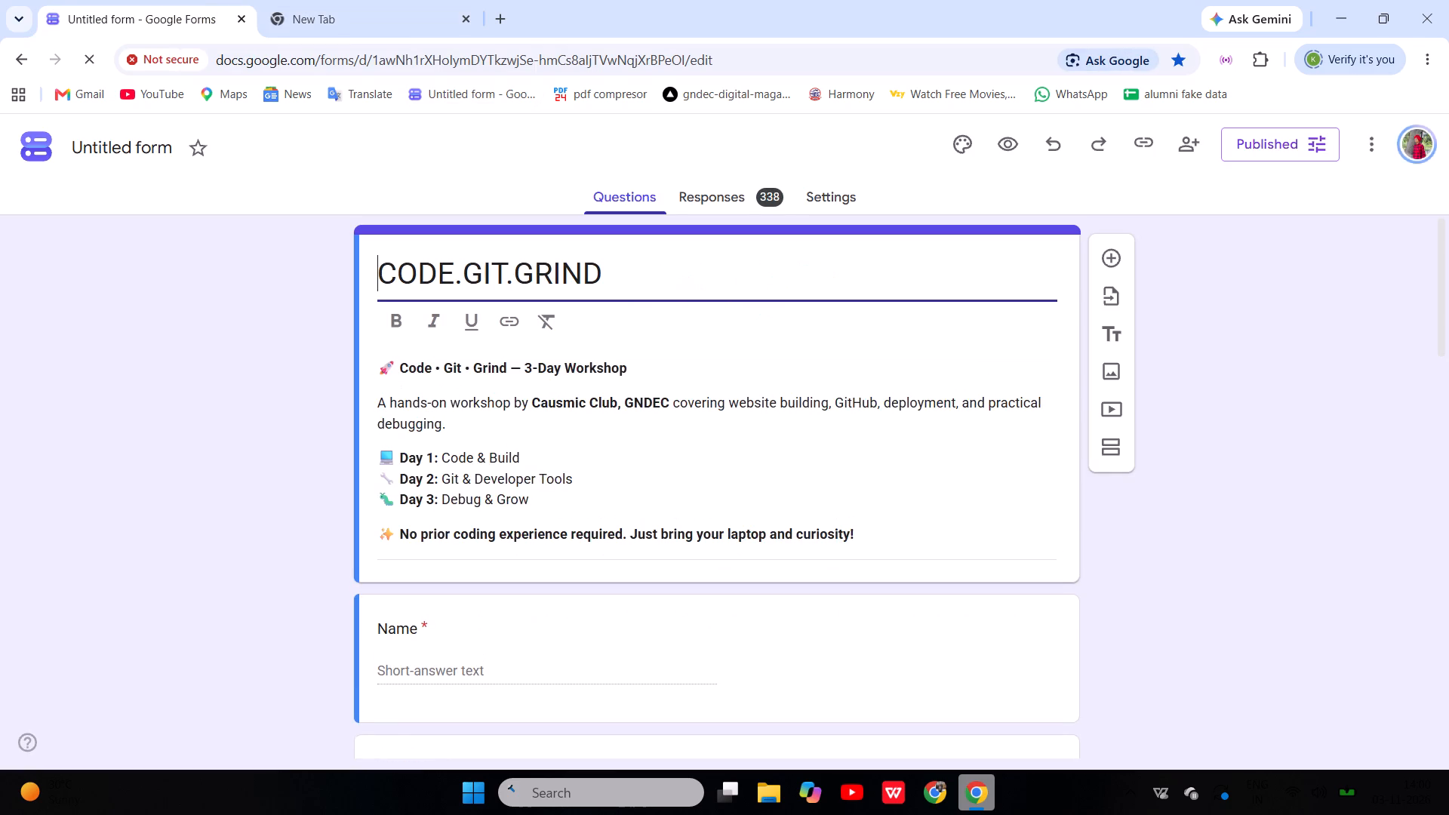
pyautogui.click(765, 186)
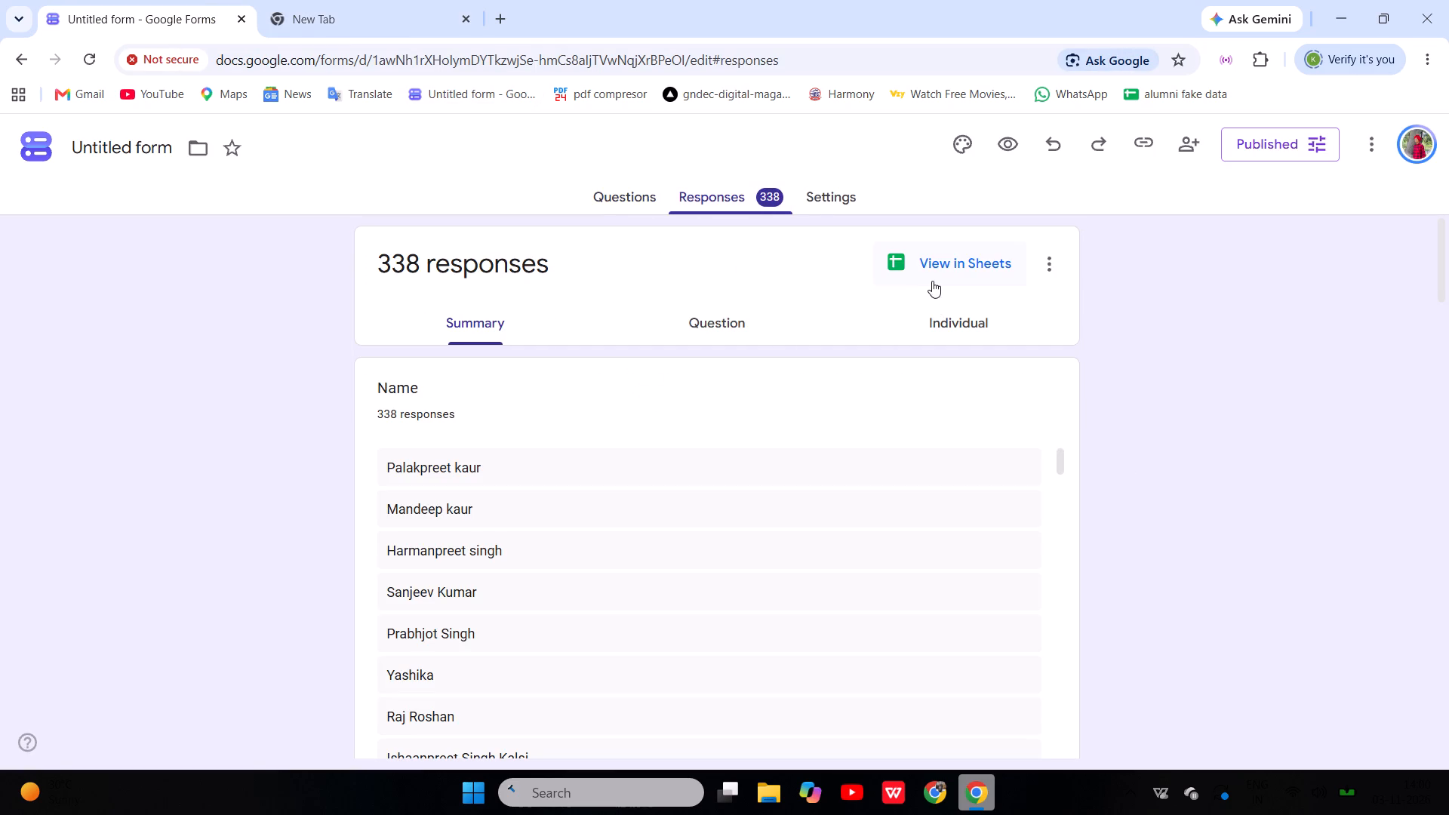
pyautogui.click(928, 275)
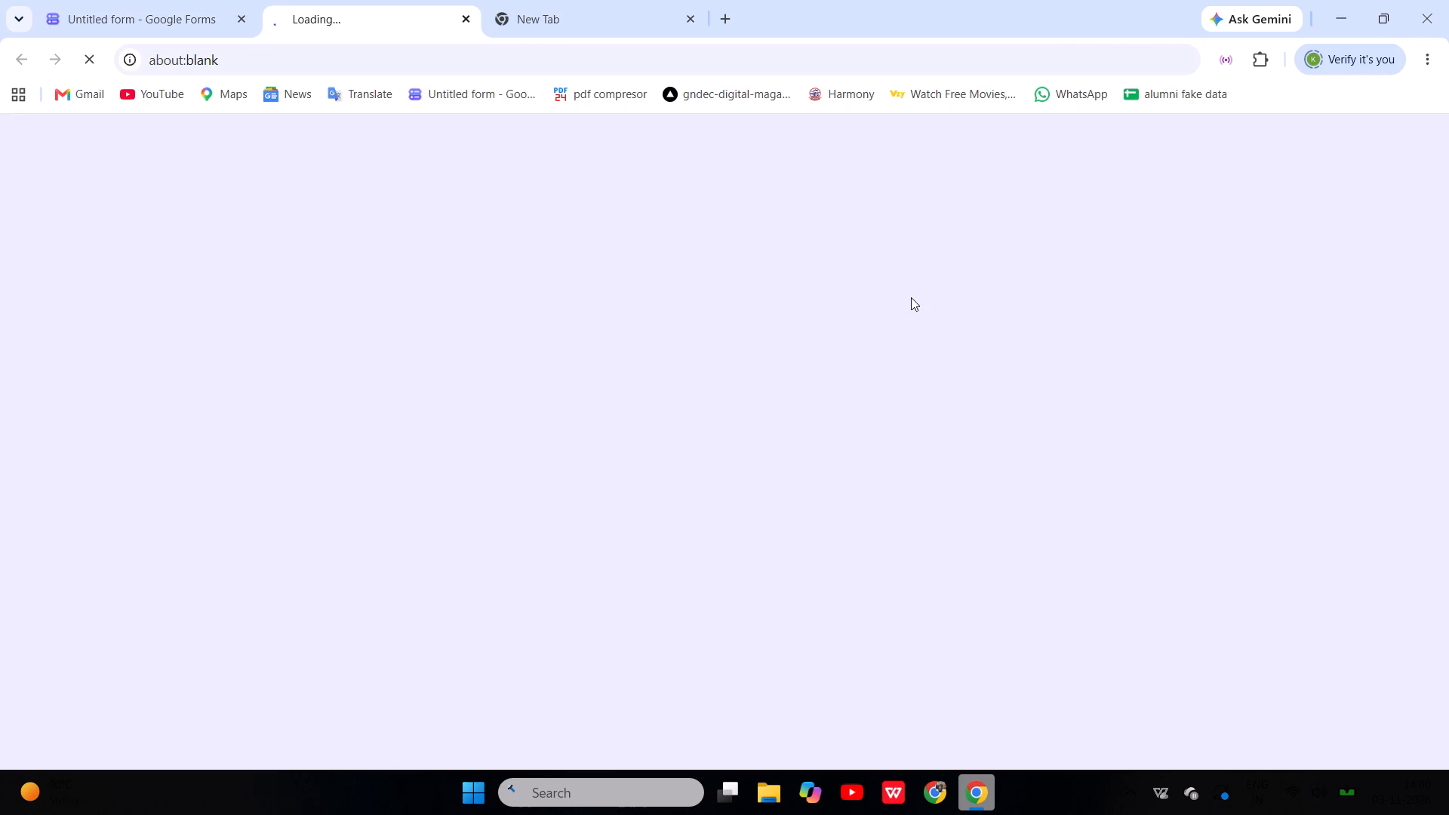
# Look through the Registration_responses sheet, examining the most recent entries at the end of the table.
pyautogui.scroll(-3, 891, 394)
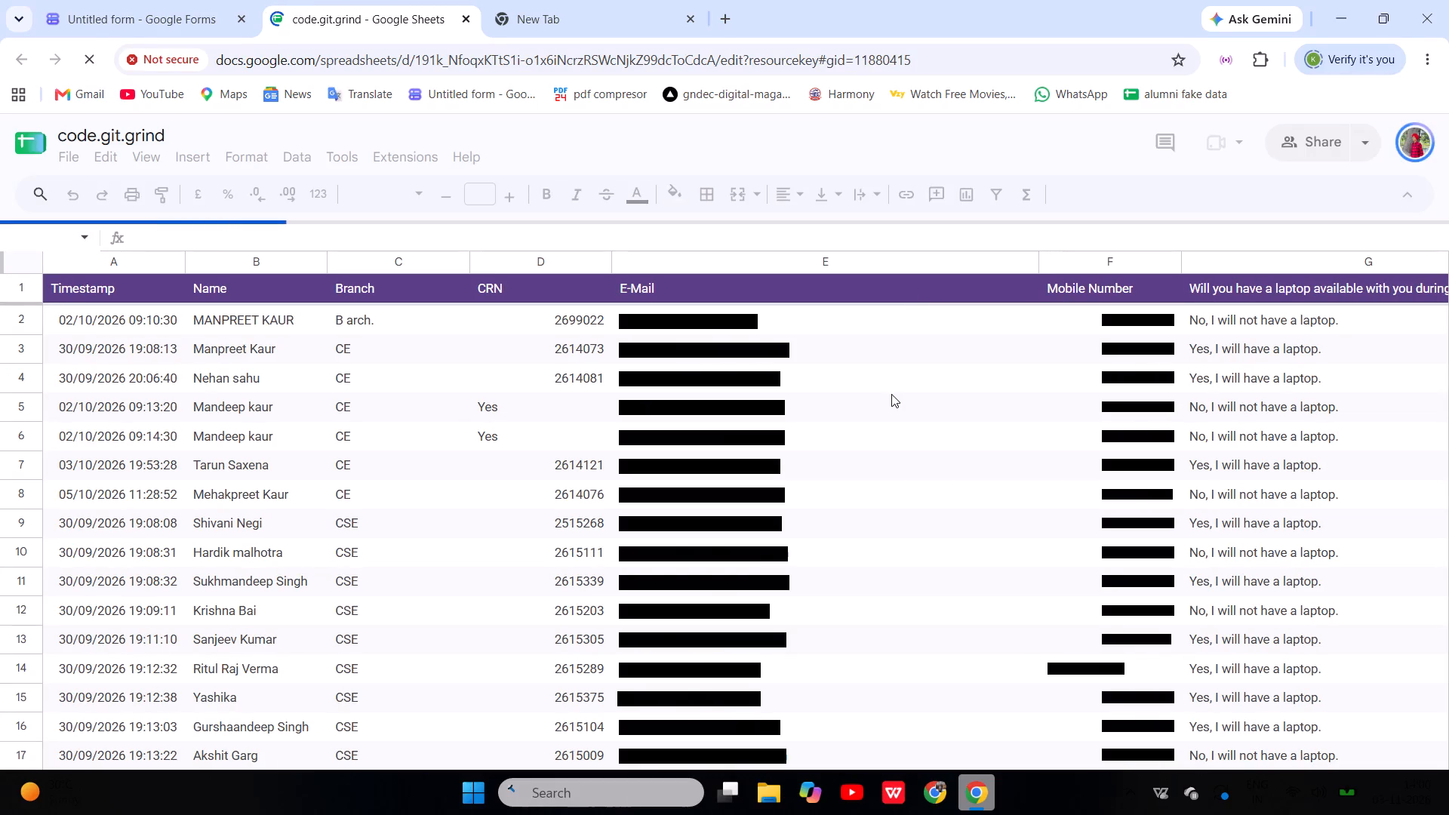
pyautogui.scroll(-2, 891, 394)
pyautogui.scroll(-5, 866, 501)
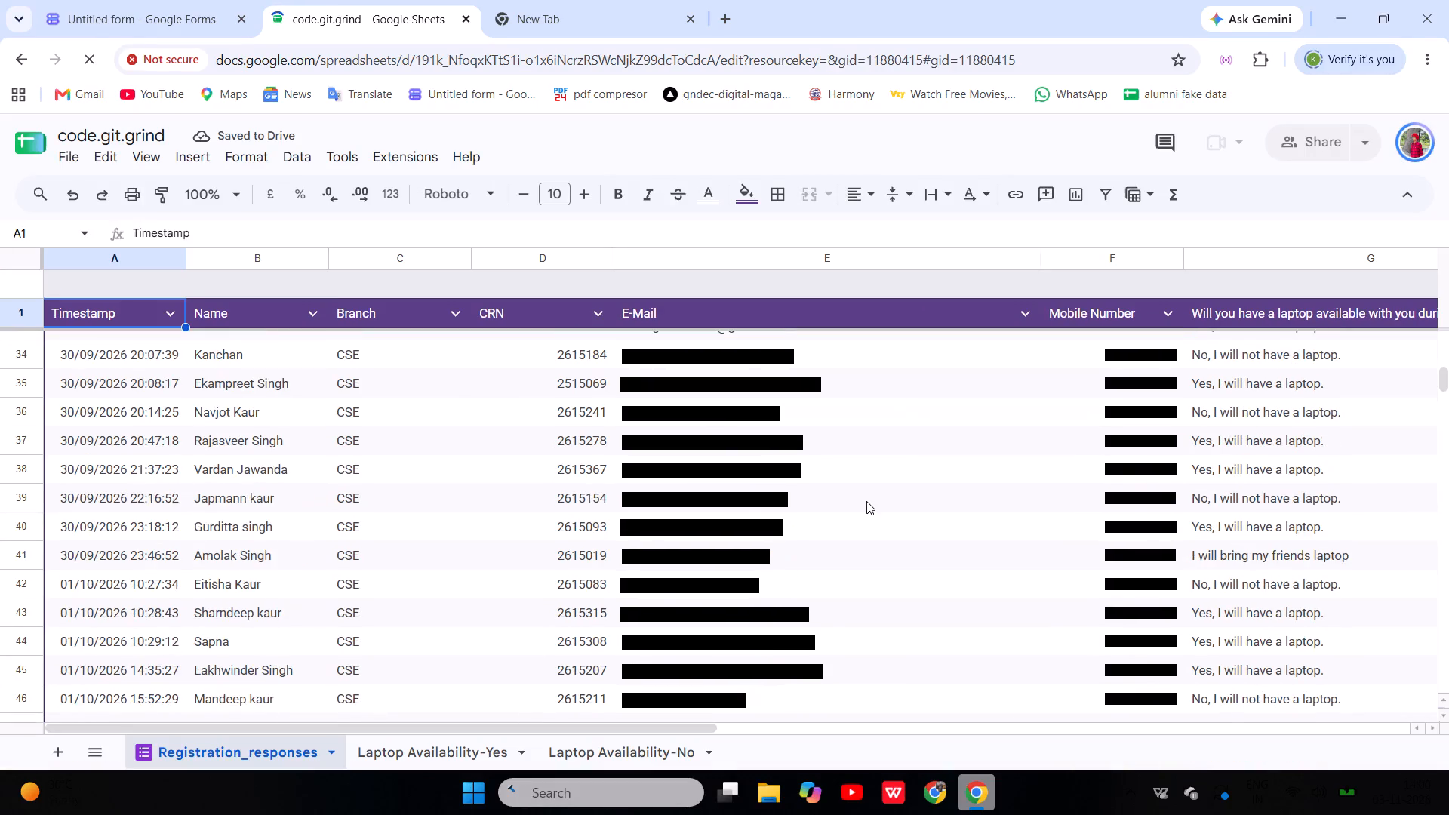
pyautogui.scroll(-11, 866, 501)
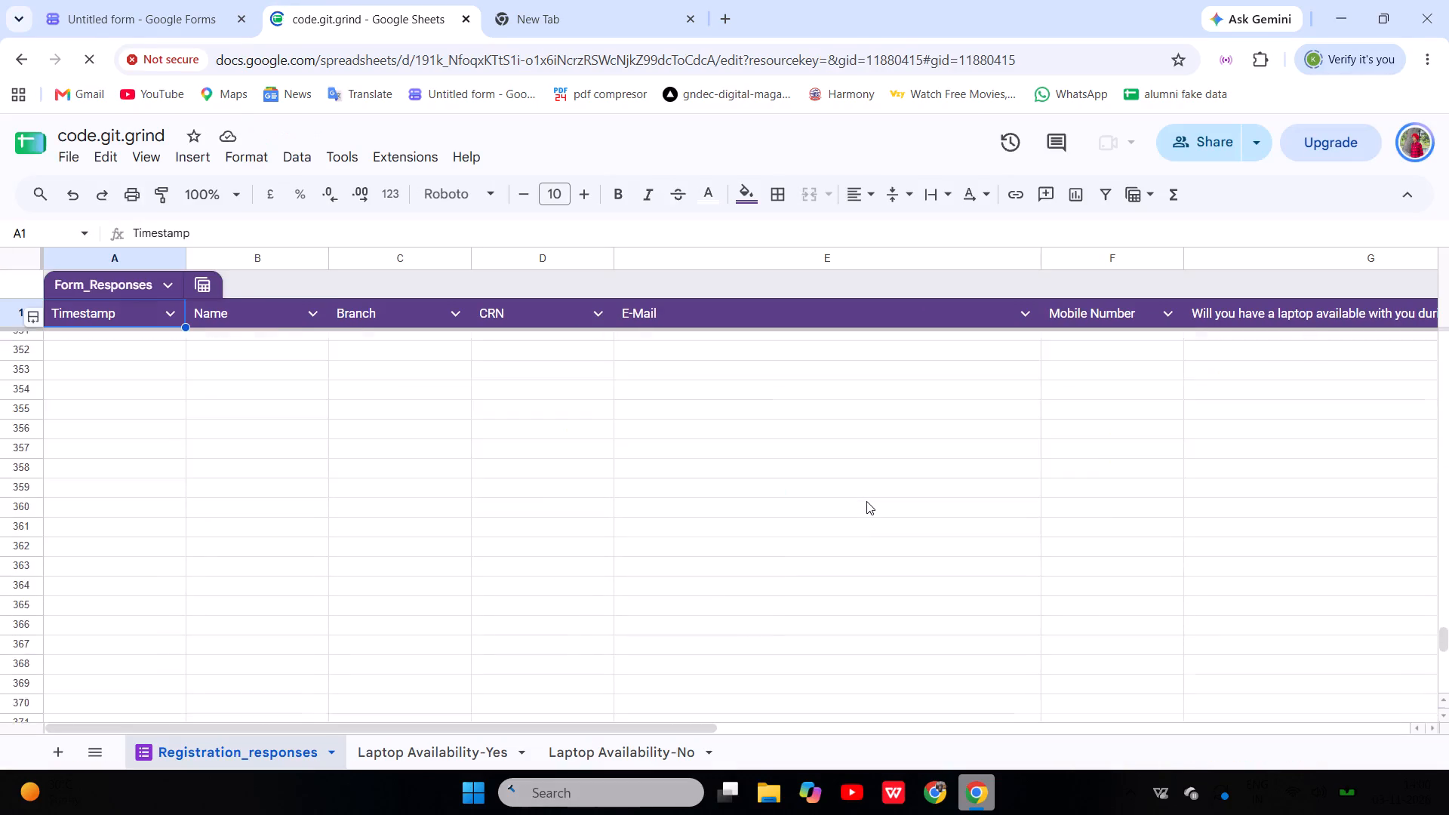
pyautogui.scroll(-4, 866, 501)
pyautogui.scroll(2, 866, 501)
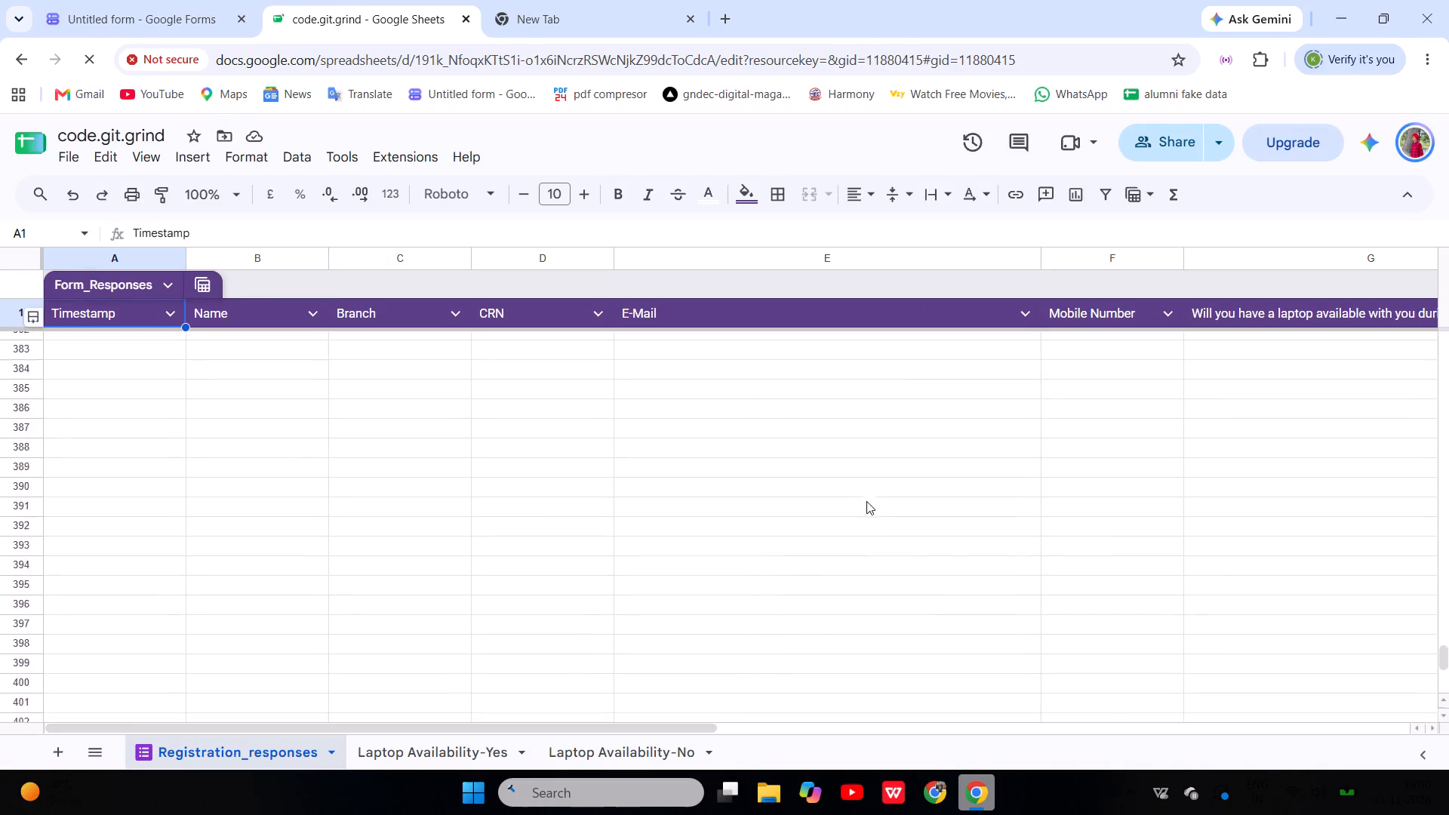
pyautogui.scroll(4, 866, 501)
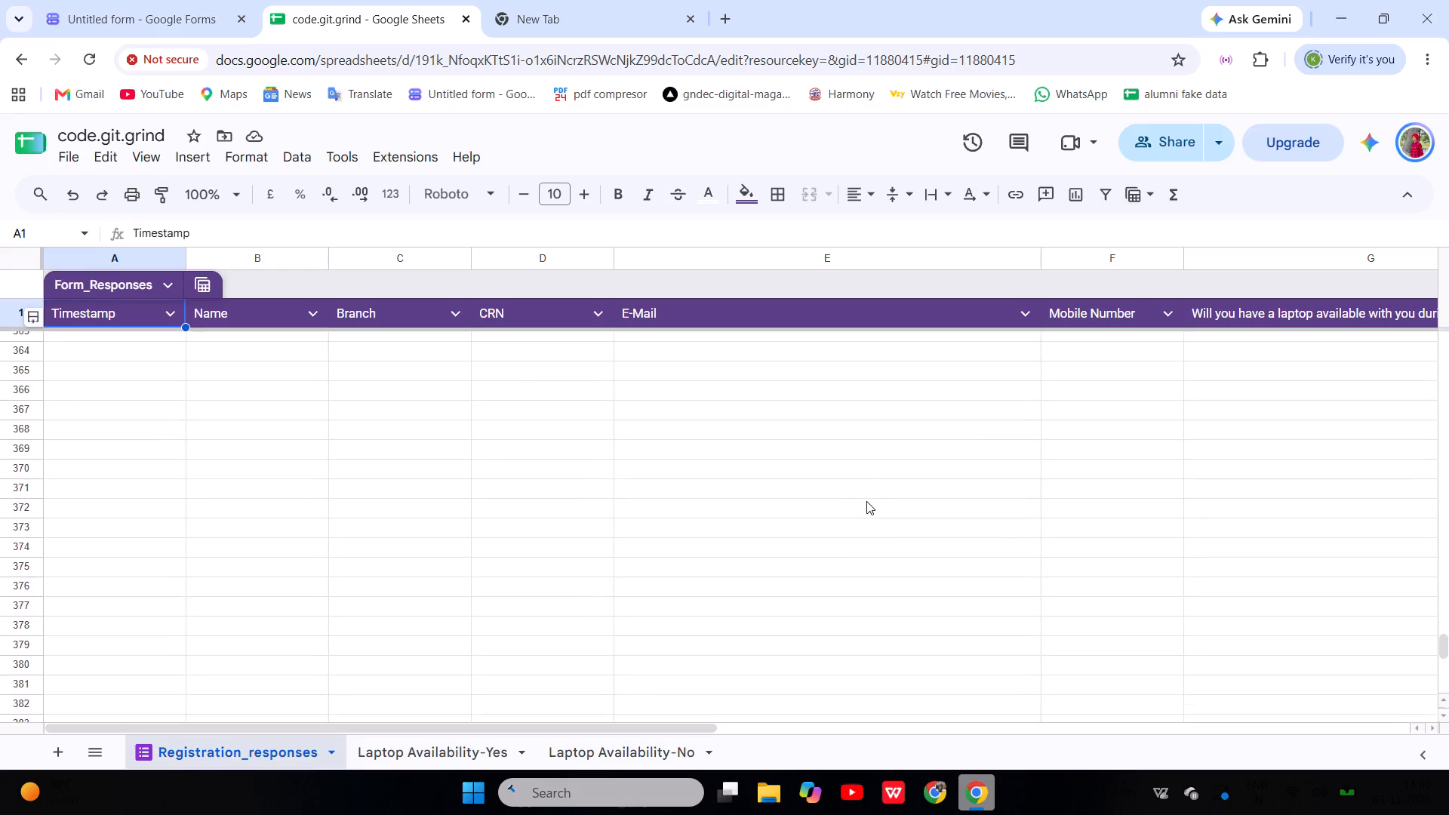
pyautogui.scroll(4, 866, 501)
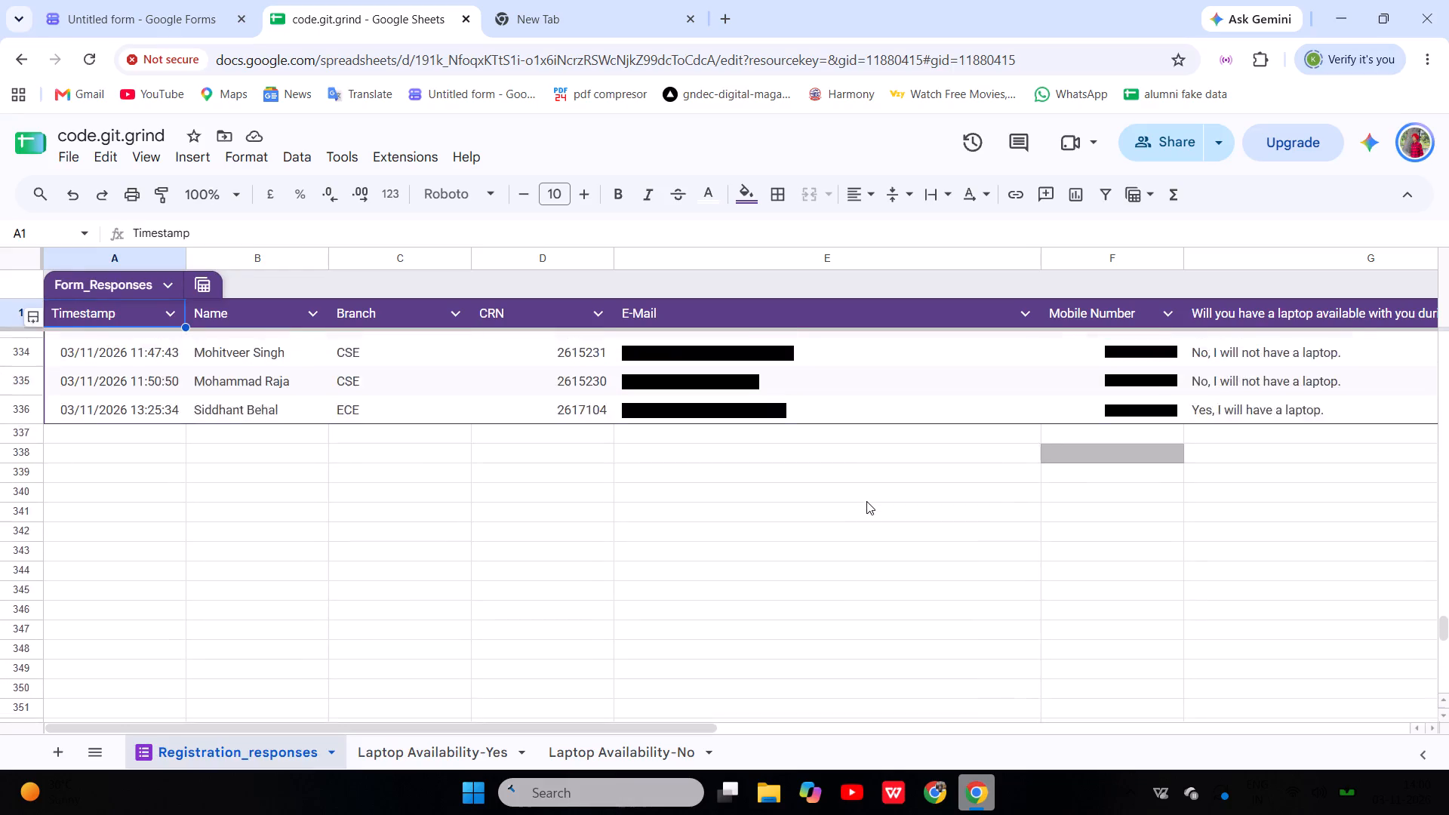
pyautogui.scroll(2, 866, 501)
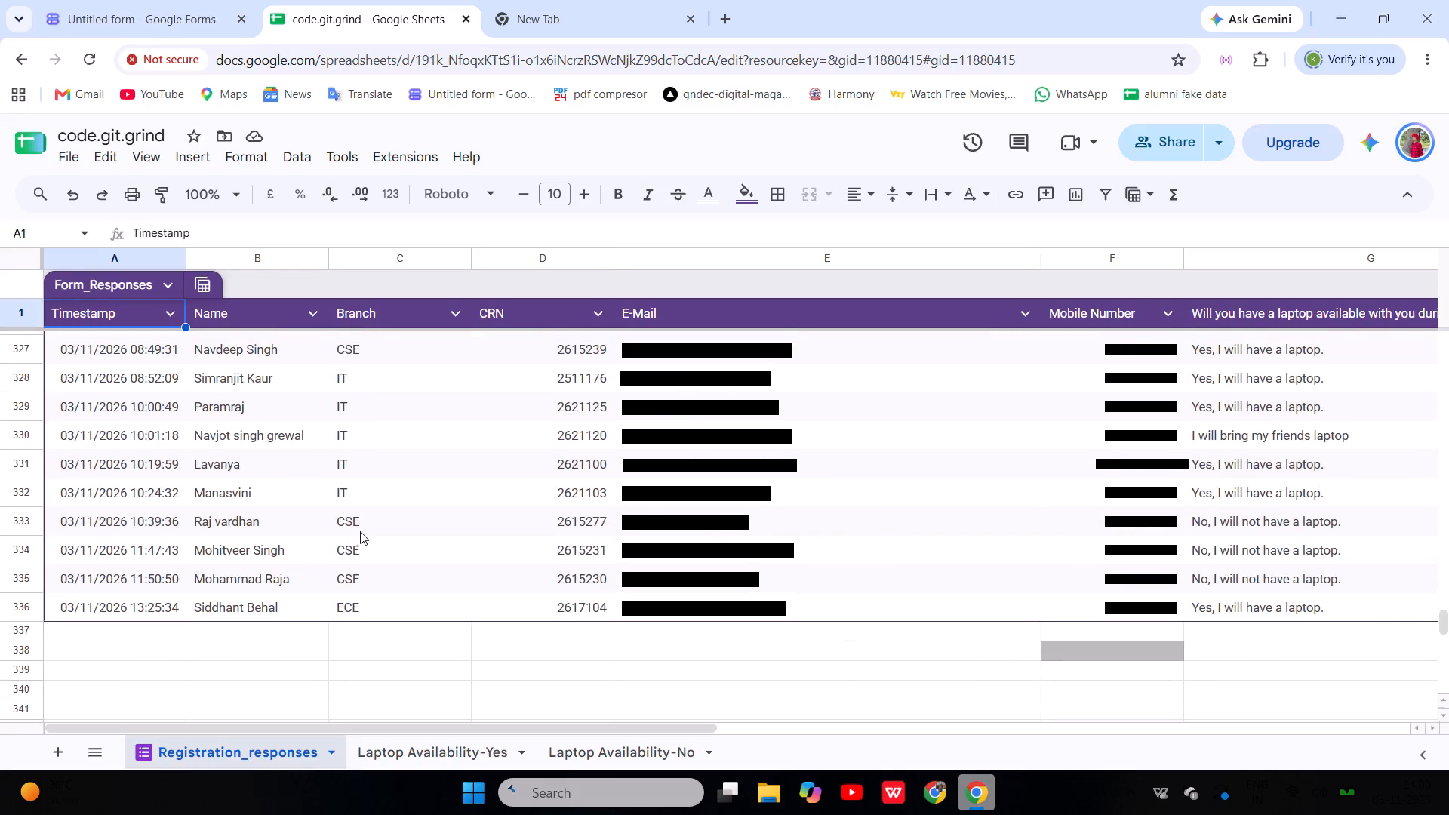
pyautogui.click(255, 611)
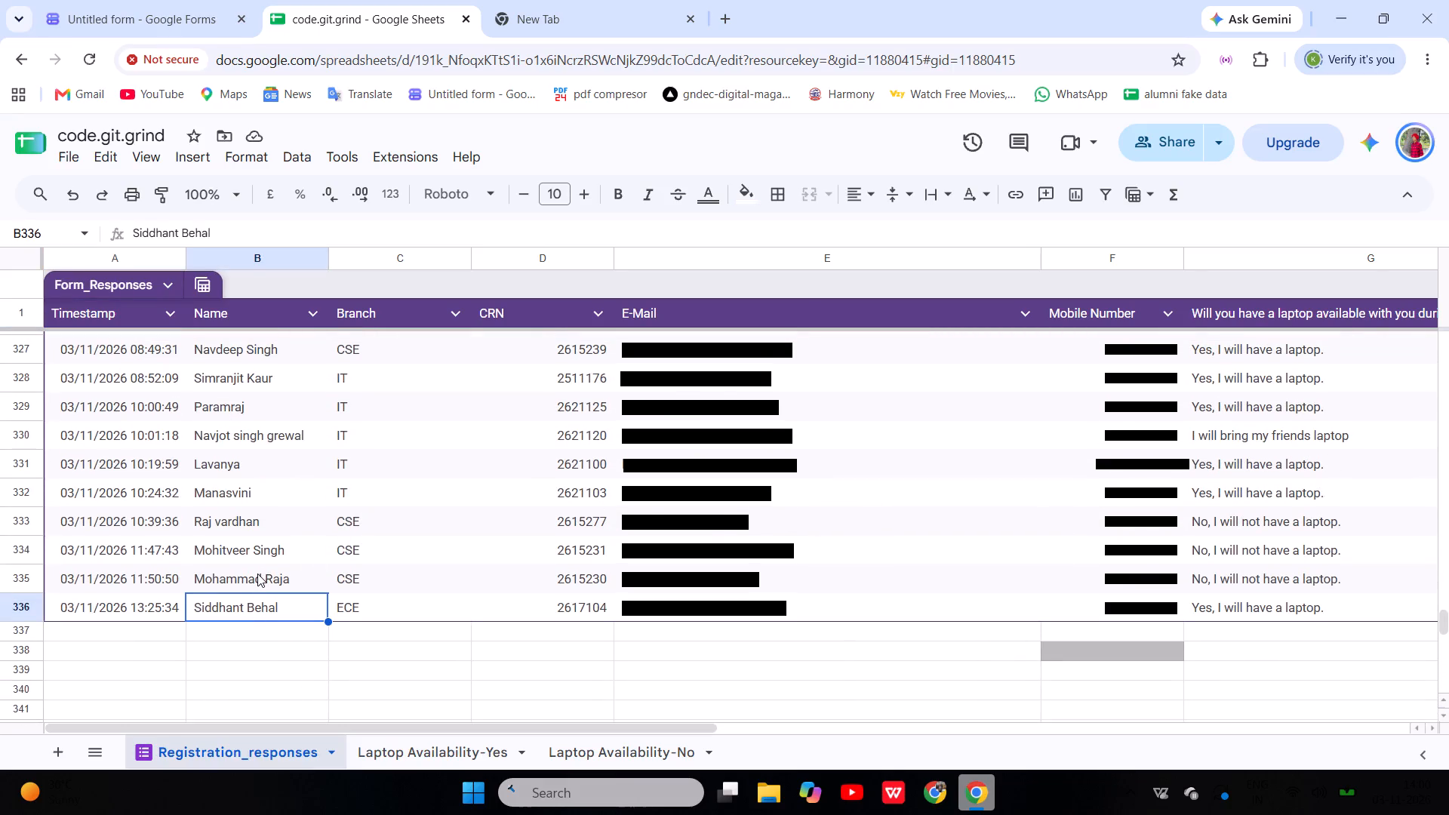
pyautogui.click(257, 574)
pyautogui.click(254, 557)
pyautogui.scroll(7, 250, 452)
pyautogui.scroll(20, 250, 452)
pyautogui.scroll(13, 250, 452)
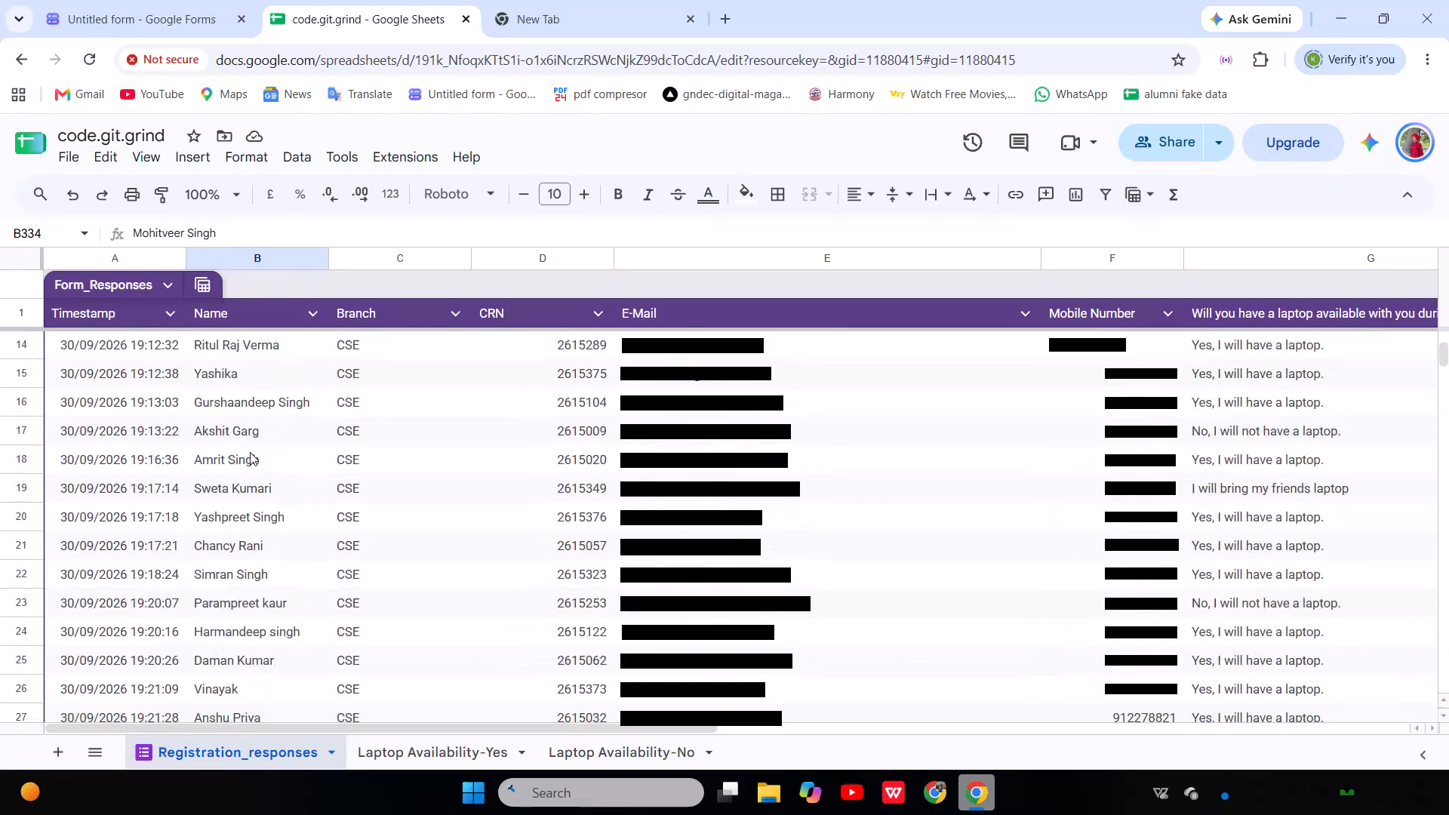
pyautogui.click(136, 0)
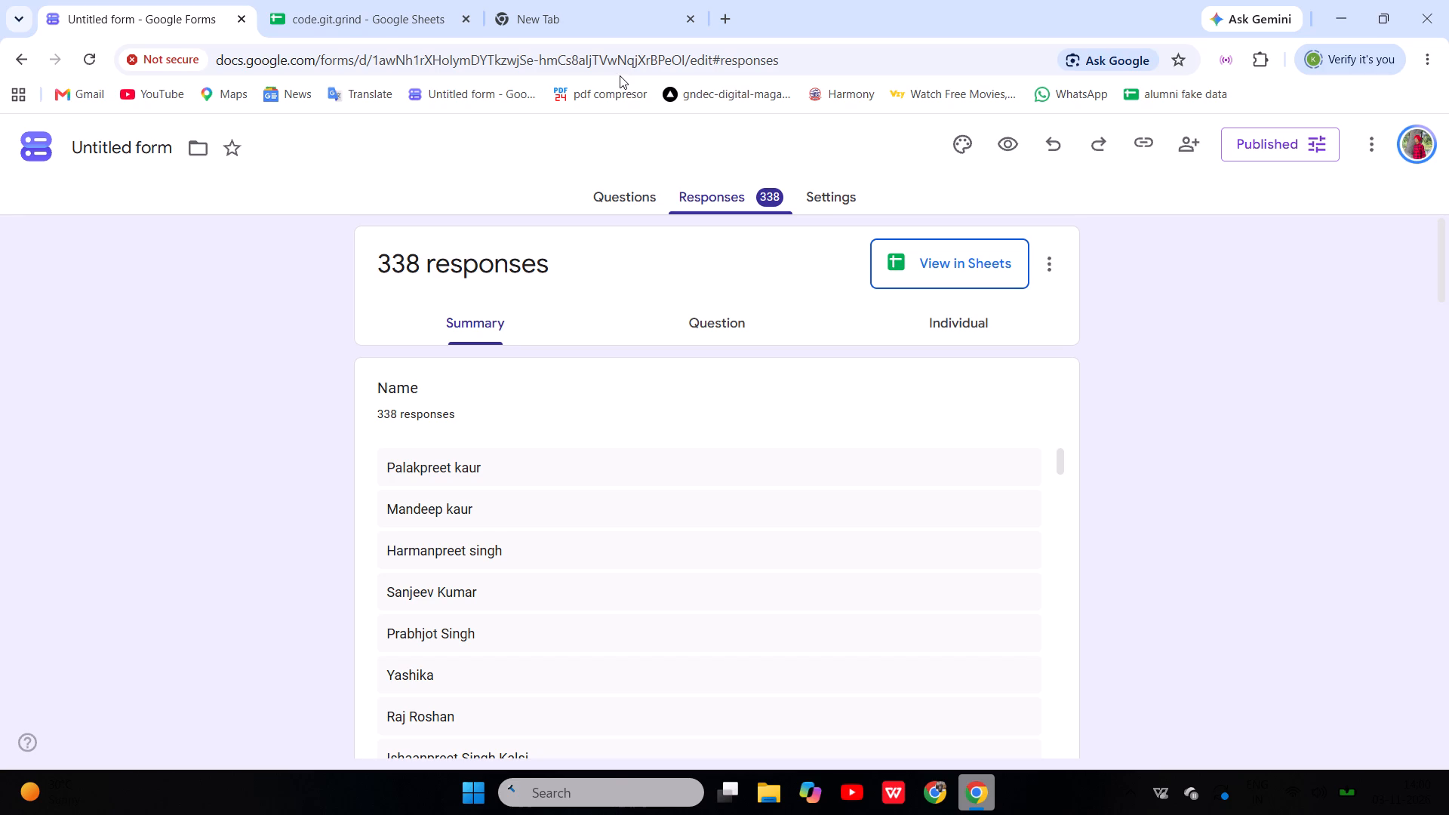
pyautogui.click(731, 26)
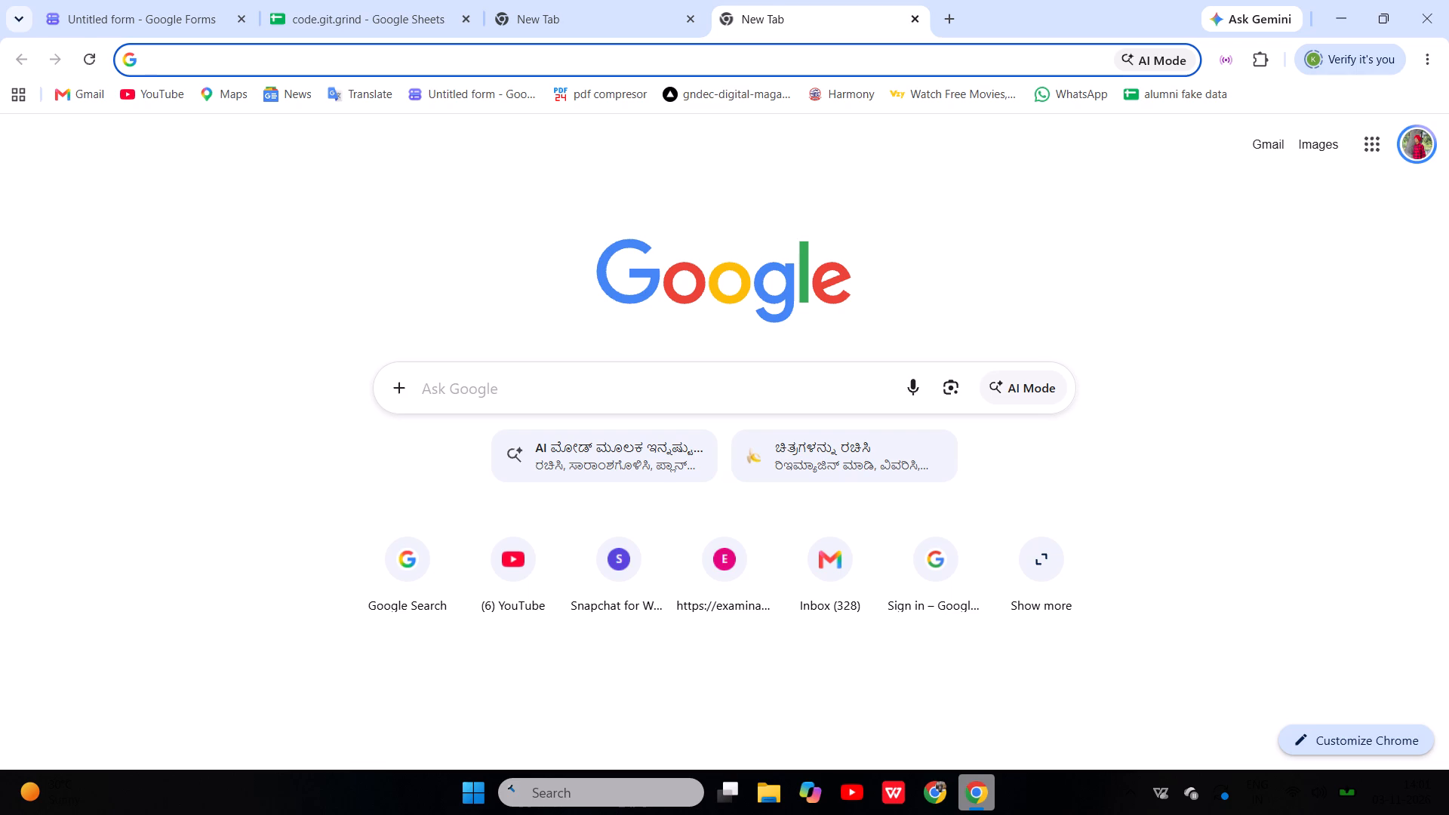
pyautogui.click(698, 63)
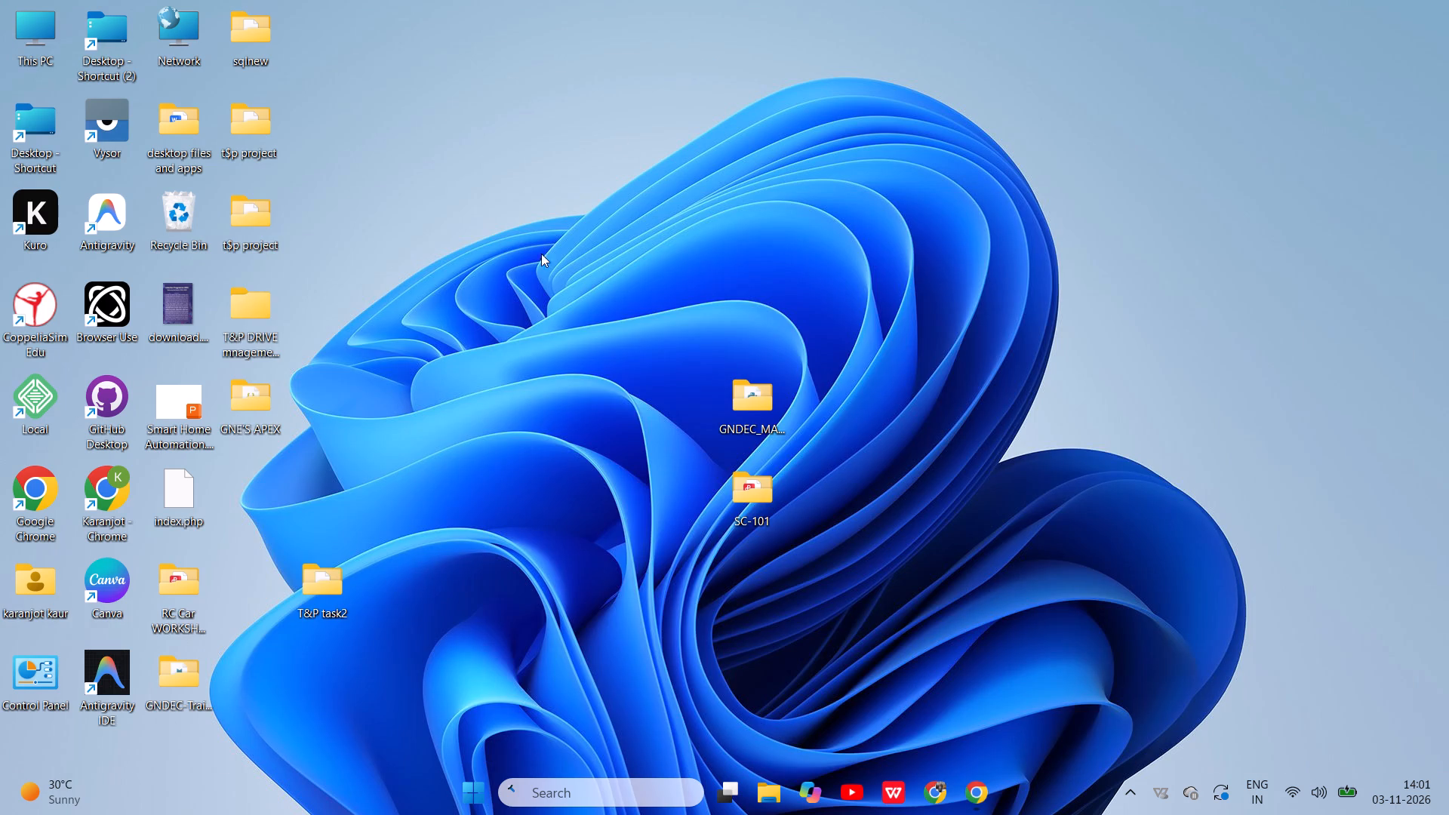
# Launch Canva and open the ₹31,000! robot poster from the recent designs.
pyautogui.write('ca')
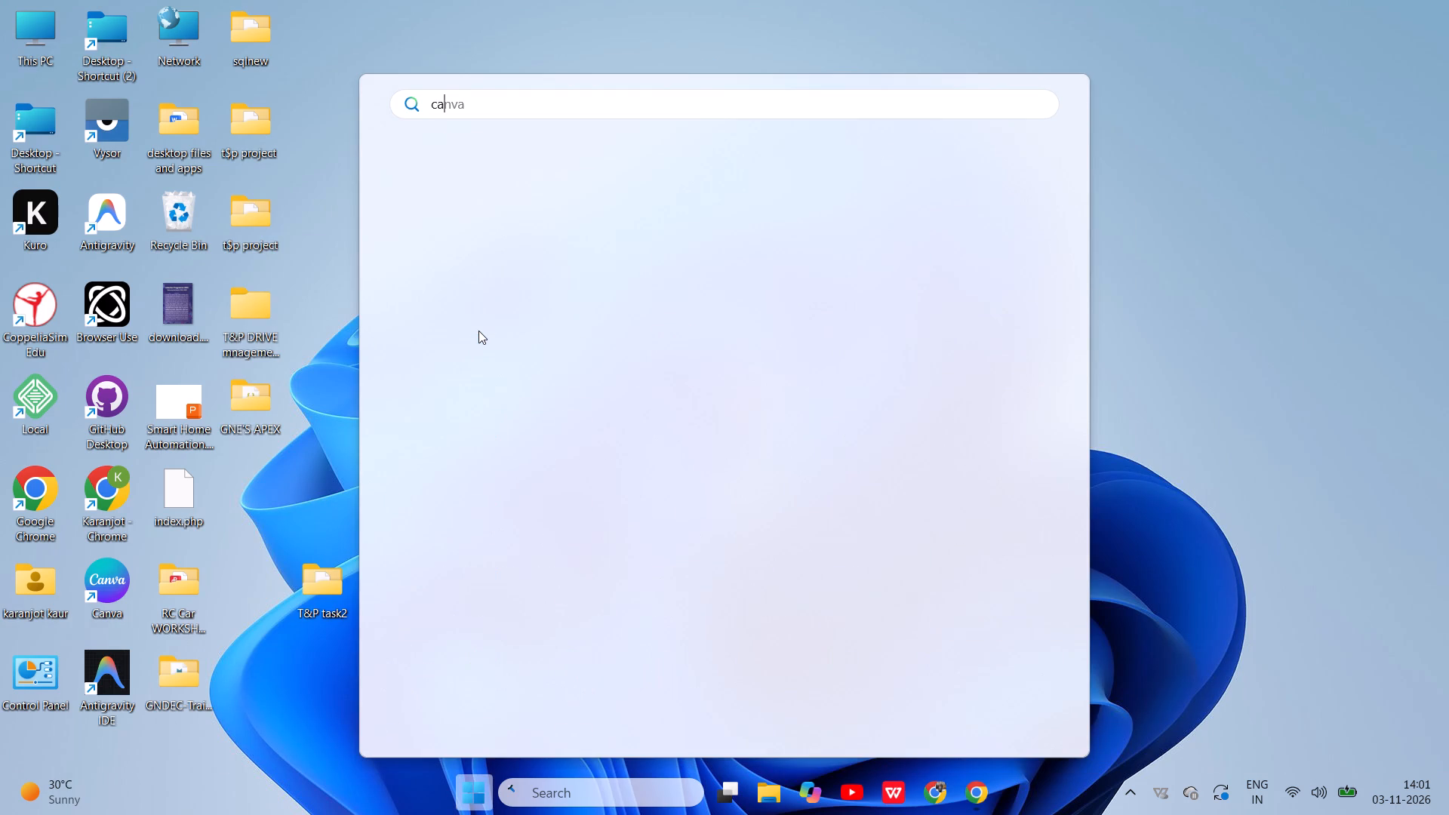
pyautogui.press('n')
pyautogui.press('Return')
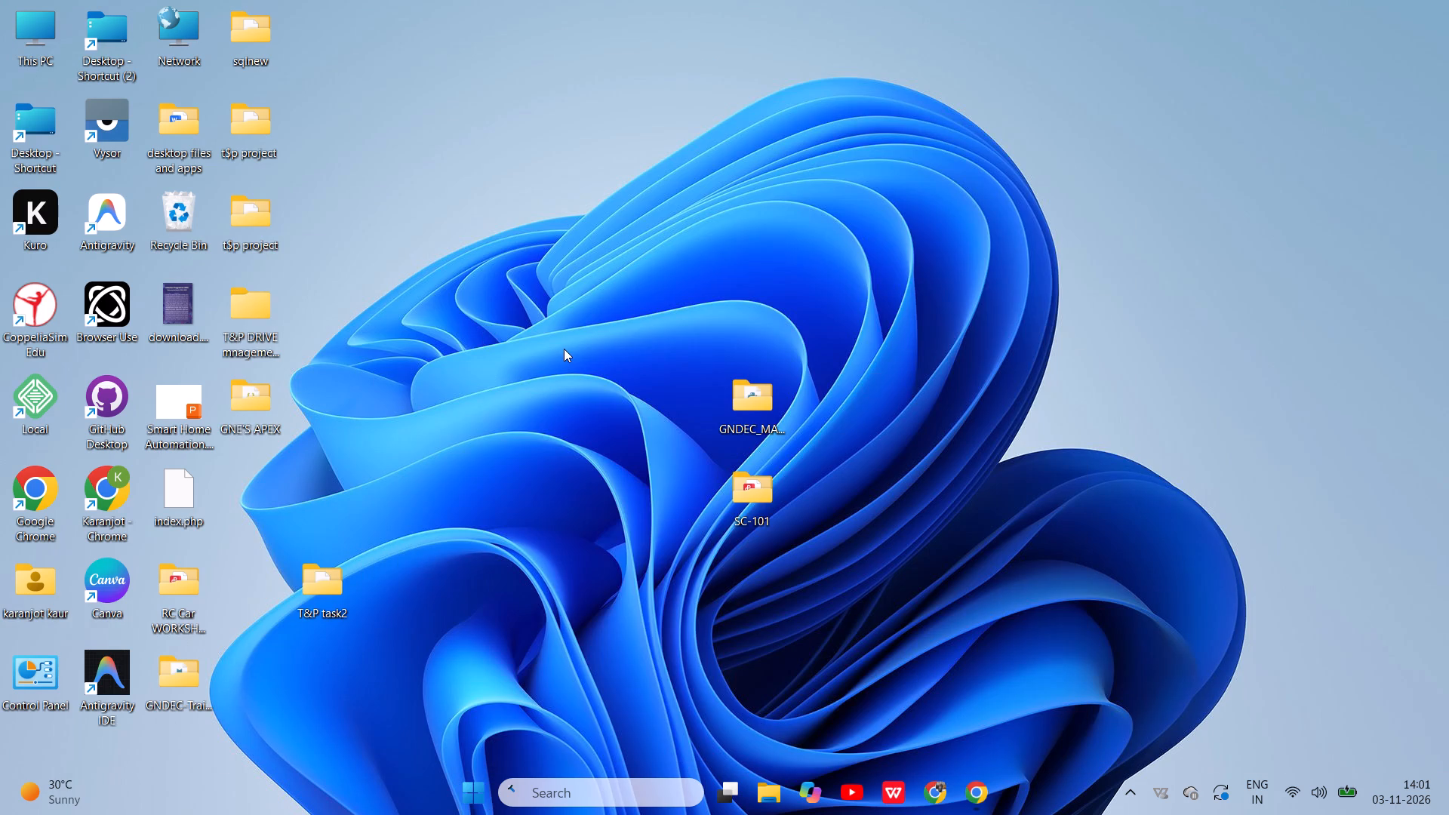
pyautogui.click(564, 349)
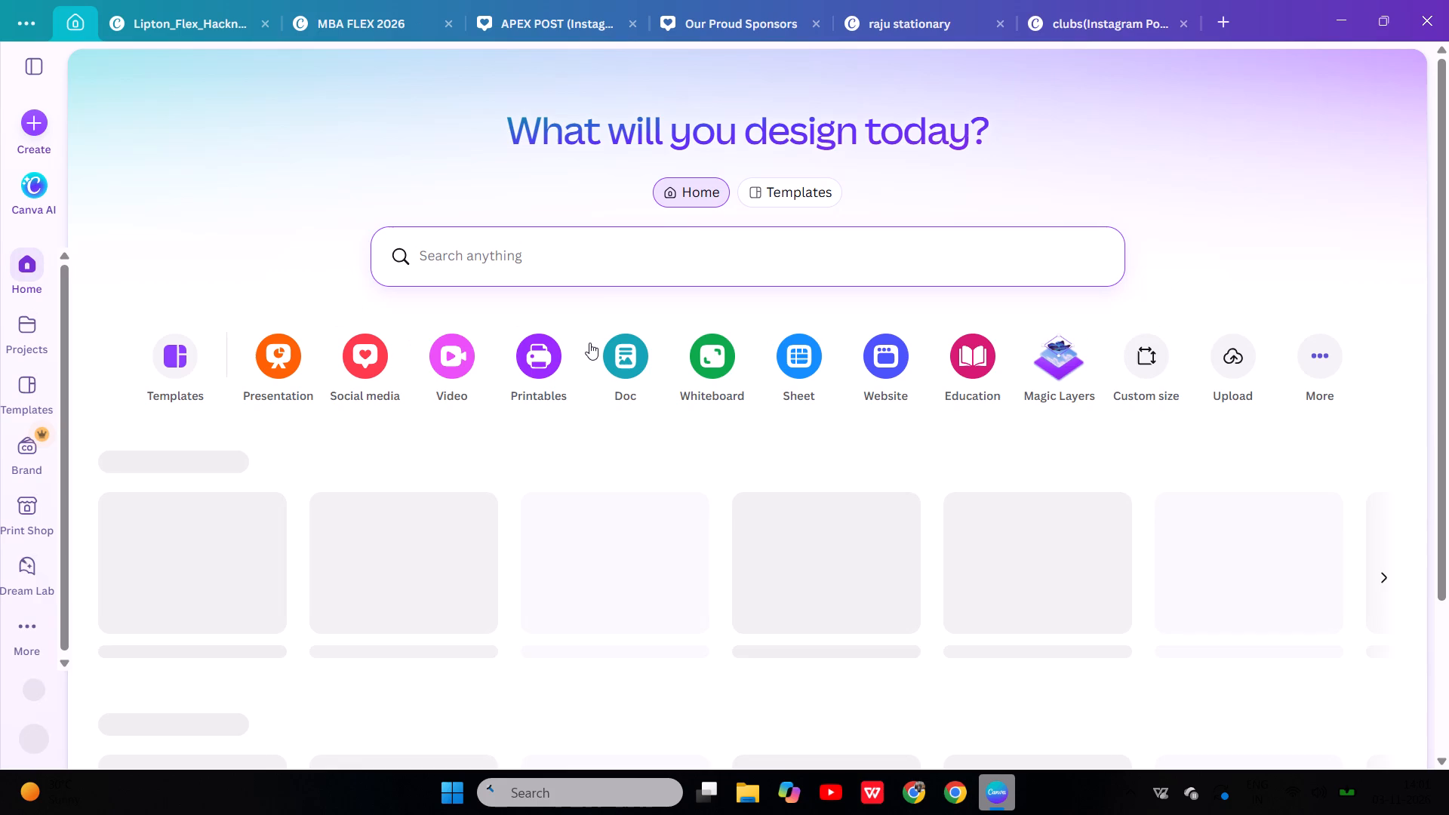
pyautogui.scroll(-3, 589, 343)
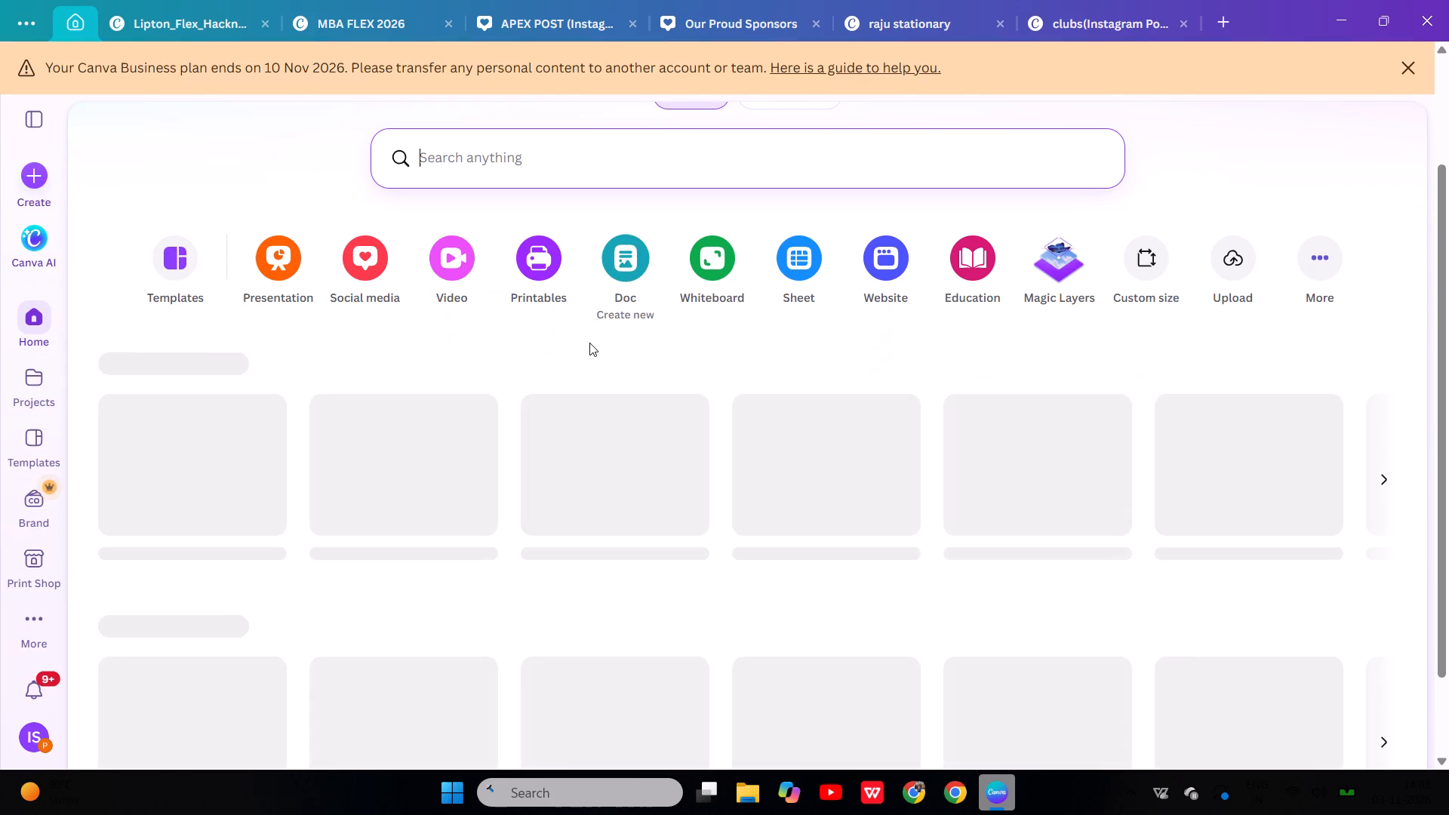
pyautogui.scroll(-1, 589, 343)
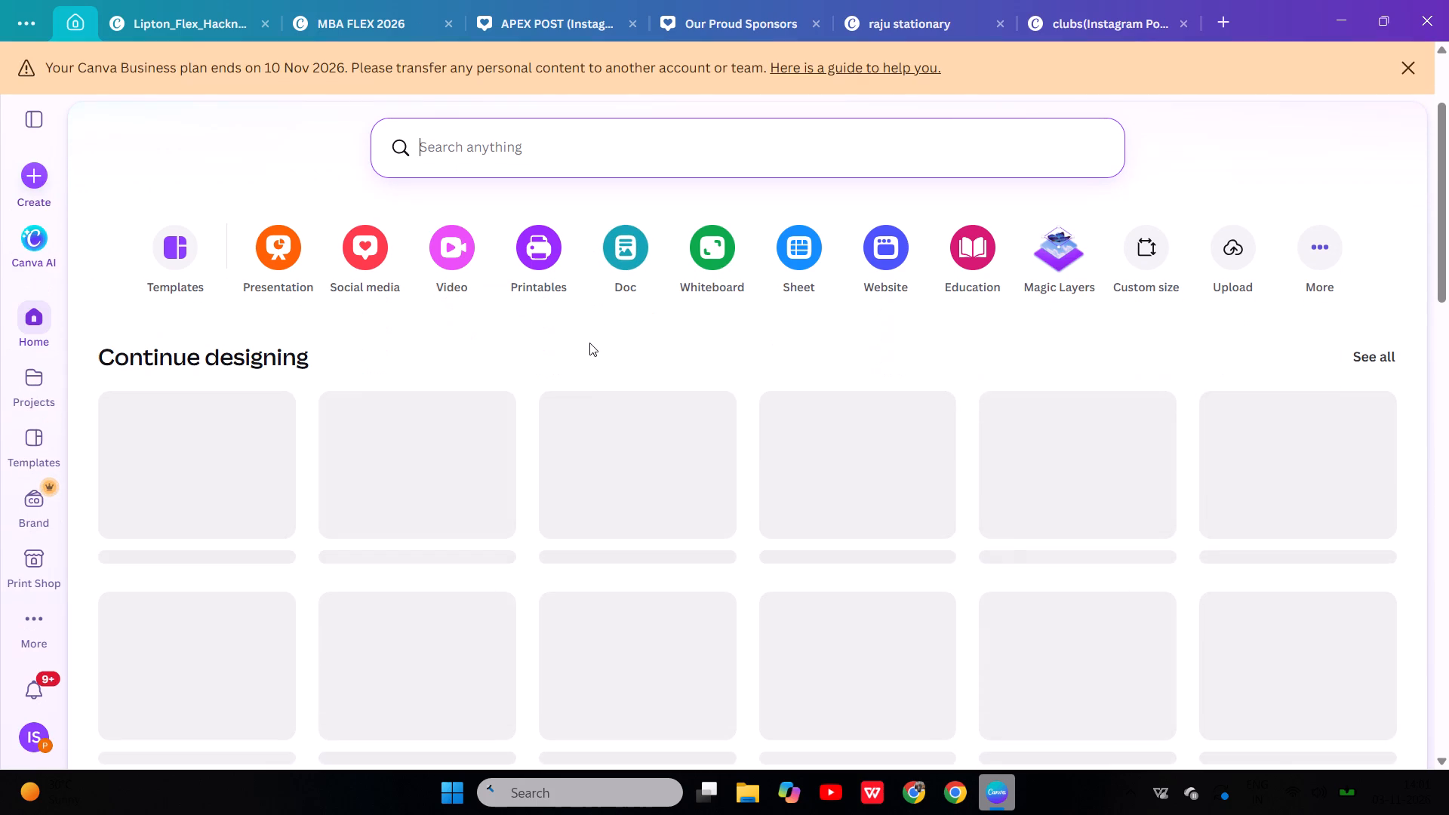
pyautogui.scroll(-1, 589, 343)
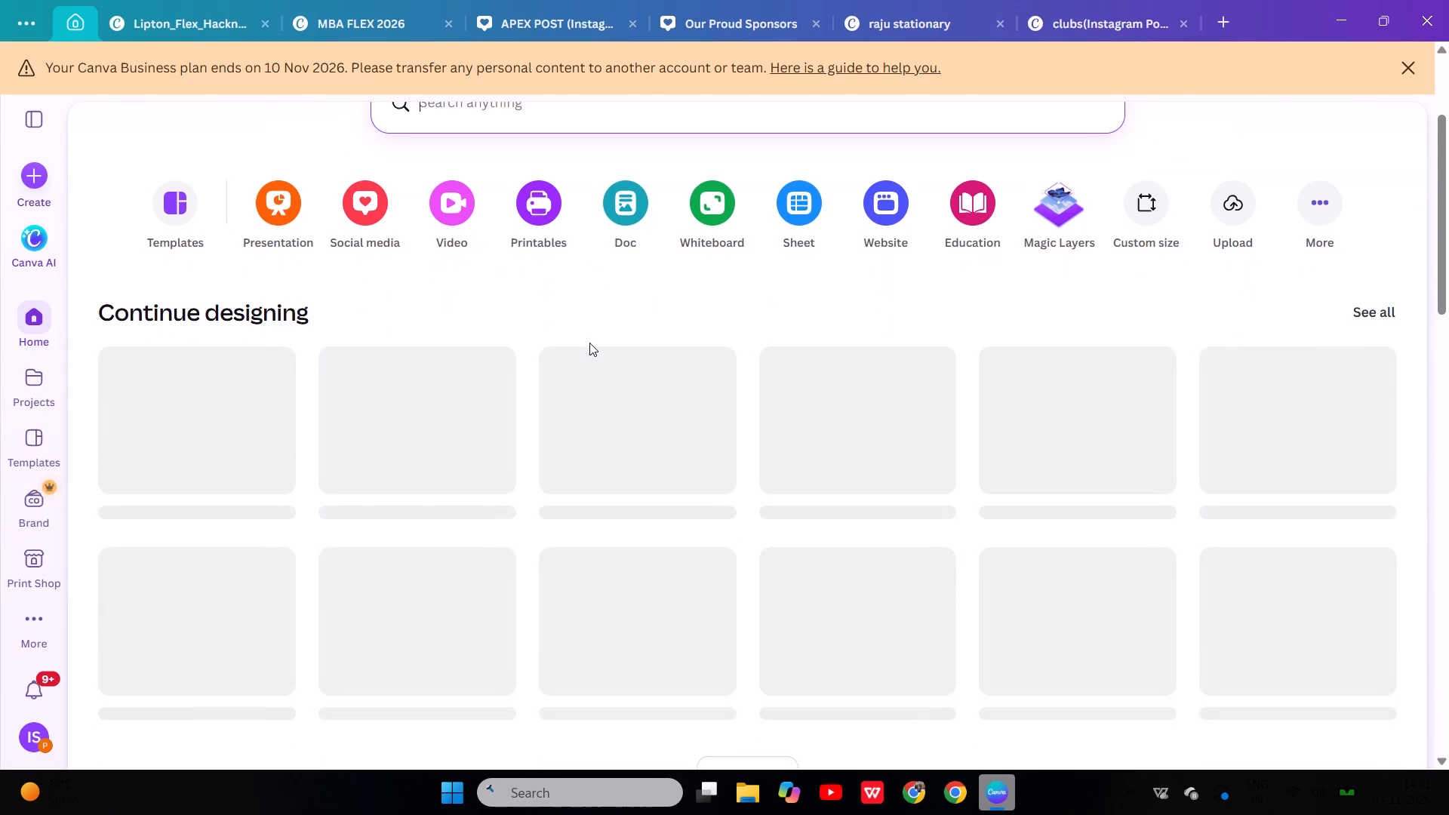
pyautogui.scroll(-1, 589, 343)
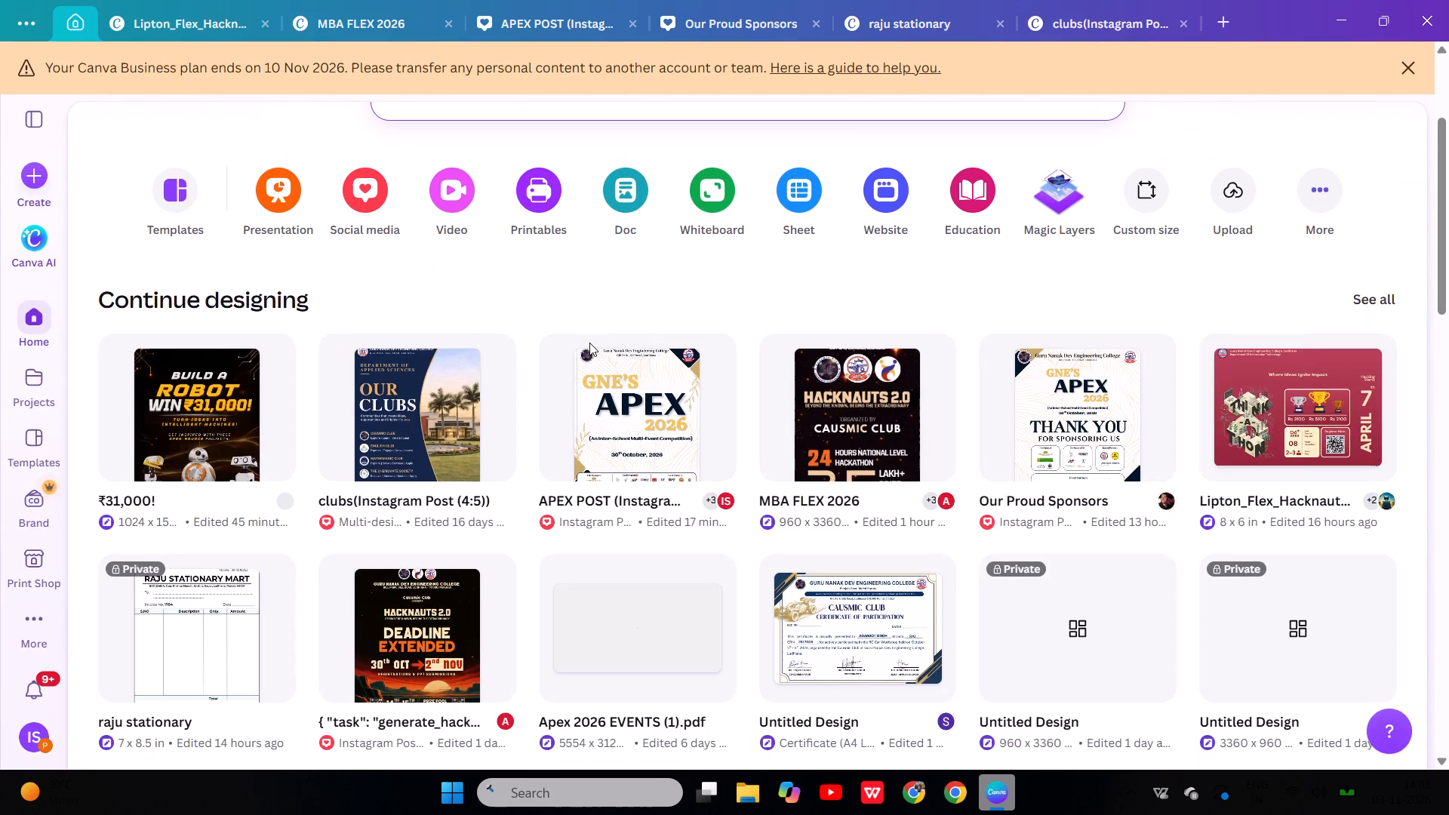
pyautogui.scroll(-1, 589, 343)
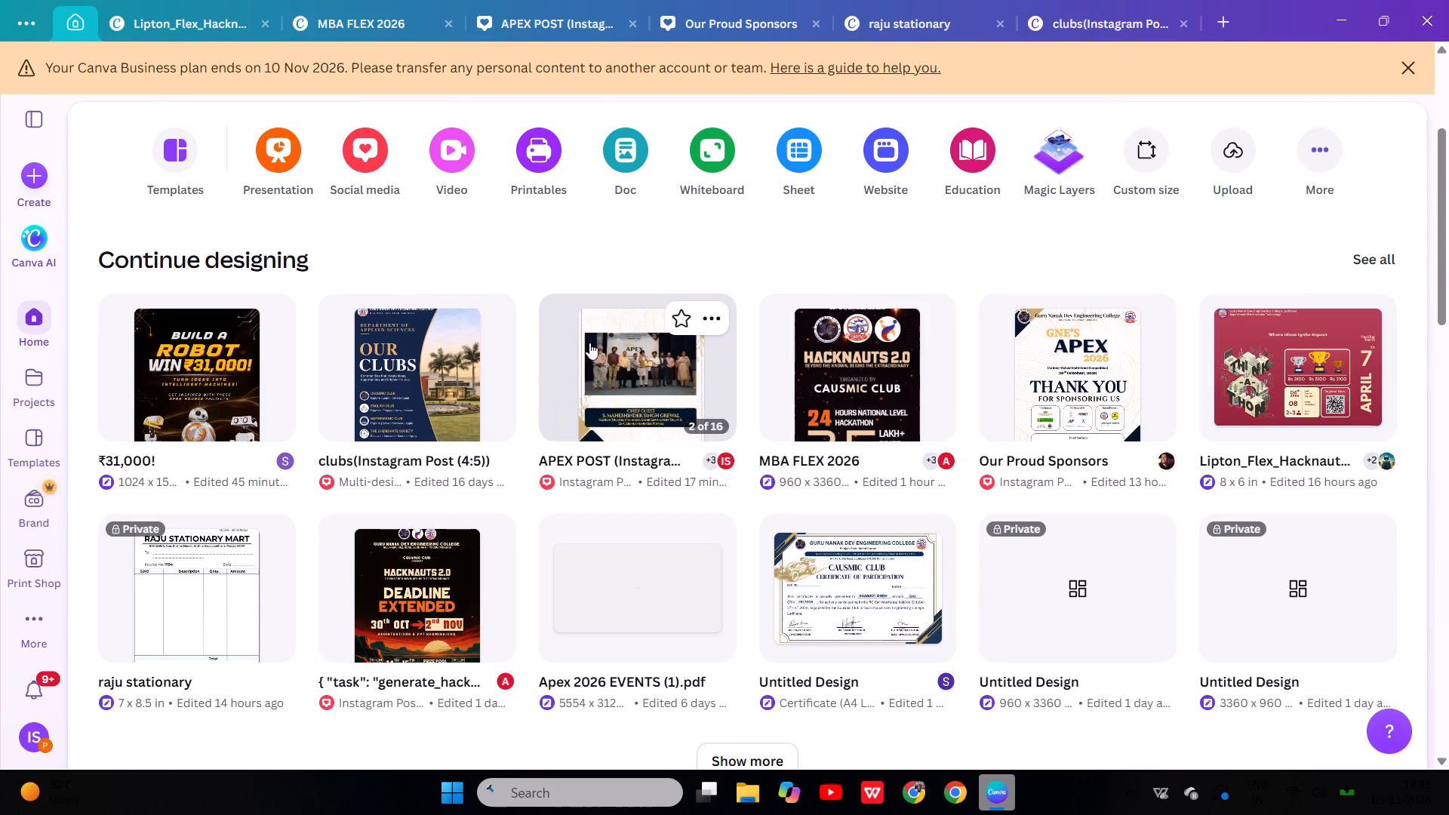
pyautogui.click(235, 358)
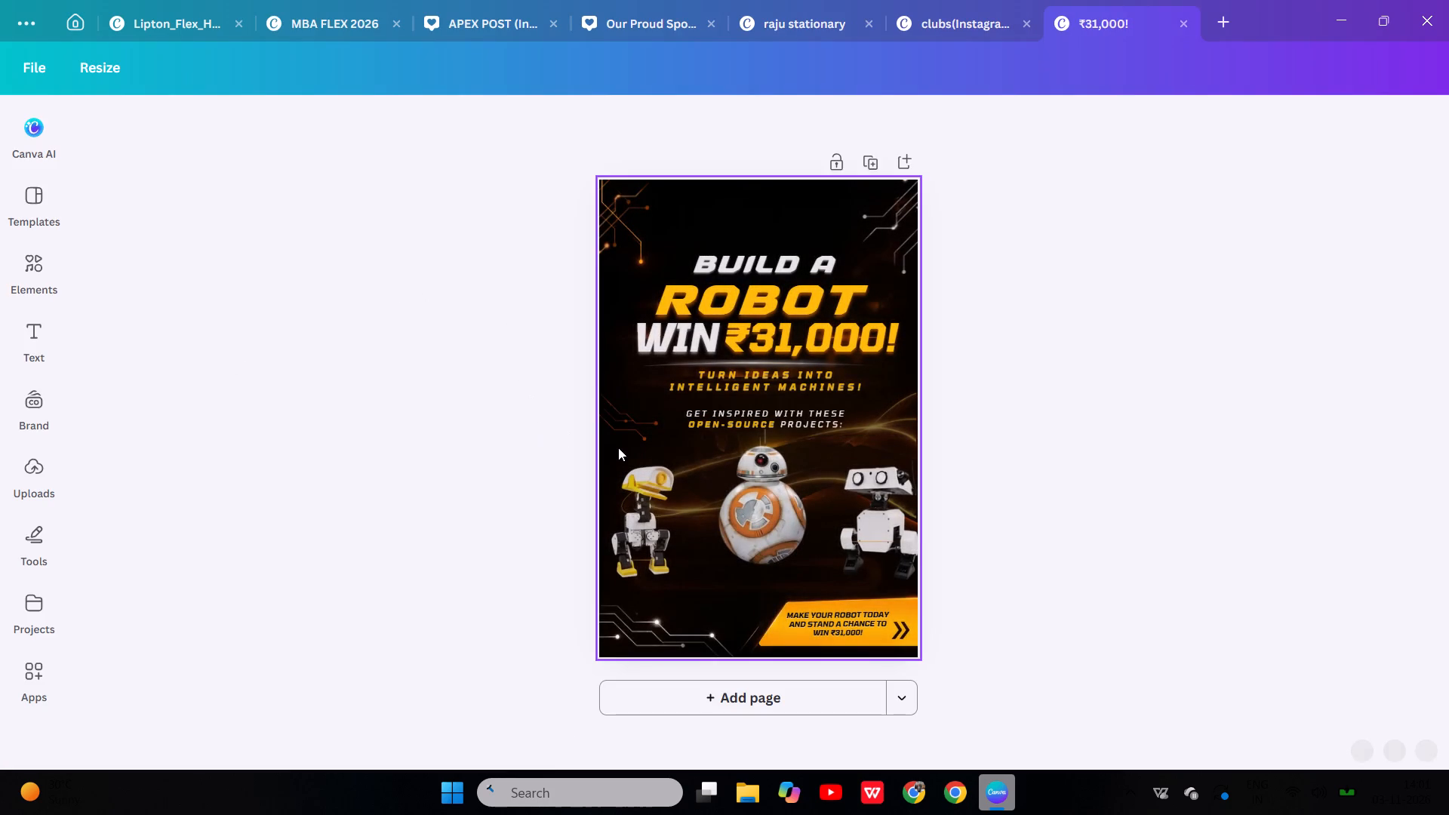
pyautogui.scroll(1, 618, 447)
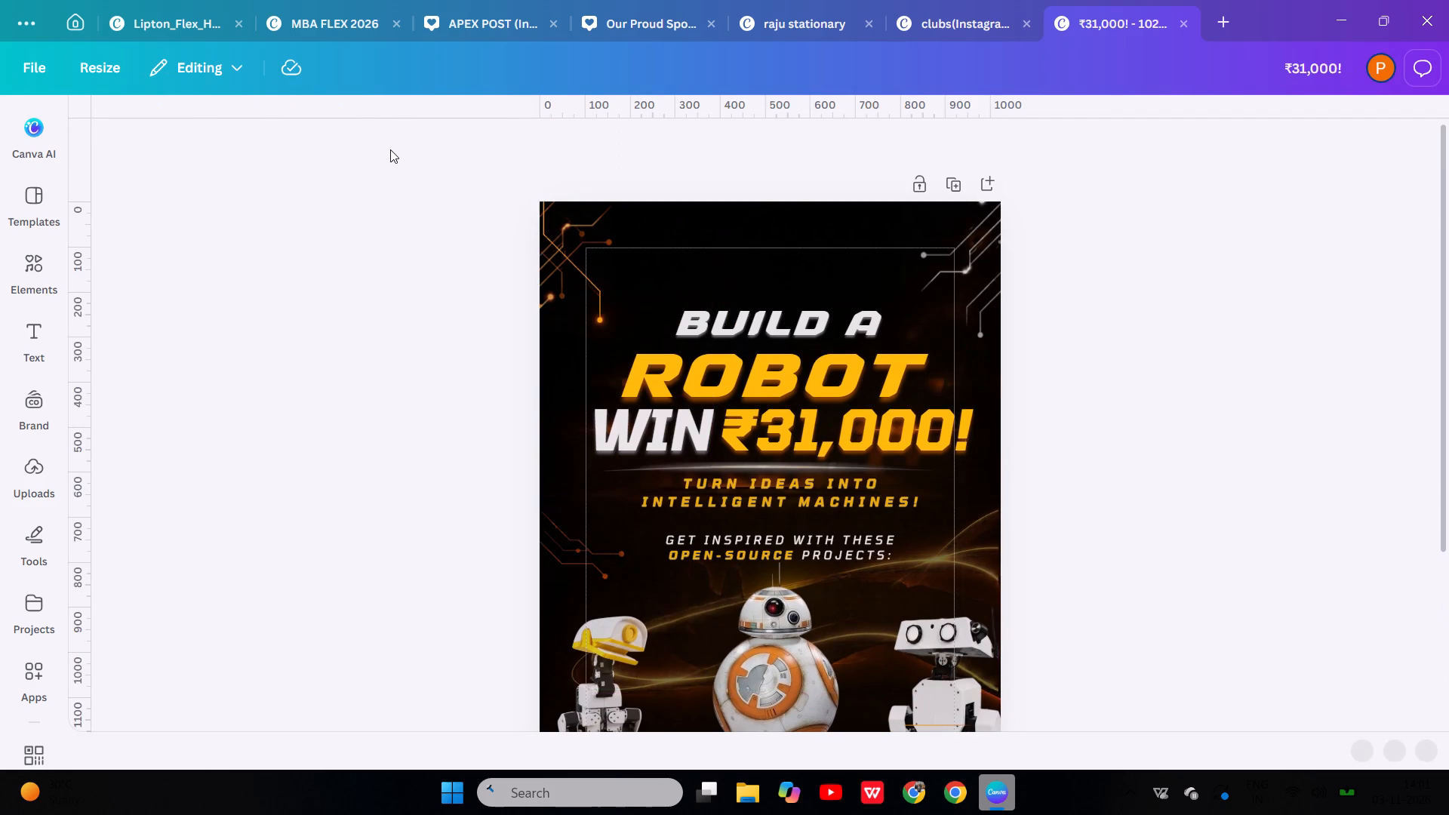
# In the APEX POST design, copy both header logos together with the Guru Nanak Dev Engineering College name and address text.
pyautogui.click(432, 8)
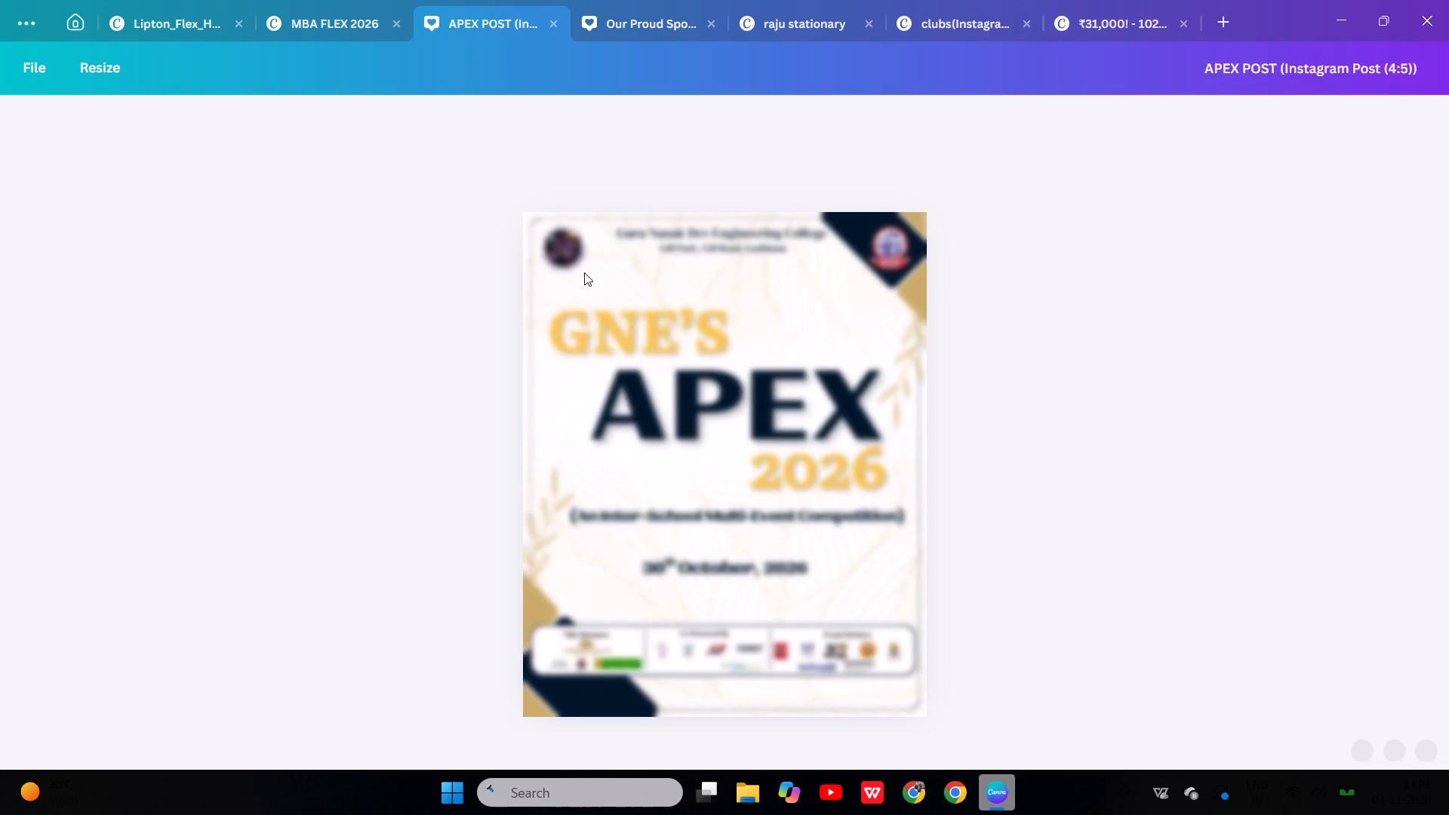
pyautogui.click(412, 257)
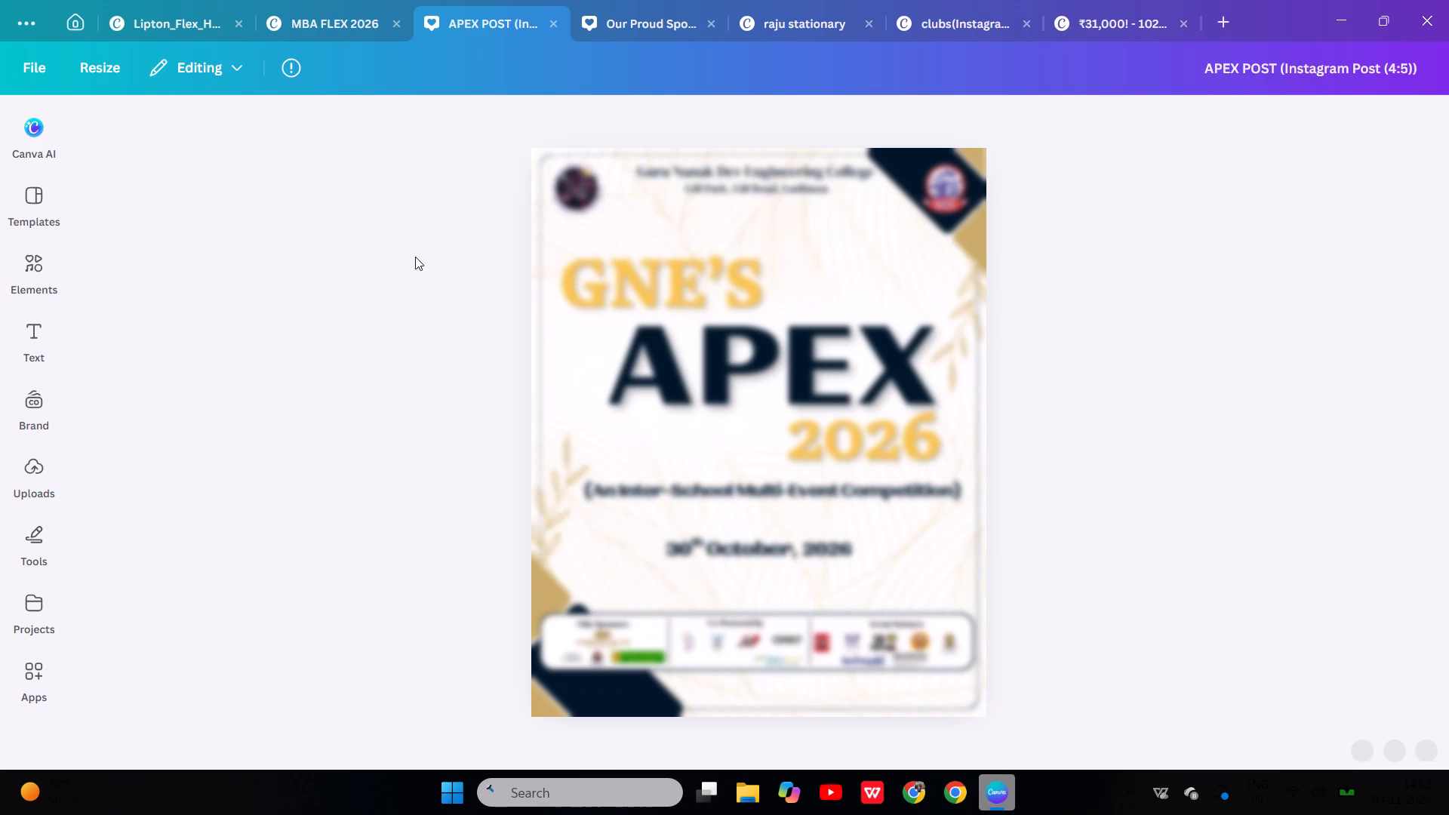
pyautogui.rightClick(415, 257)
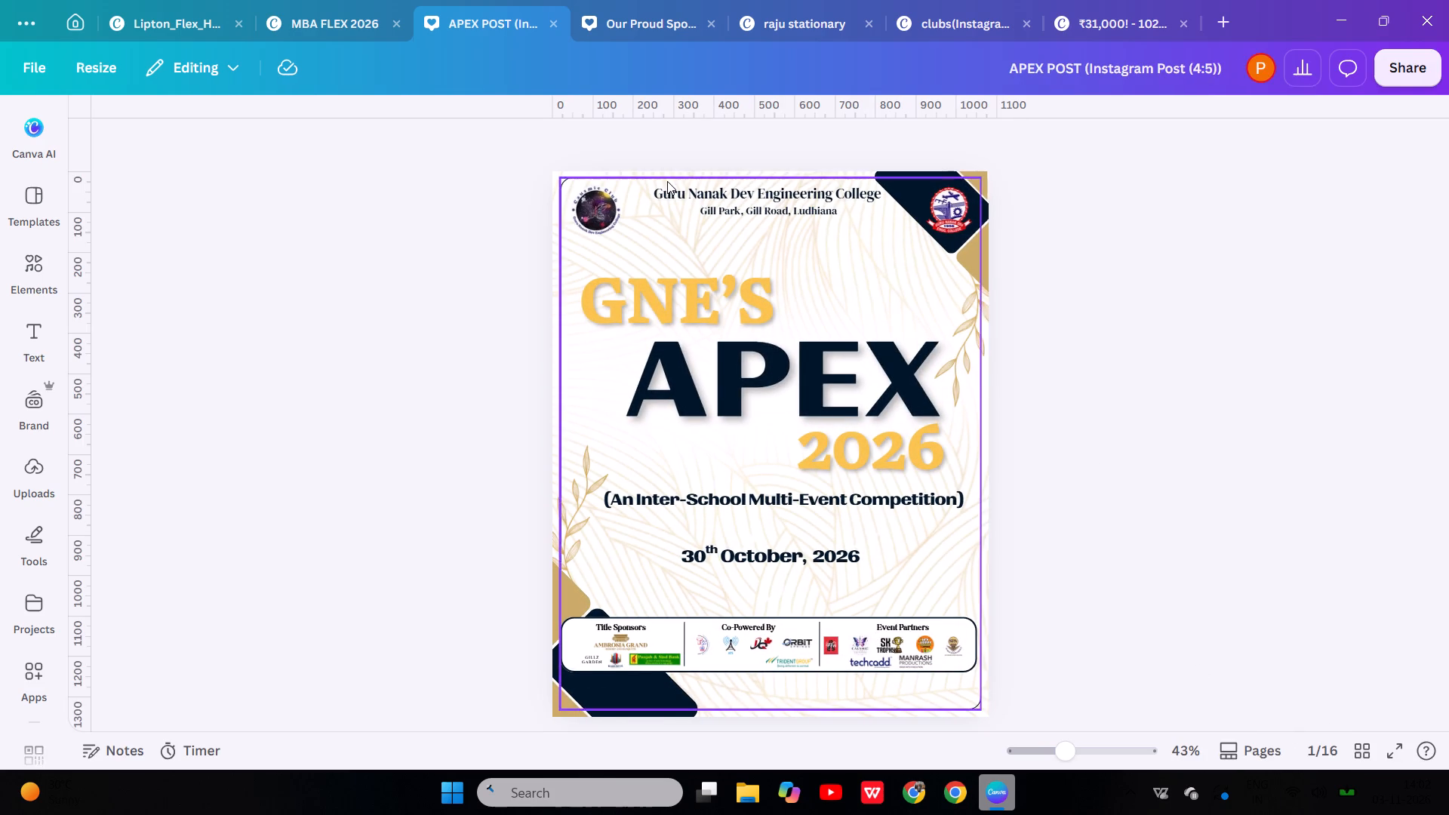
pyautogui.click(598, 211)
pyautogui.click(620, 255)
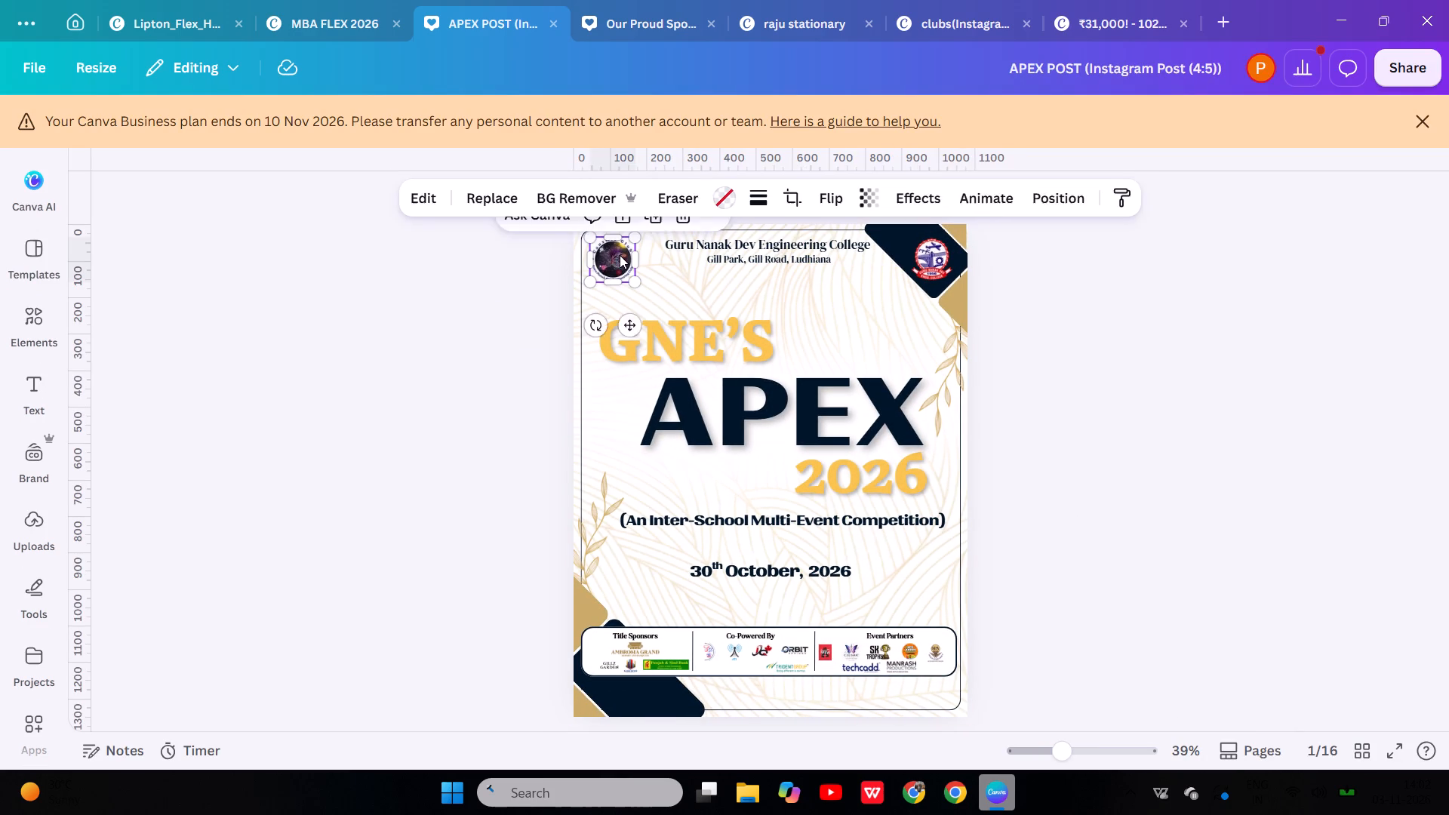
pyautogui.keyDown('shift'); pyautogui.click(728, 241); pyautogui.keyUp('shift')
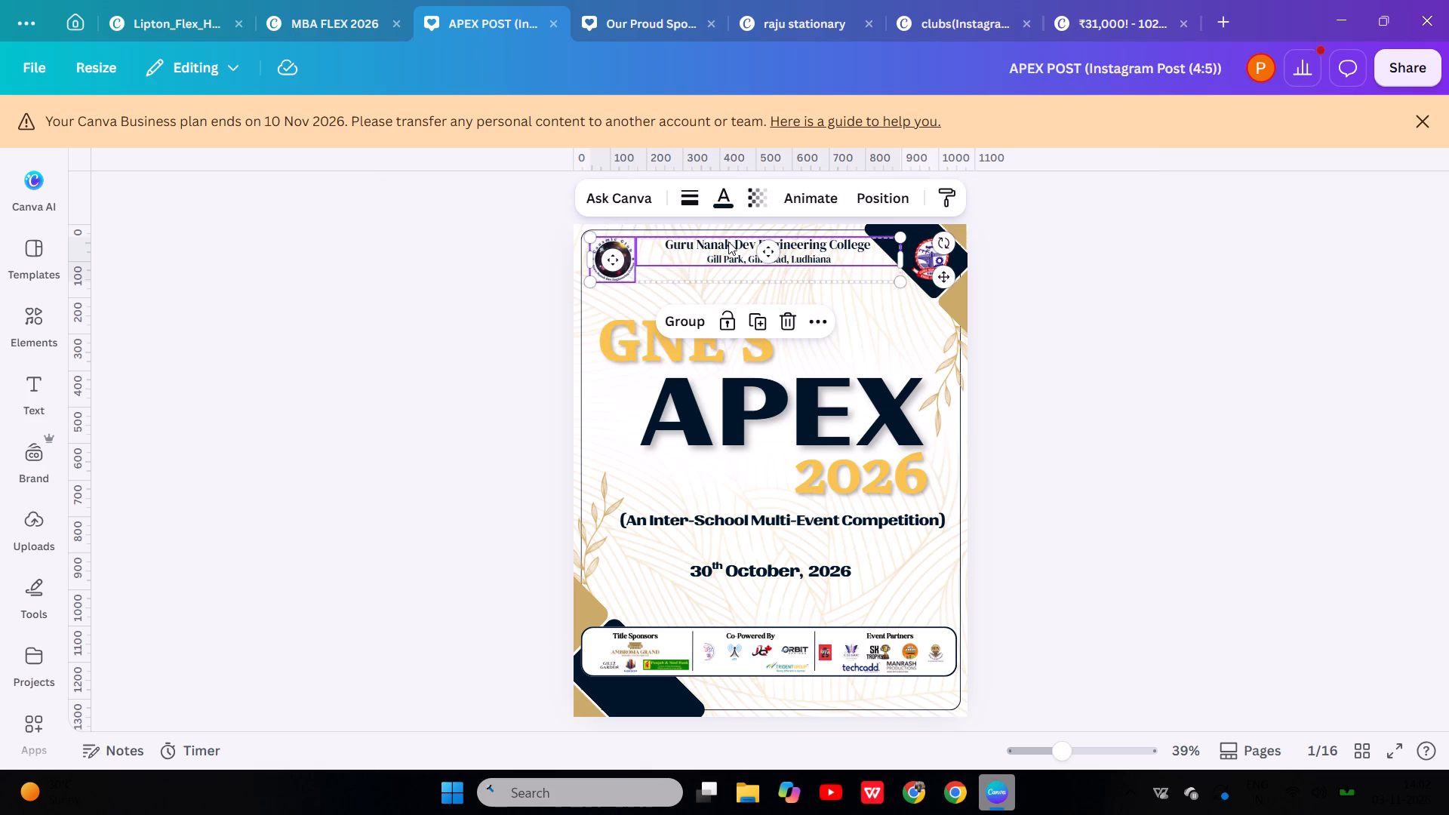
pyautogui.keyDown('shift'); pyautogui.click(922, 270); pyautogui.keyUp('shift')
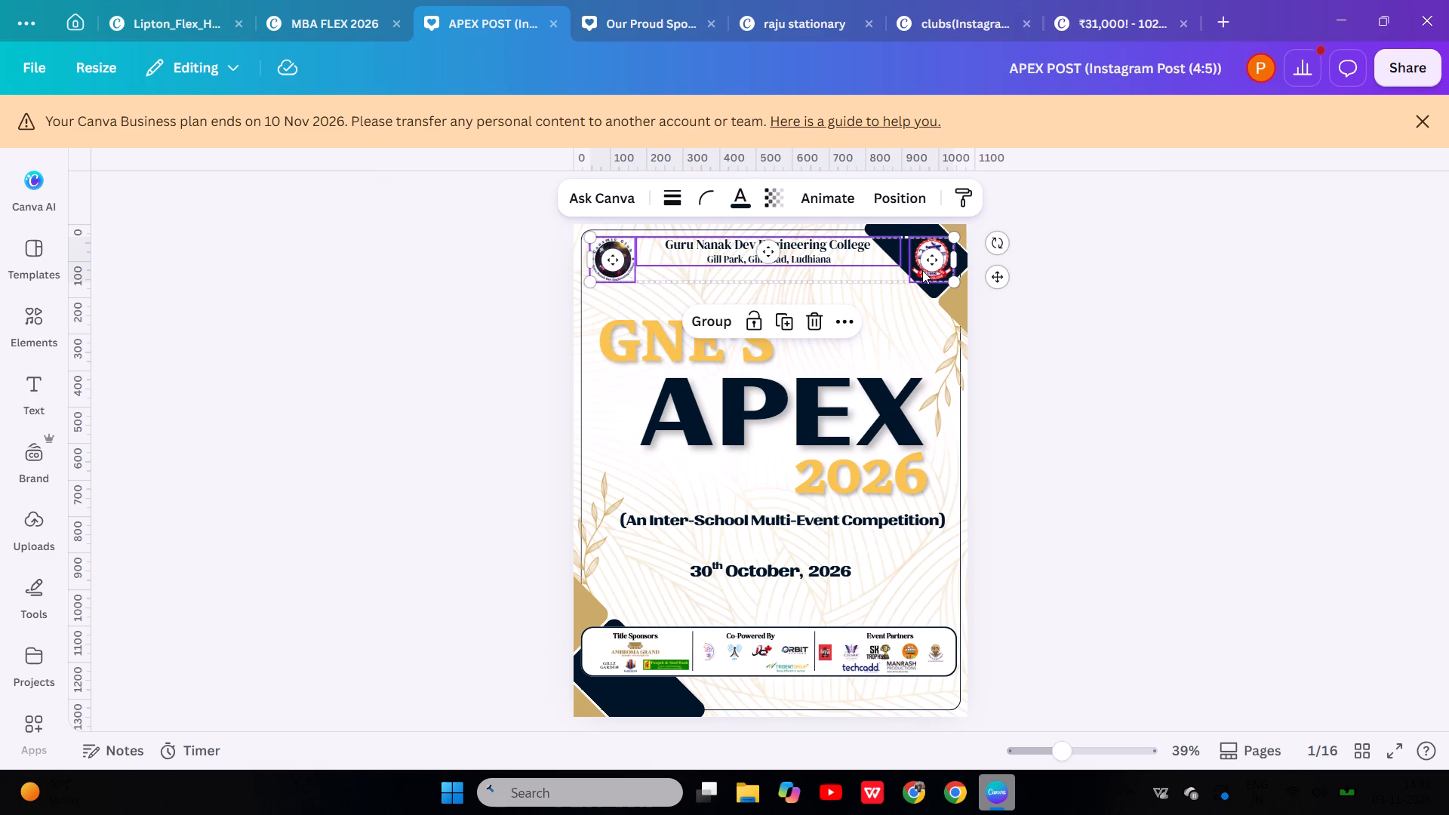
pyautogui.hotkey('ctrl', 'c')
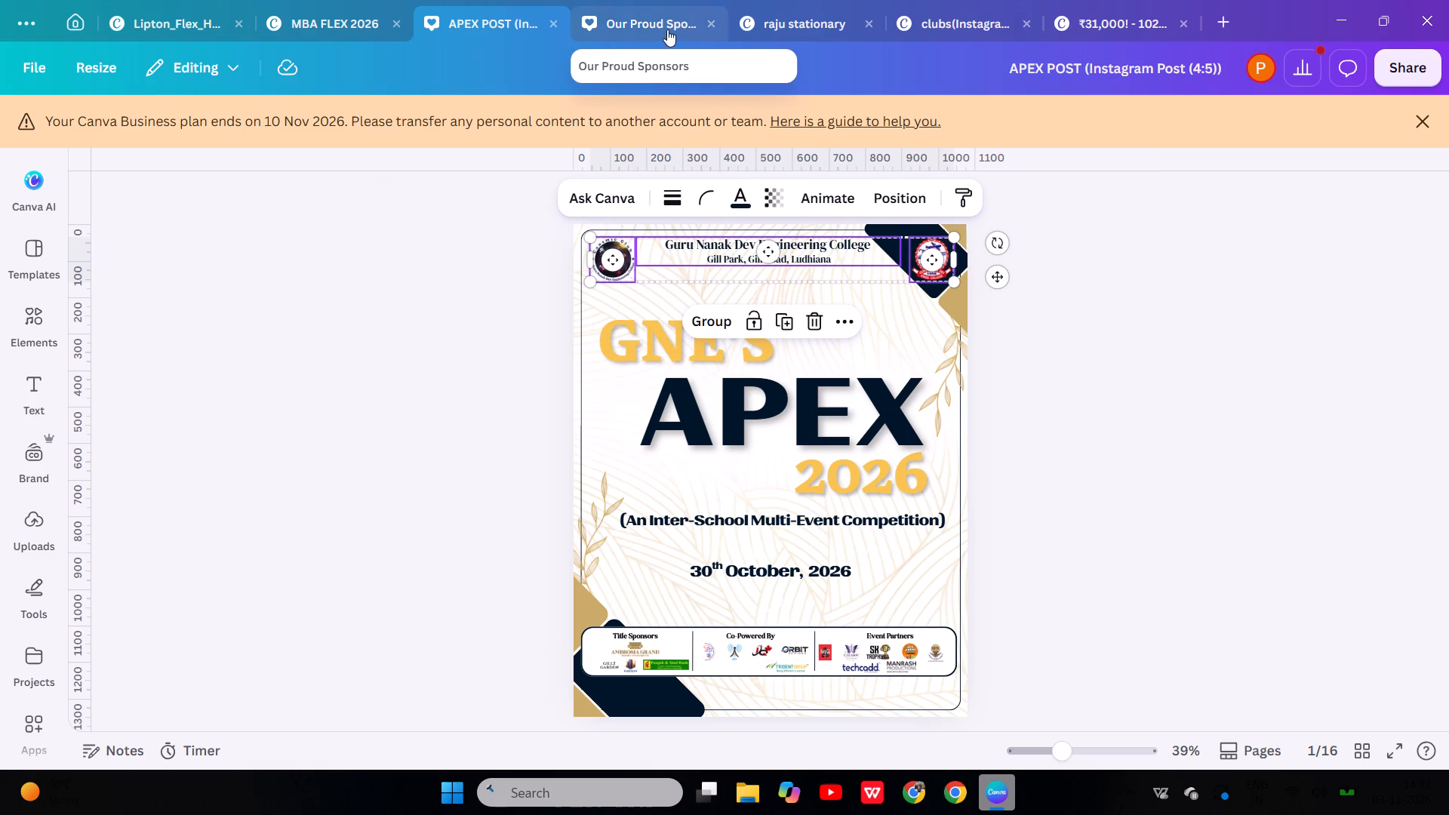
# Paste the copied college header text and both logos into the ₹31,000! robot poster.
pyautogui.click(1073, 13)
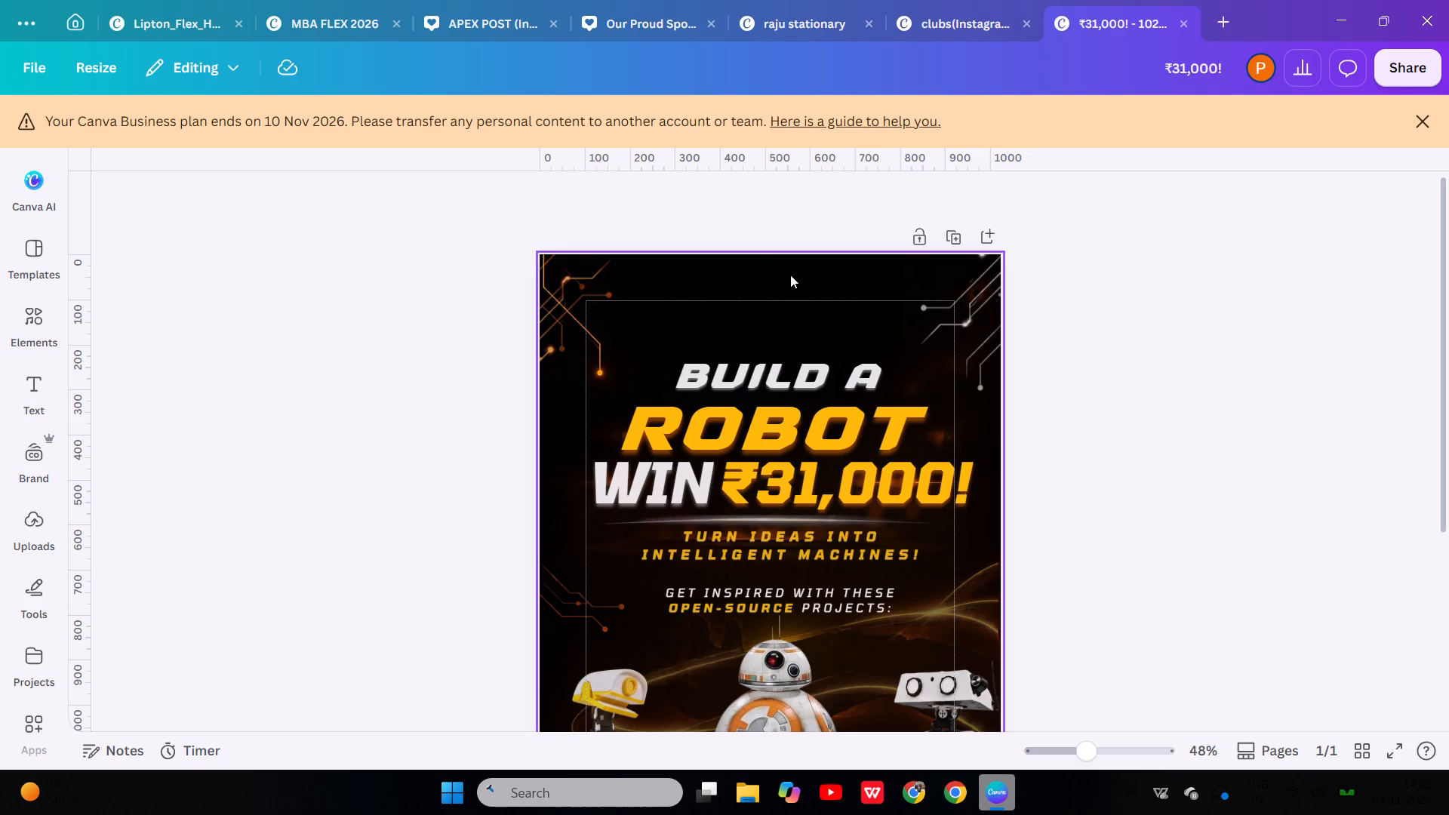
pyautogui.click(785, 286)
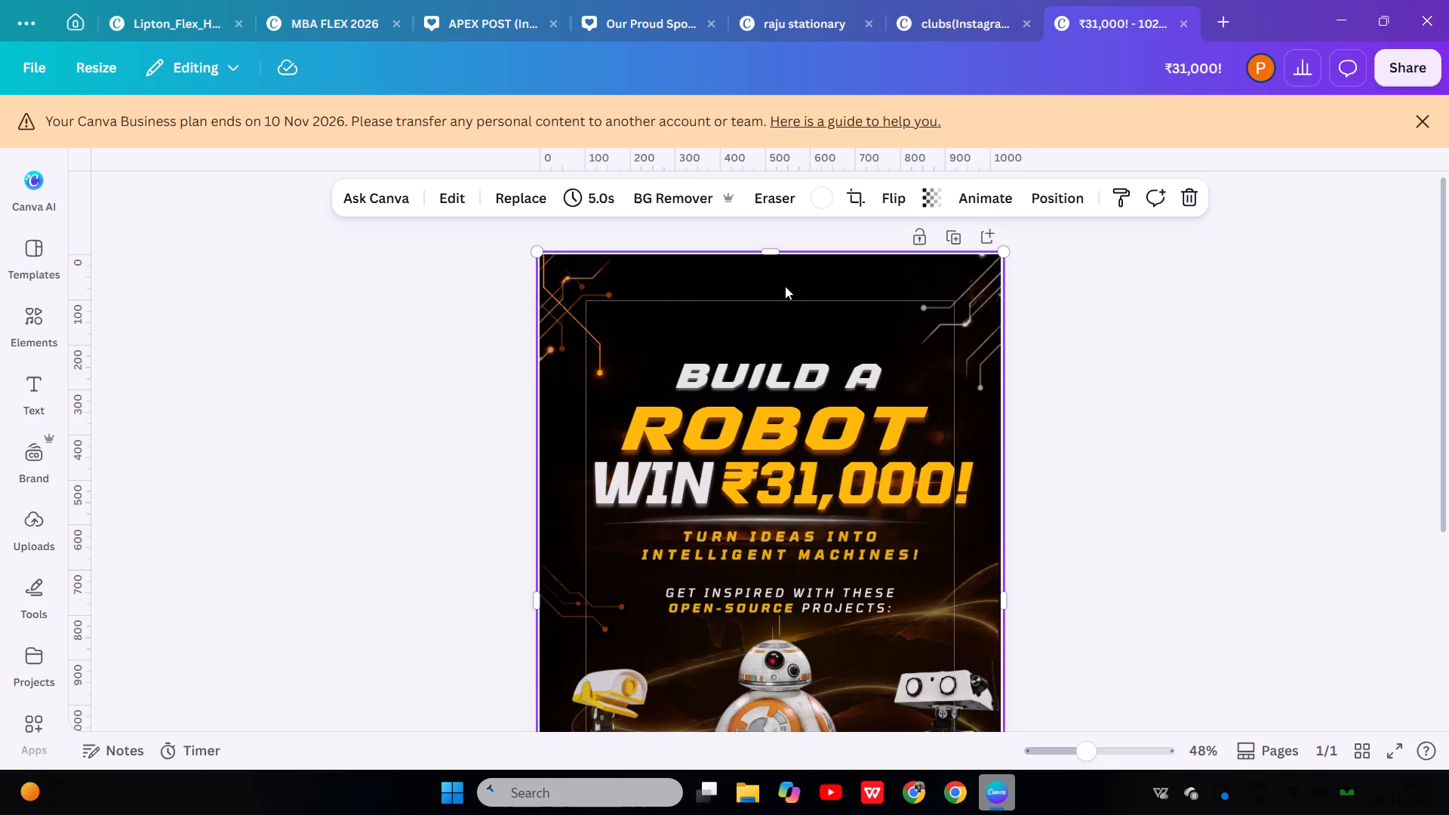
pyautogui.hotkey('ctrl', 'v')
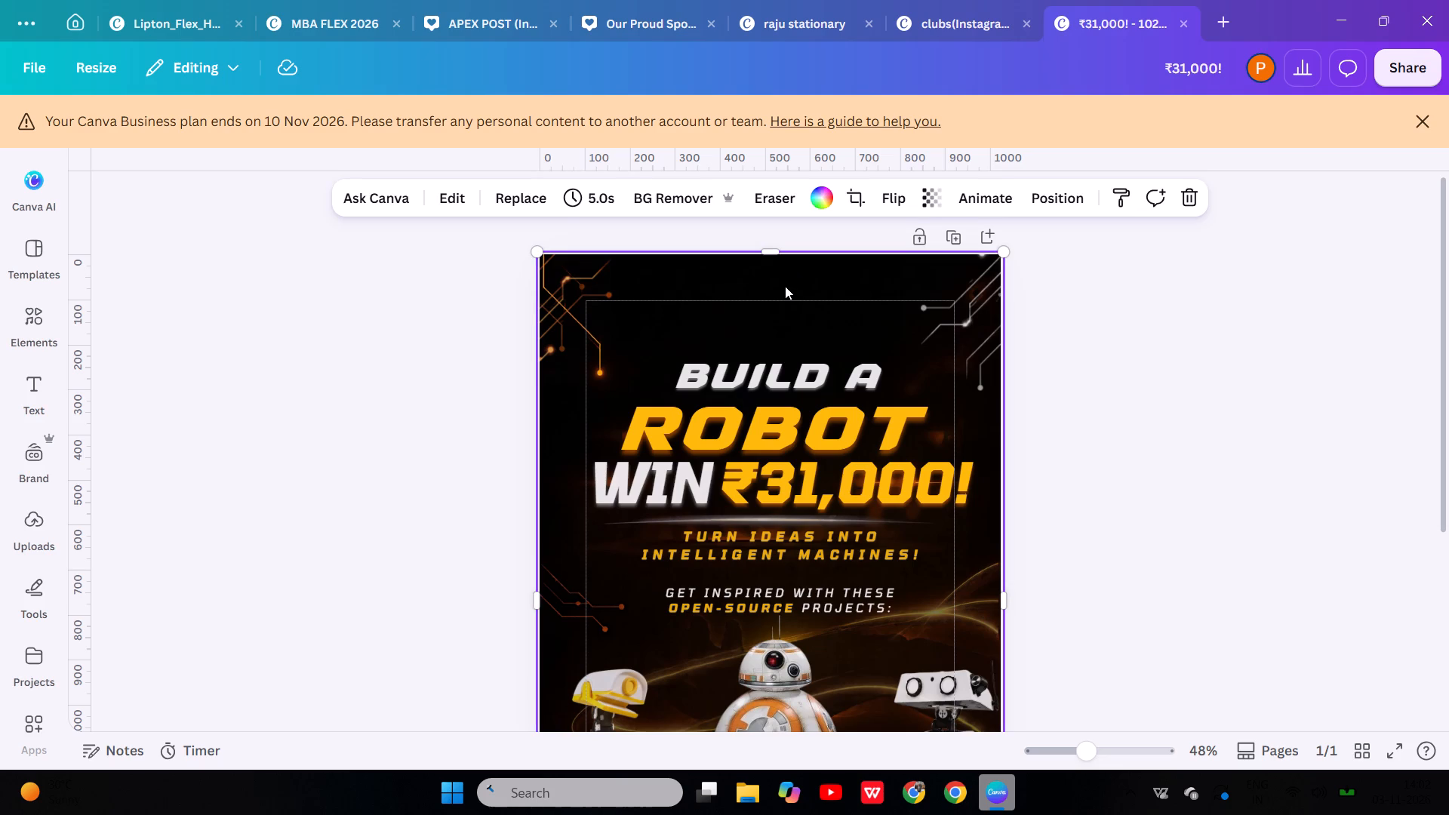
pyautogui.rightClick(789, 293)
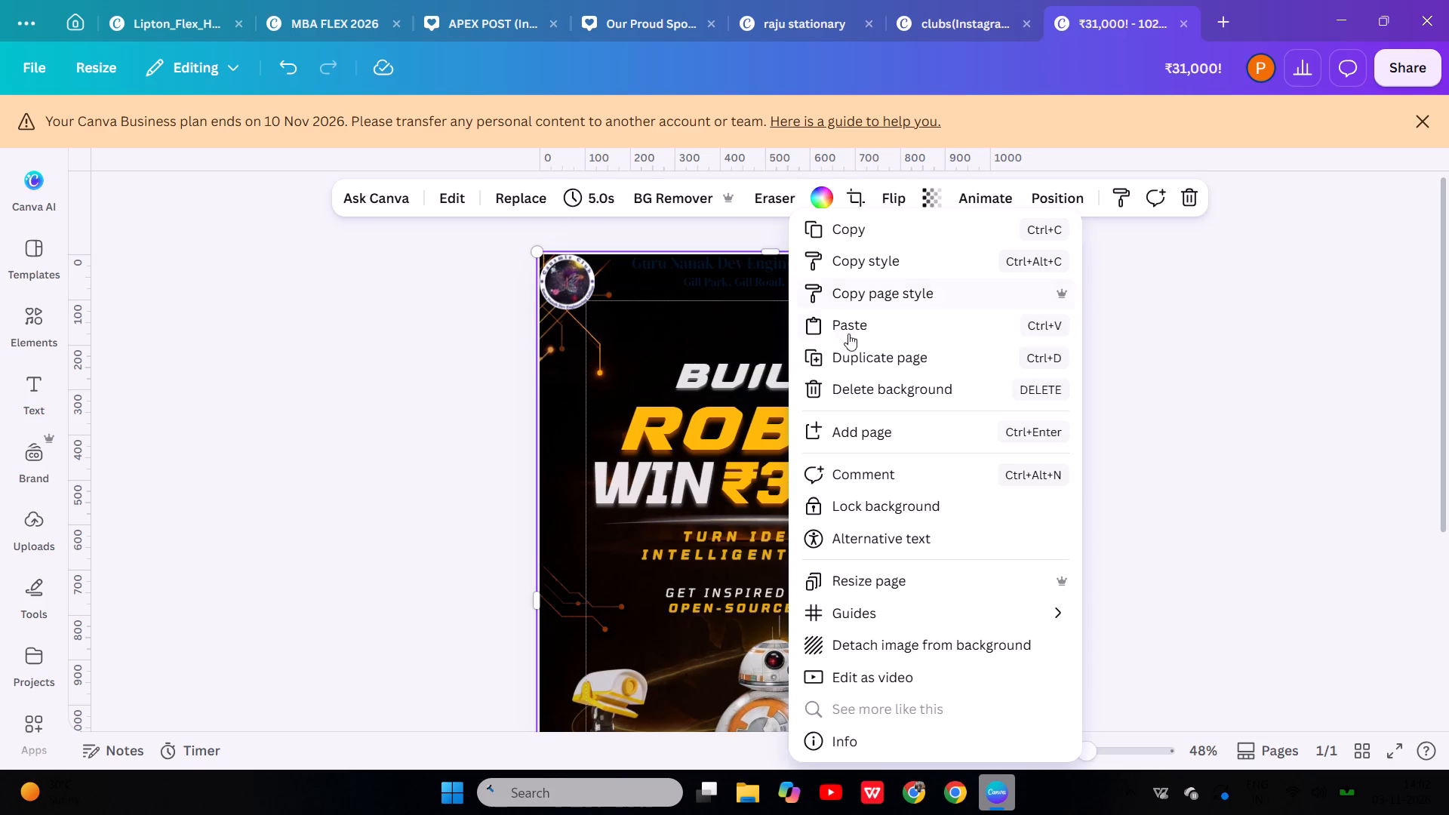
pyautogui.click(691, 331)
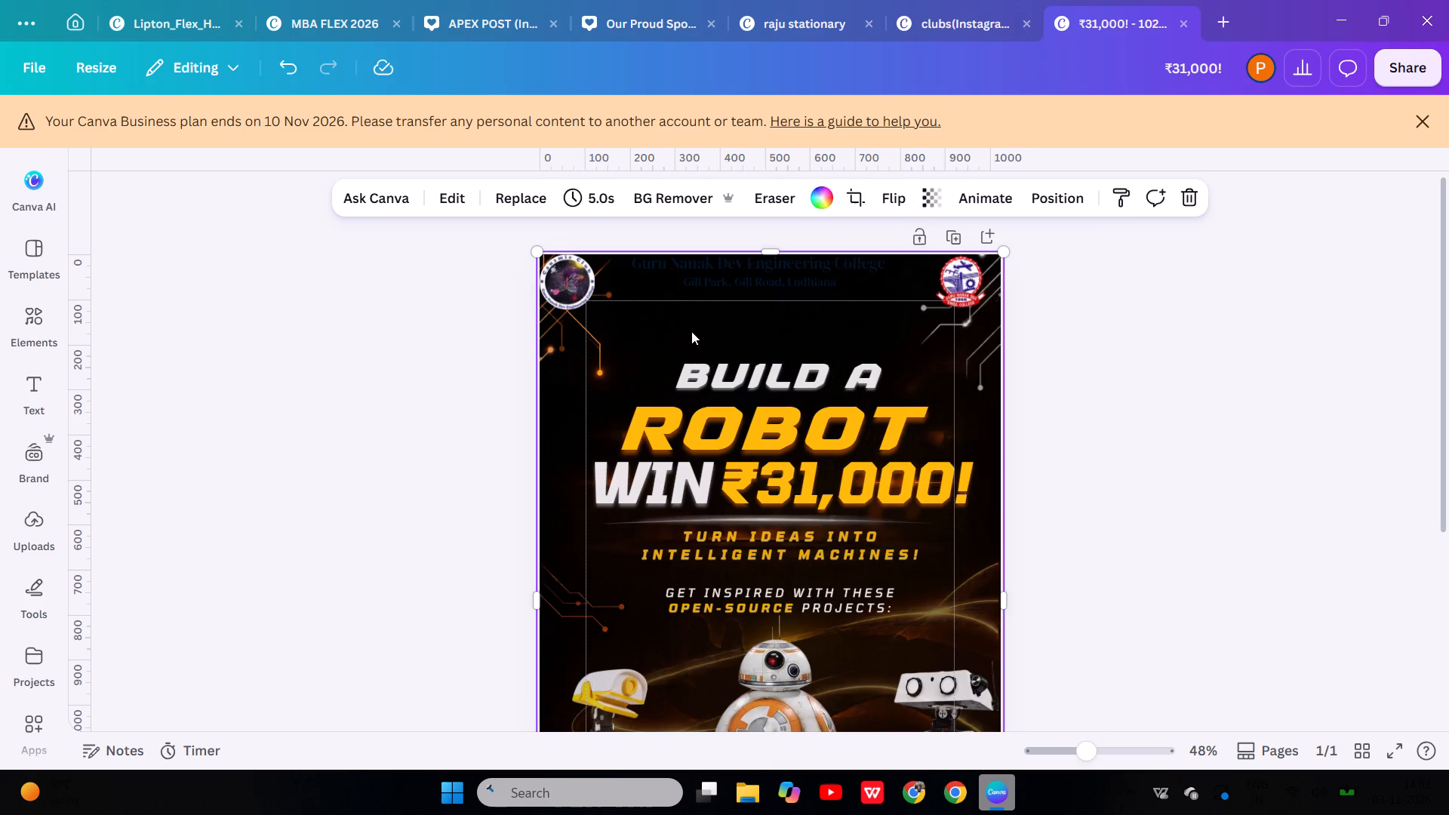
# Change the text colour of the Guru Nanak Dev Engineering College name and address to white.
pyautogui.click(702, 279)
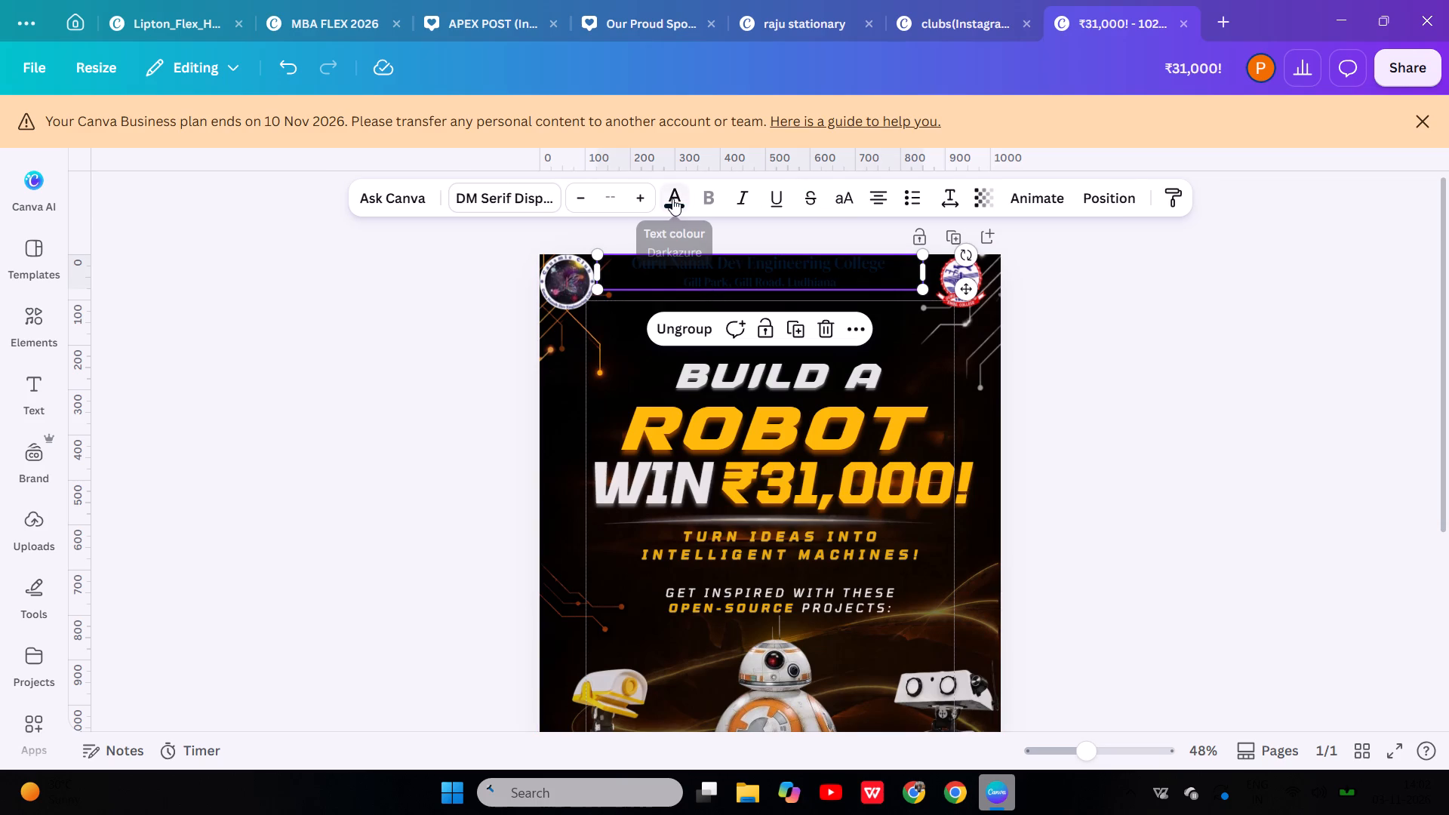
pyautogui.click(672, 198)
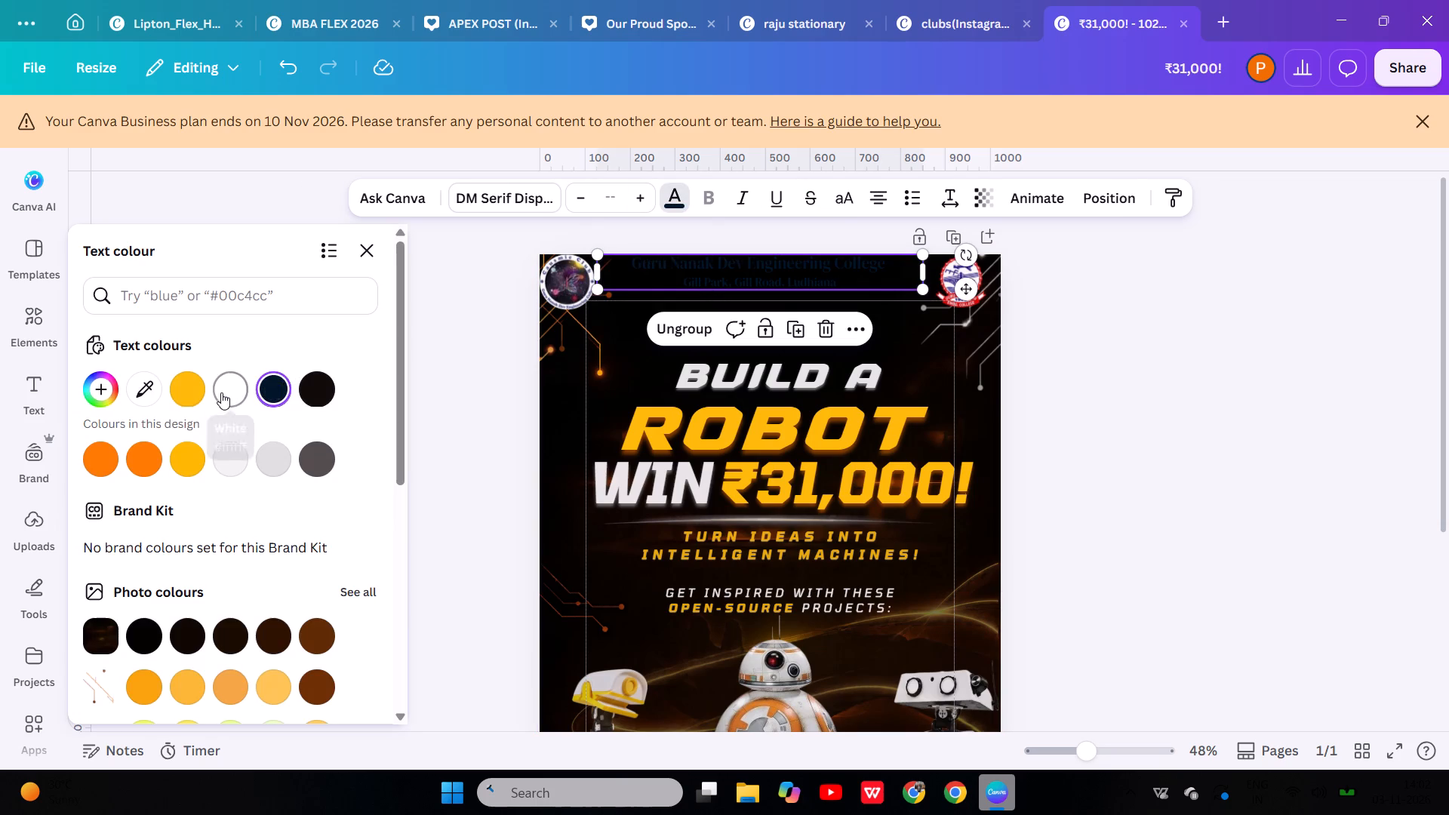
pyautogui.click(221, 392)
pyautogui.click(451, 264)
pyautogui.hscroll(1, 465, 257)
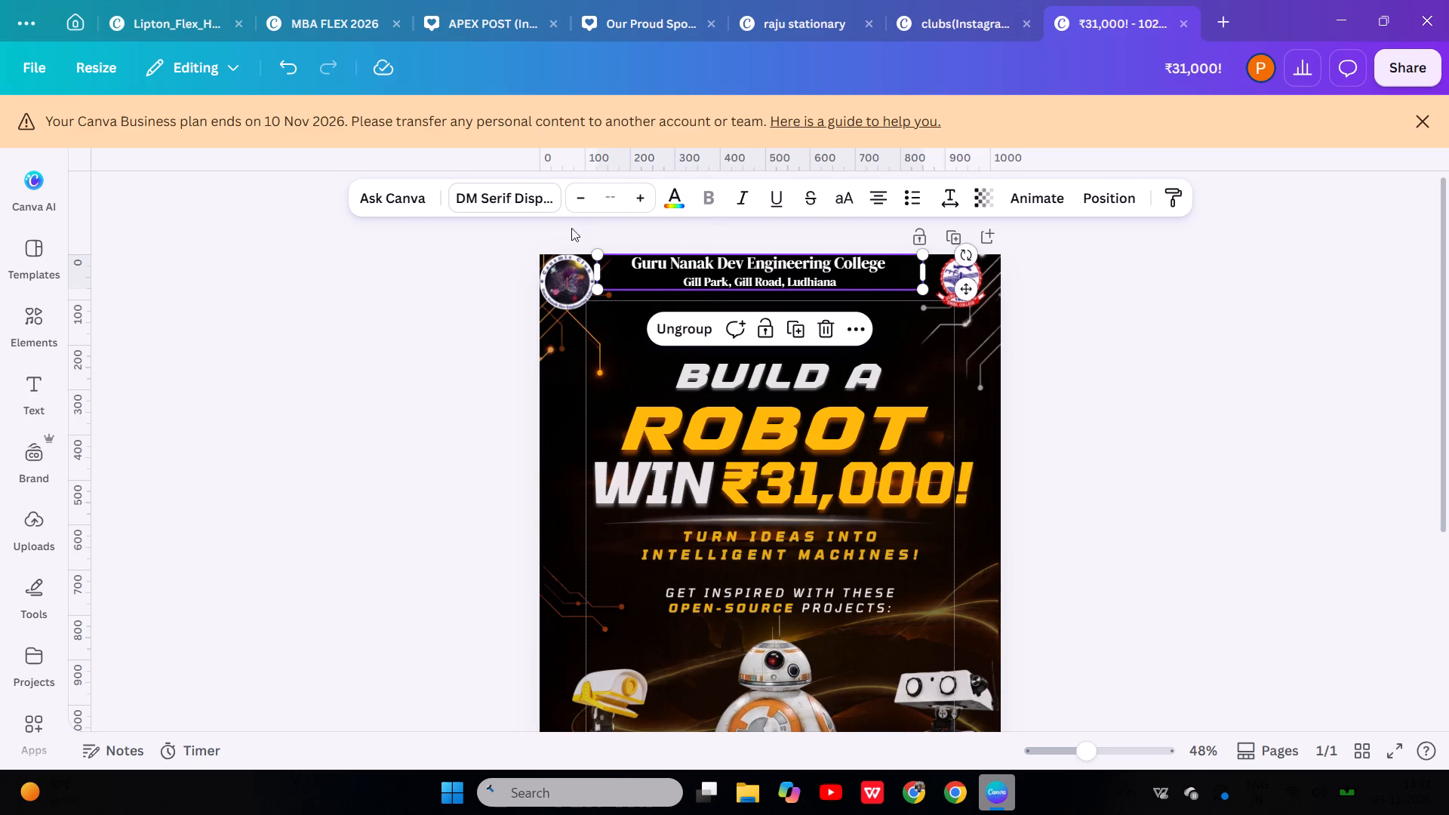
pyautogui.hscroll(1, 571, 228)
# Centre the college name and address text horizontally on the page and shift it slightly down from the top edge.
pyautogui.rightClick(789, 275)
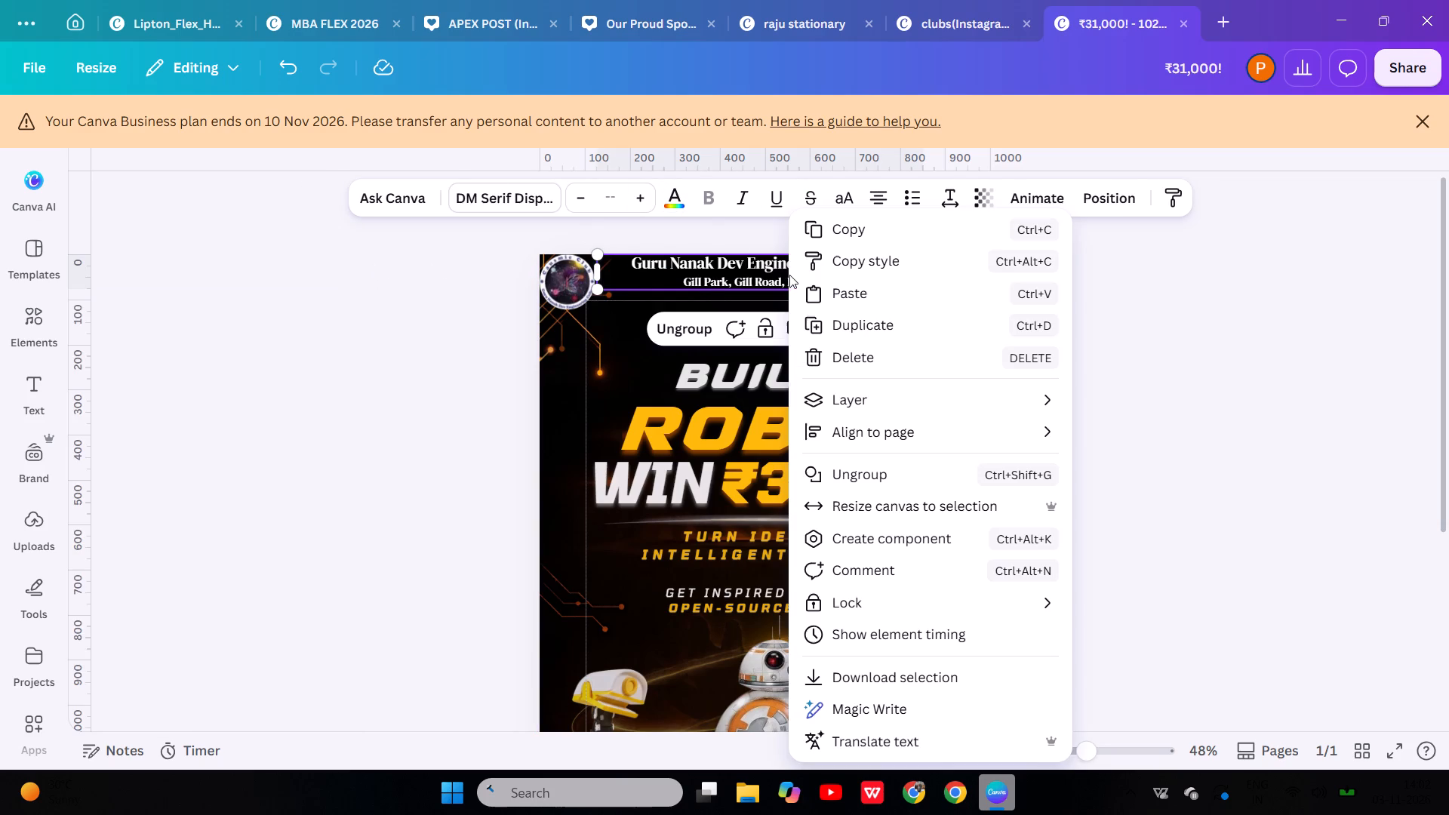
pyautogui.click(901, 435)
pyautogui.click(1109, 463)
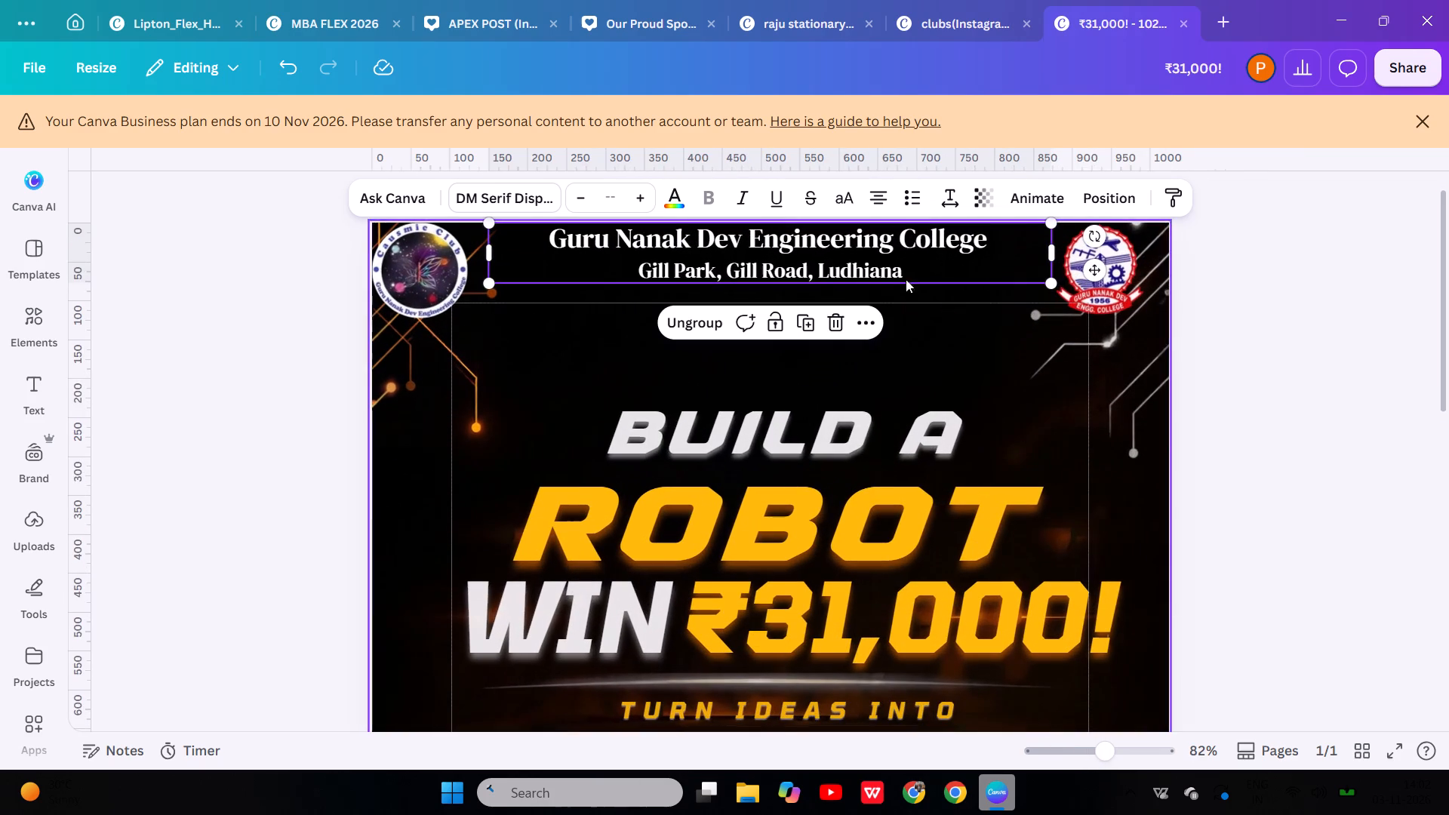
pyautogui.moveTo(869, 269); pyautogui.dragTo(869, 285)
# Reposition the two header logos, placing each at a small margin from its top corner of the poster.
pyautogui.moveTo(1127, 274); pyautogui.dragTo(1143, 276)
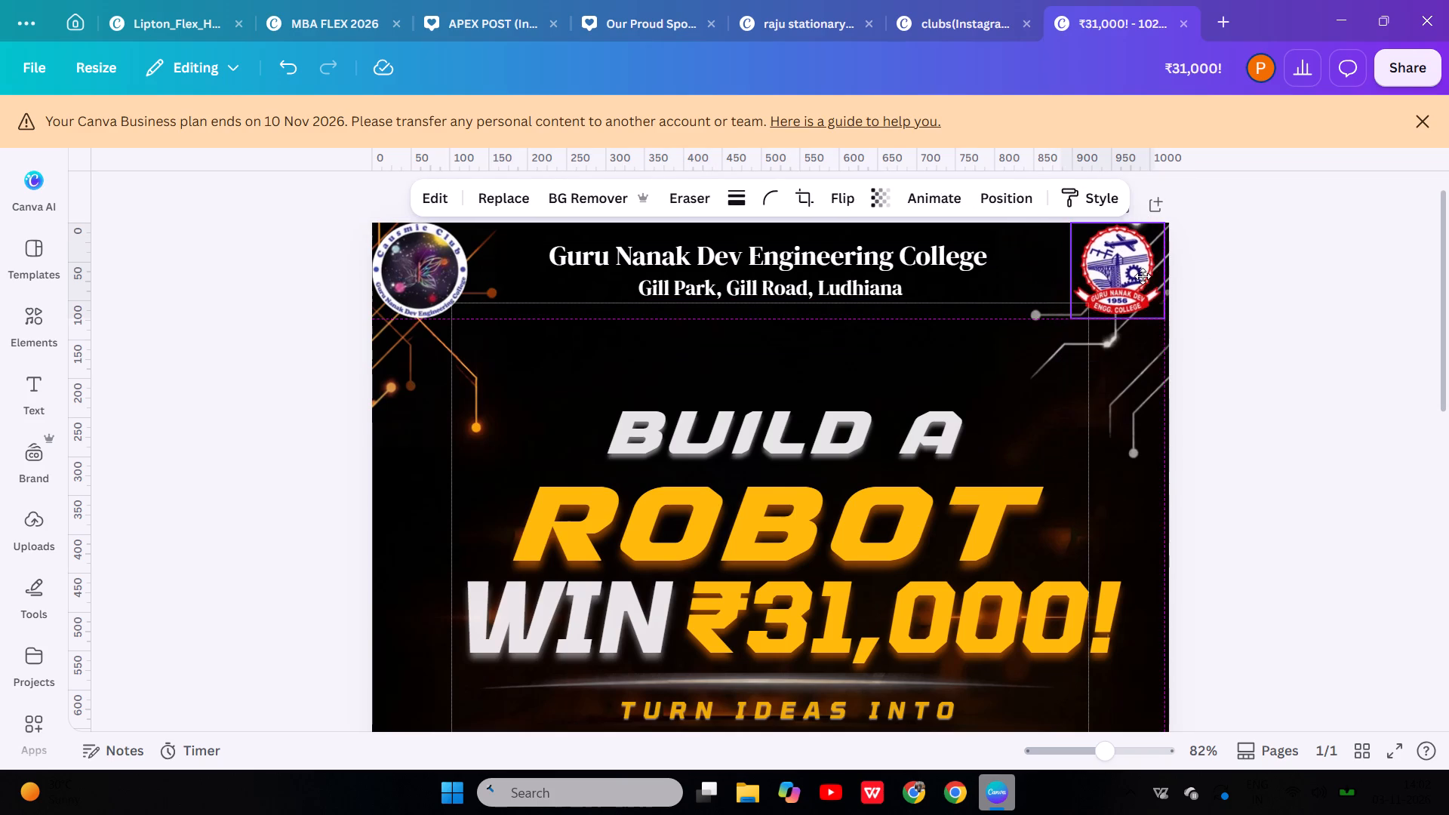
pyautogui.moveTo(1143, 276); pyautogui.dragTo(1143, 279)
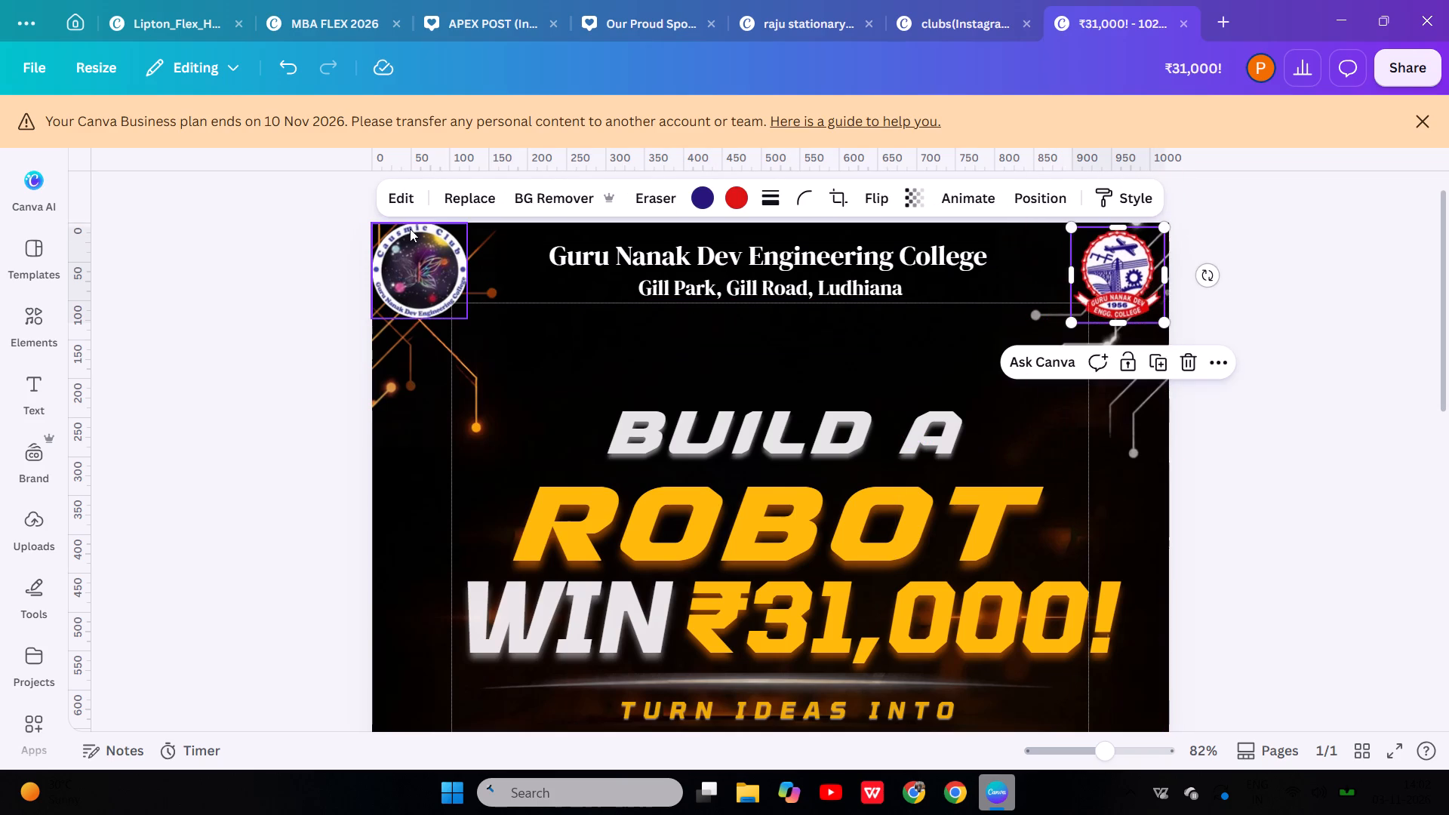
pyautogui.moveTo(410, 248); pyautogui.dragTo(430, 257)
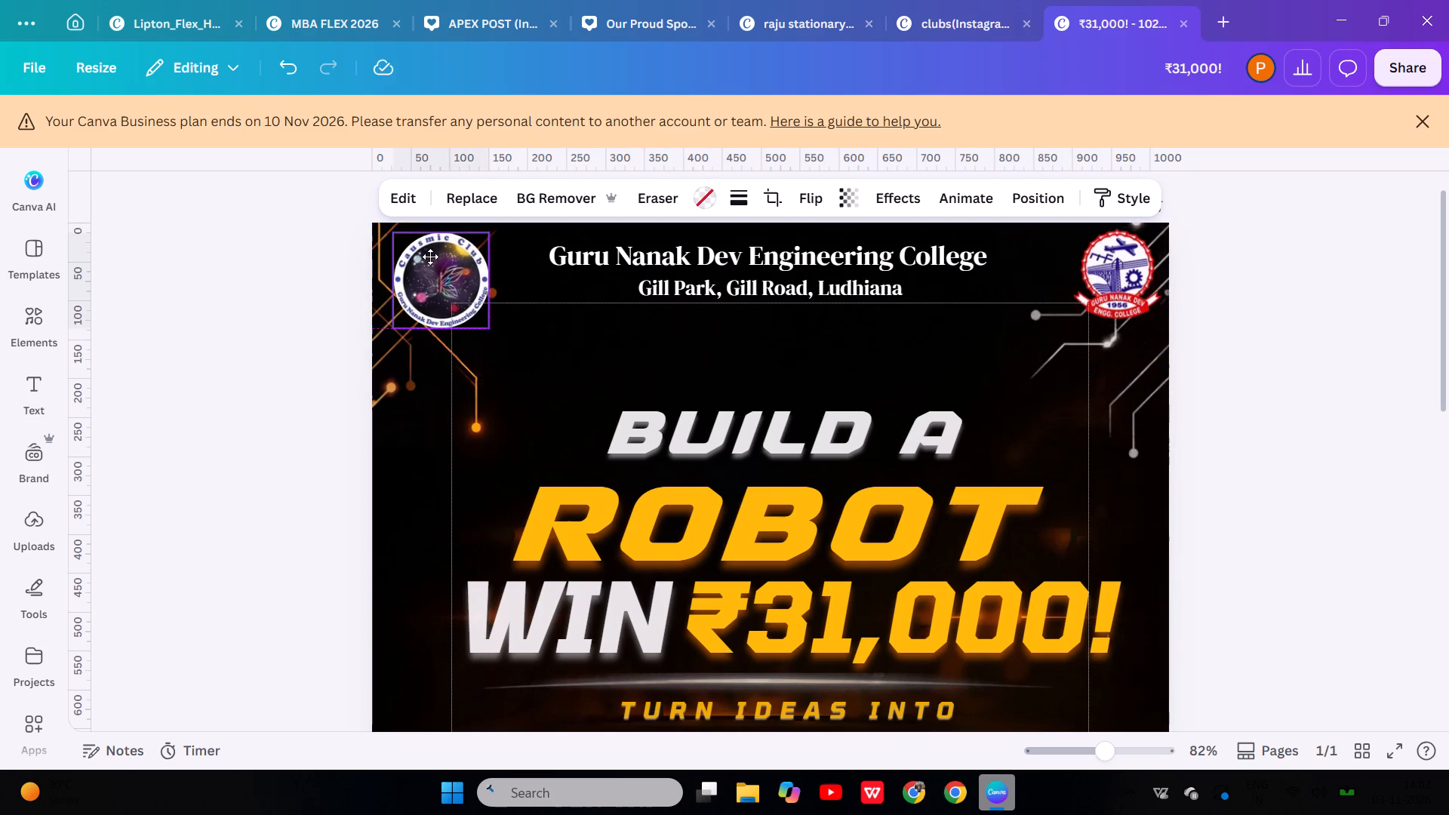
pyautogui.moveTo(430, 257); pyautogui.dragTo(427, 257)
# Raise the yellow-headed robot image beside BB-8 and scale it down proportionally to about 177 px wide.
pyautogui.scroll(-1, 879, 503)
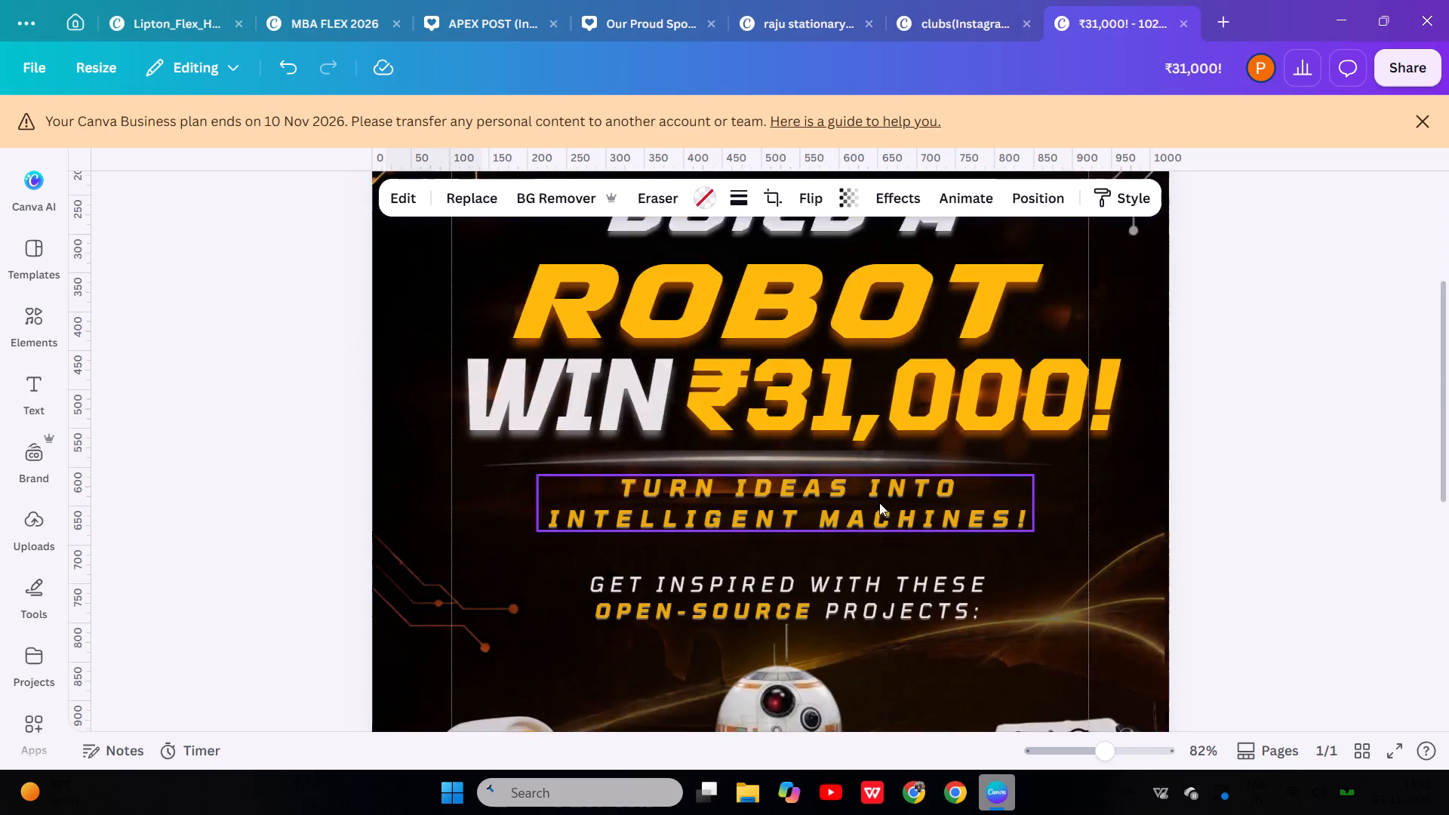
pyautogui.scroll(-1, 879, 503)
pyautogui.scroll(3, 879, 503)
pyautogui.scroll(-1, 879, 503)
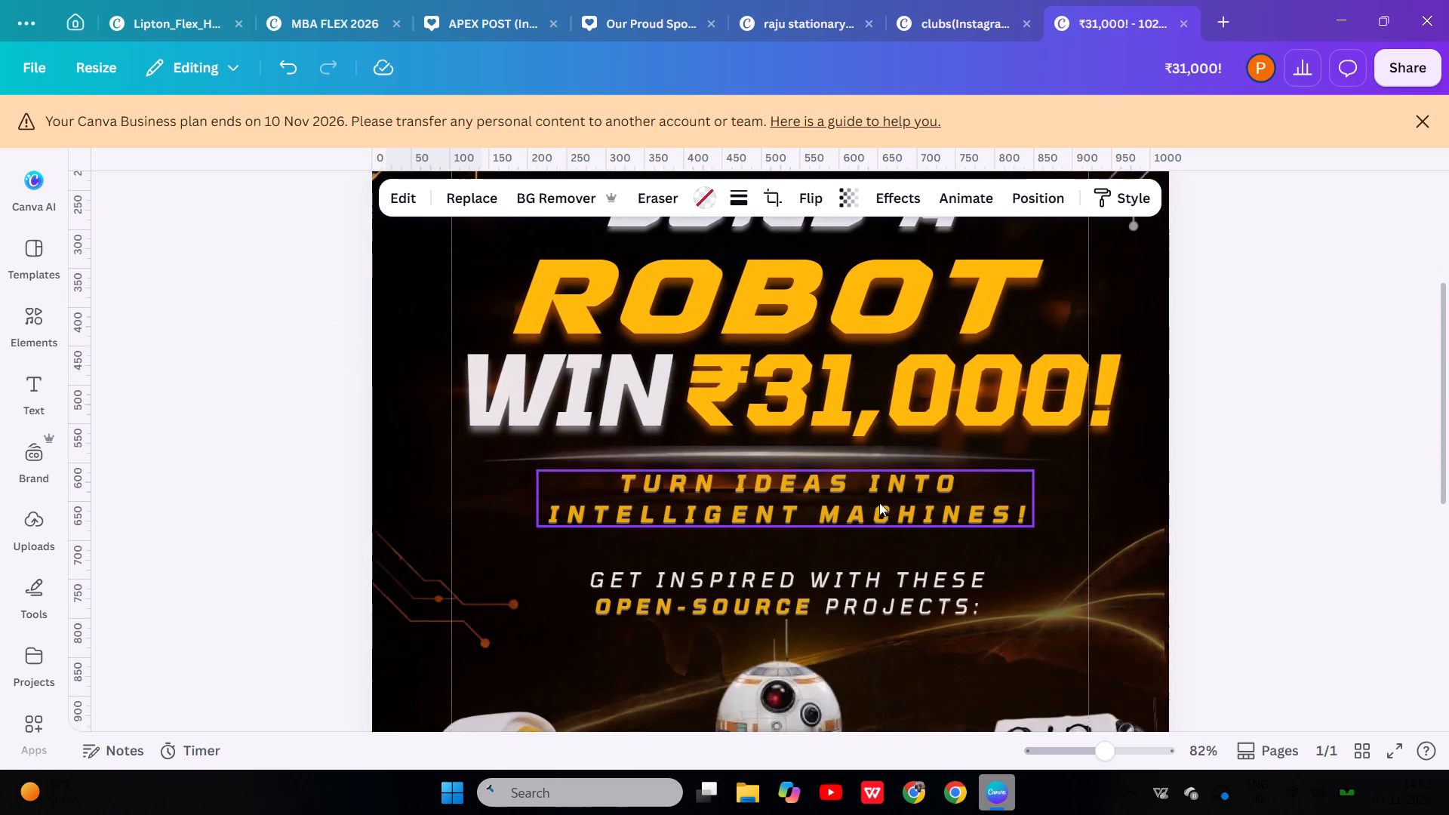
pyautogui.scroll(-2, 879, 503)
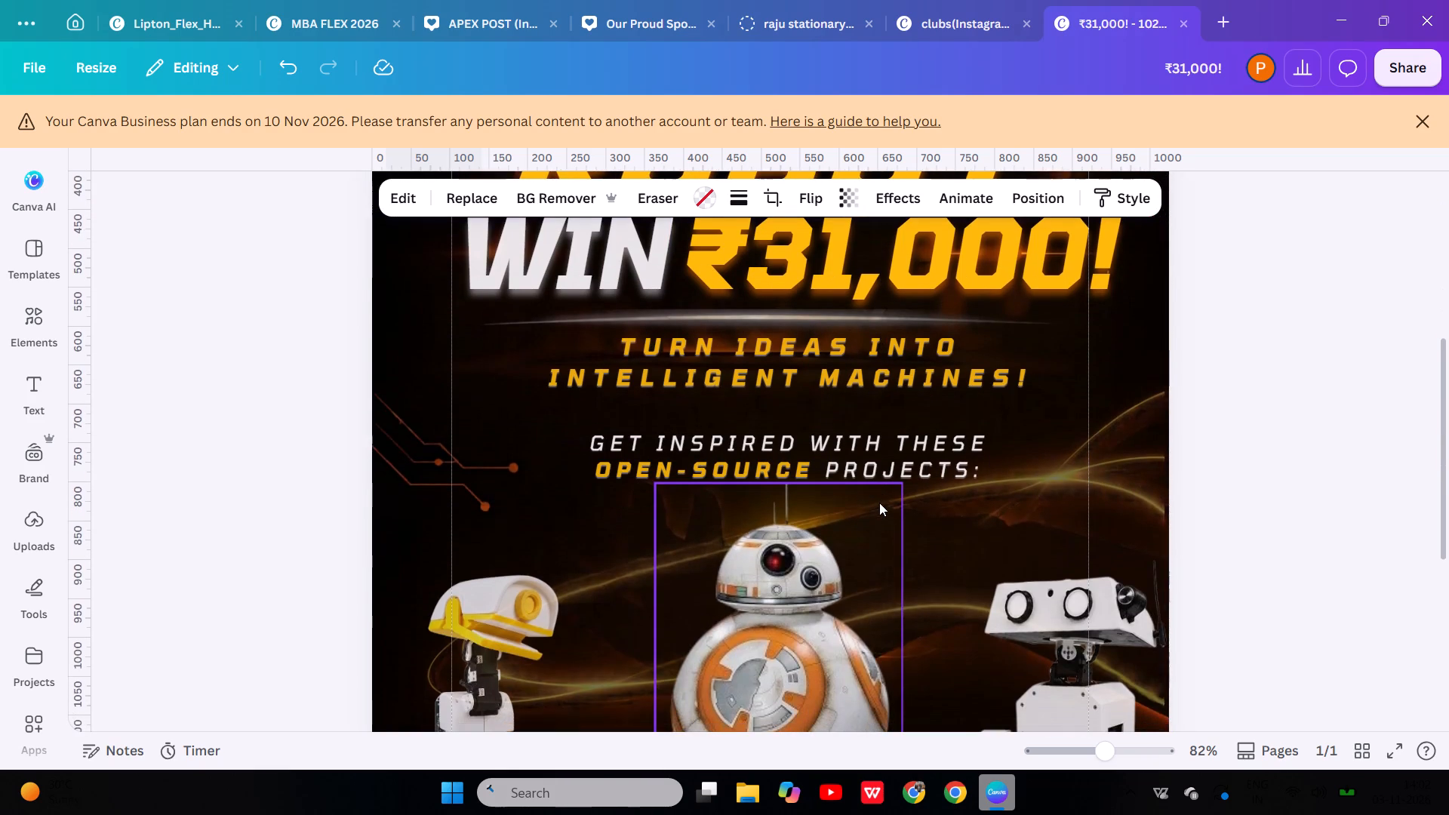
pyautogui.scroll(-2, 879, 503)
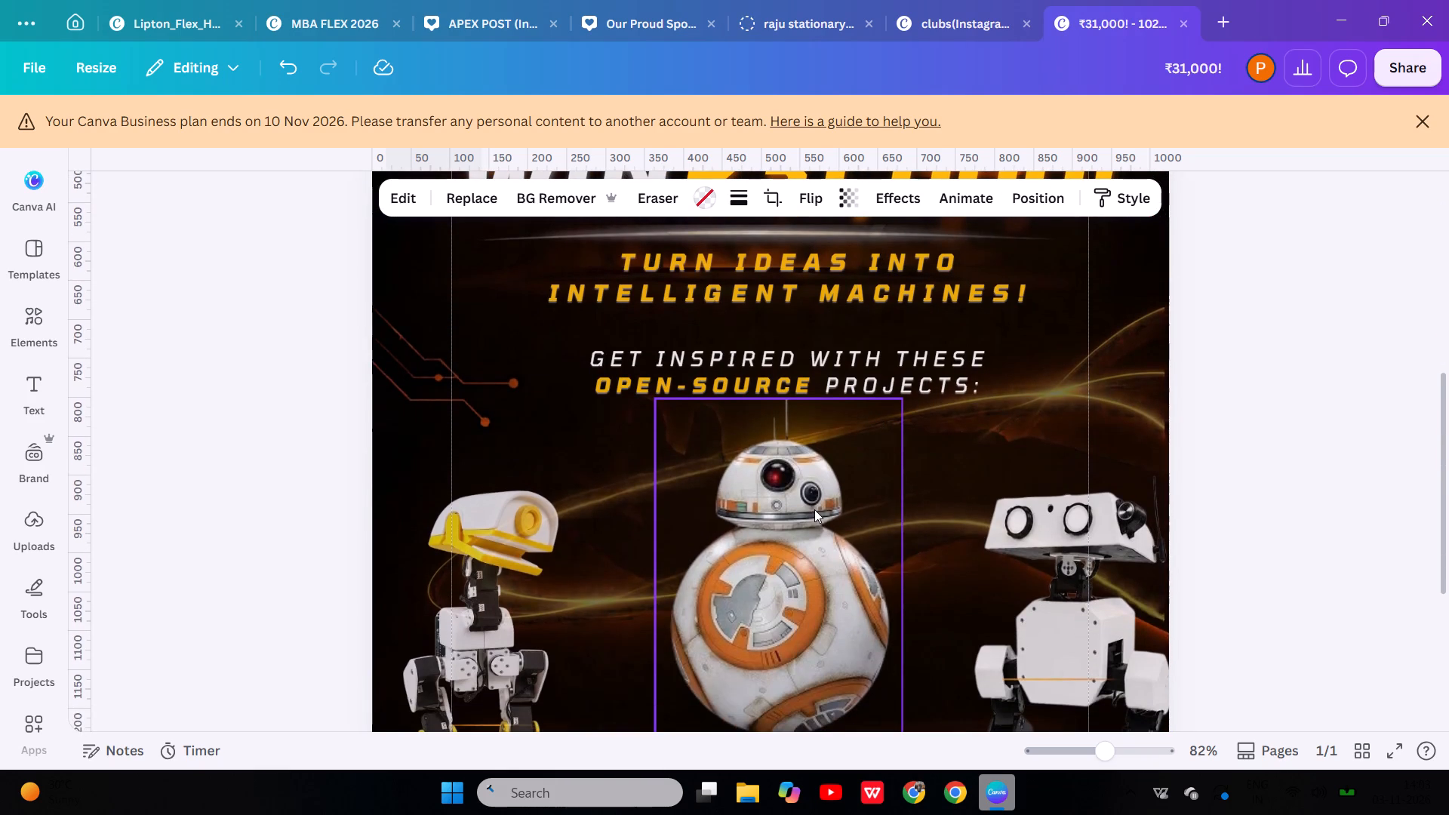
pyautogui.scroll(-1, 814, 442)
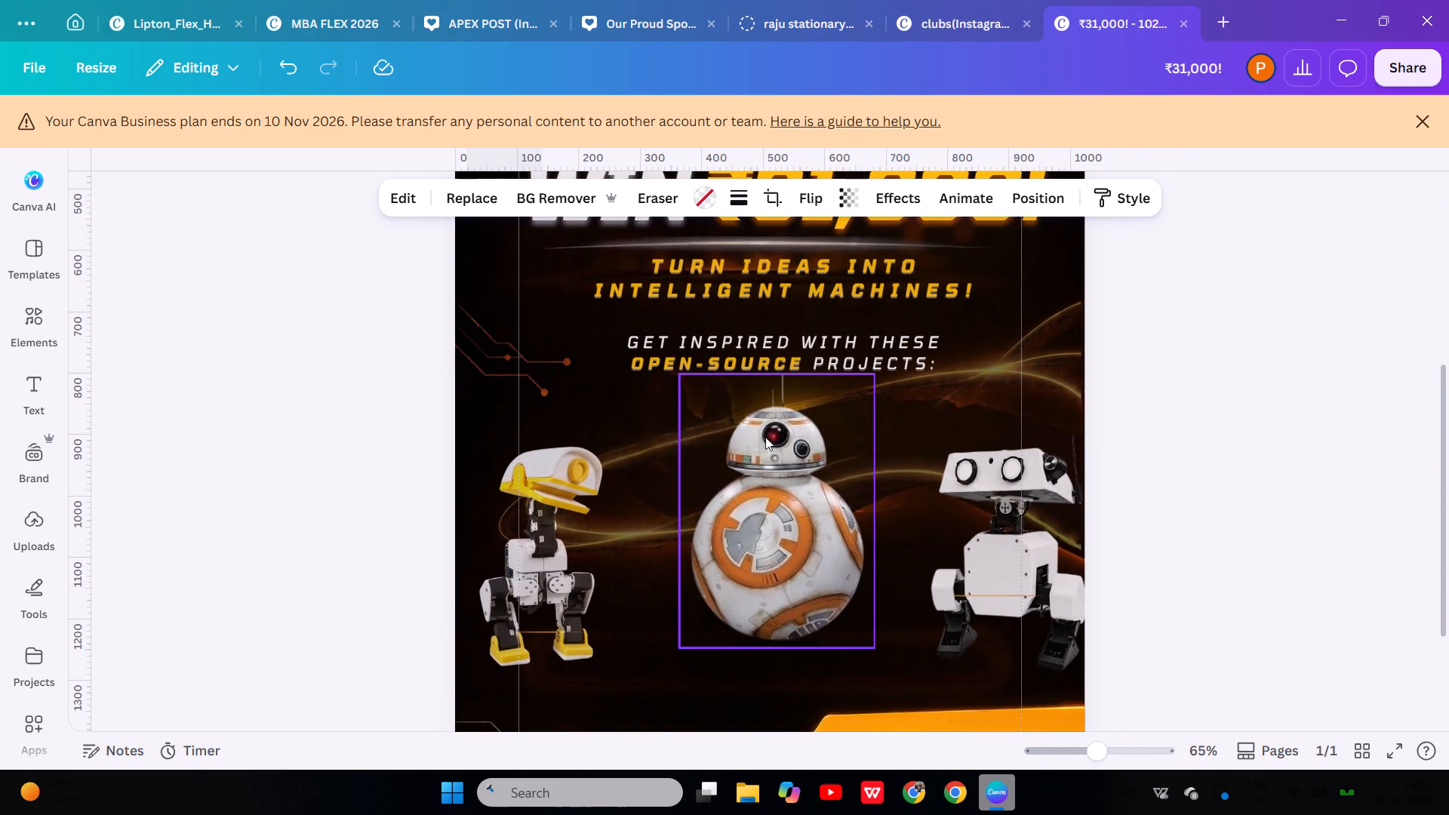
pyautogui.click(560, 528)
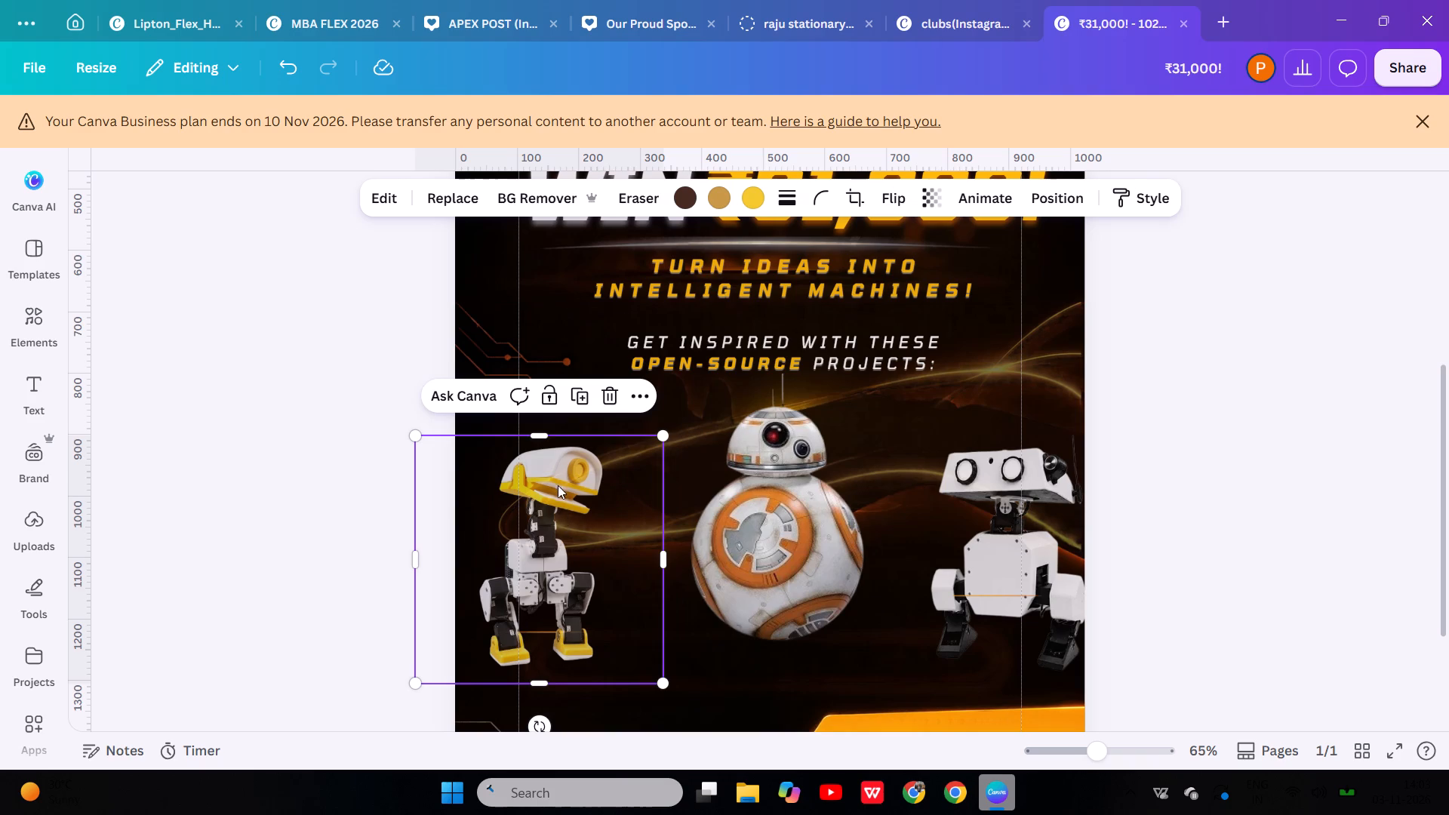
pyautogui.moveTo(561, 567); pyautogui.dragTo(555, 516)
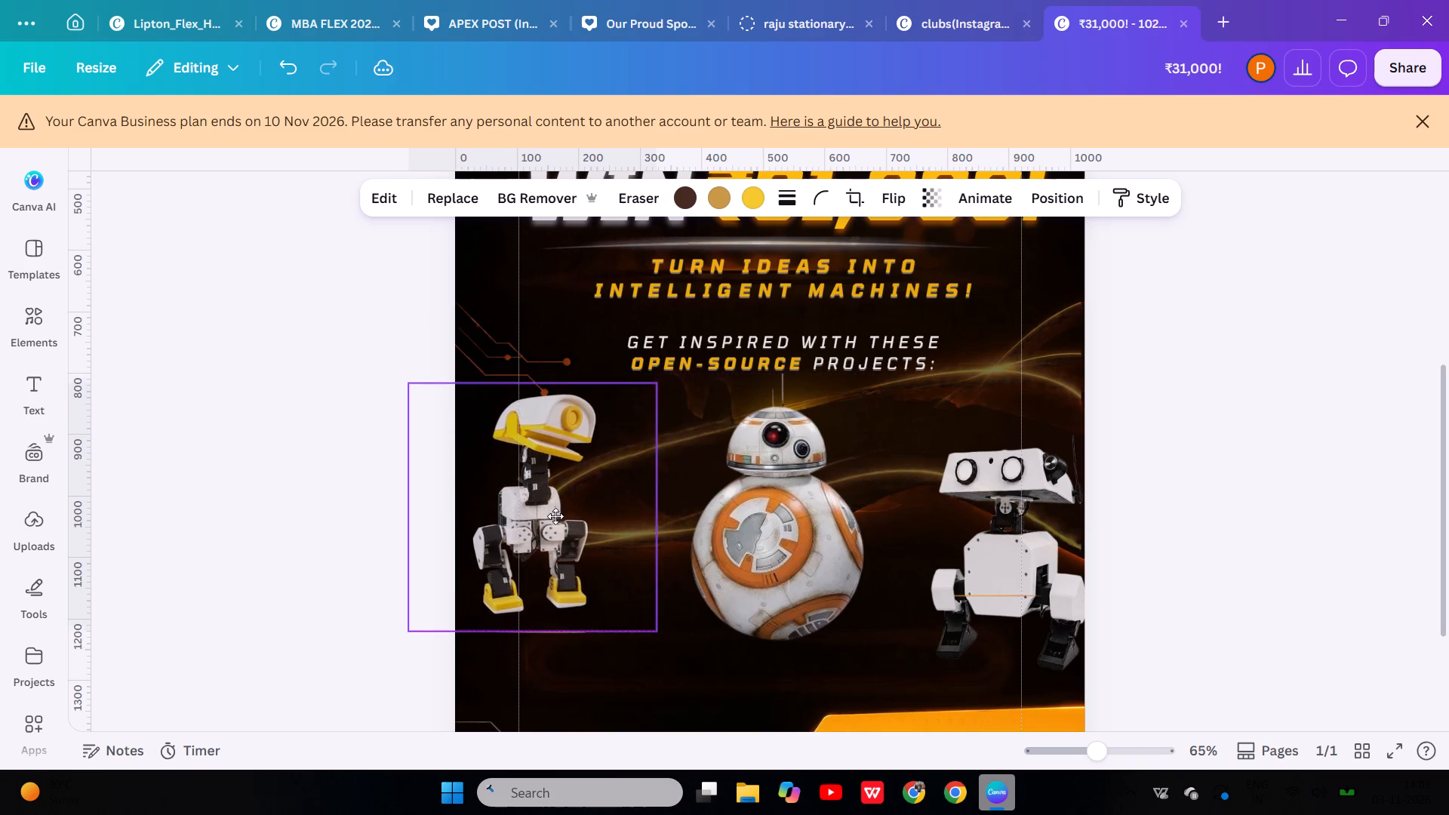
pyautogui.moveTo(555, 516); pyautogui.dragTo(556, 517)
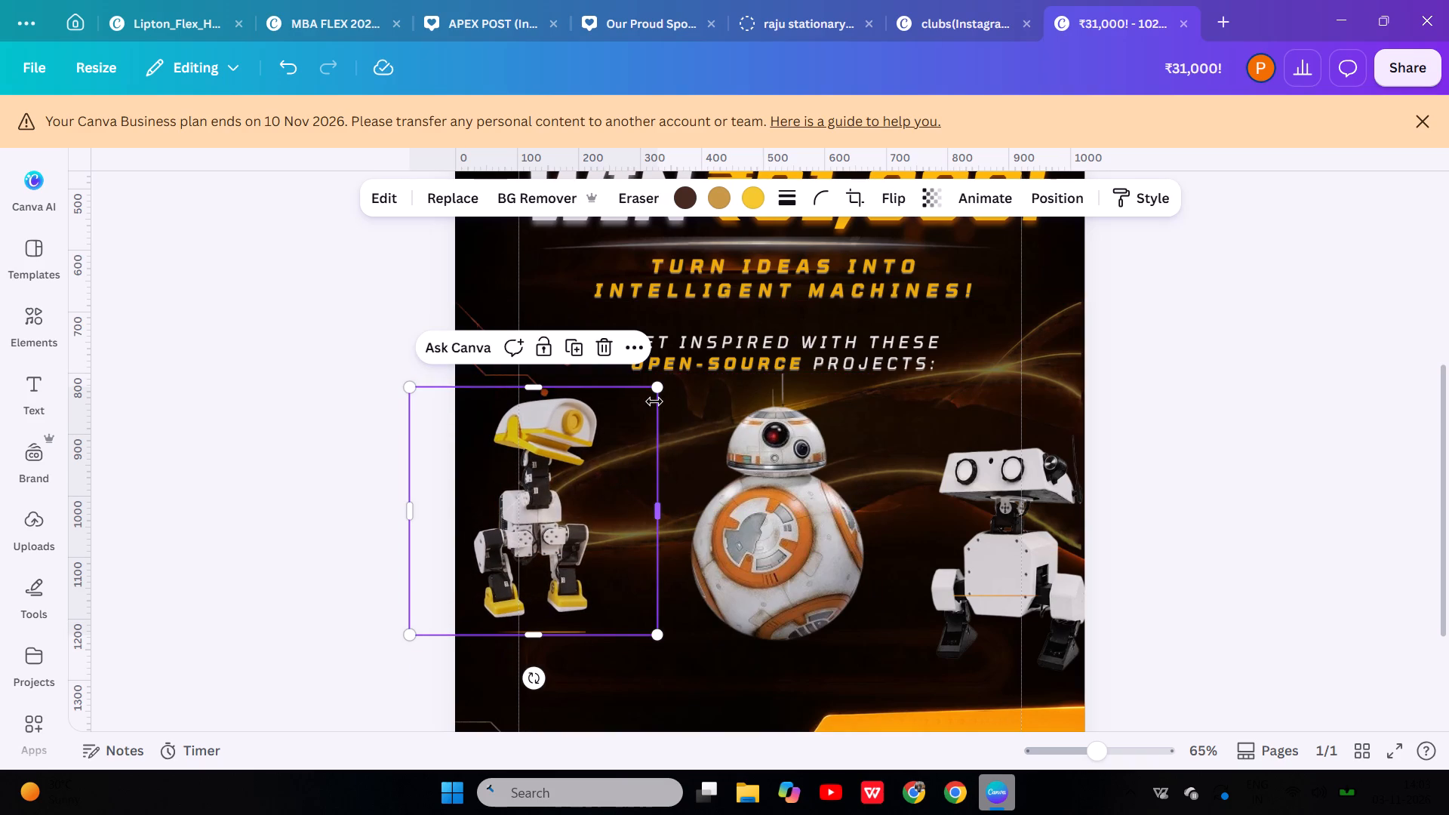
pyautogui.moveTo(657, 393); pyautogui.dragTo(574, 537)
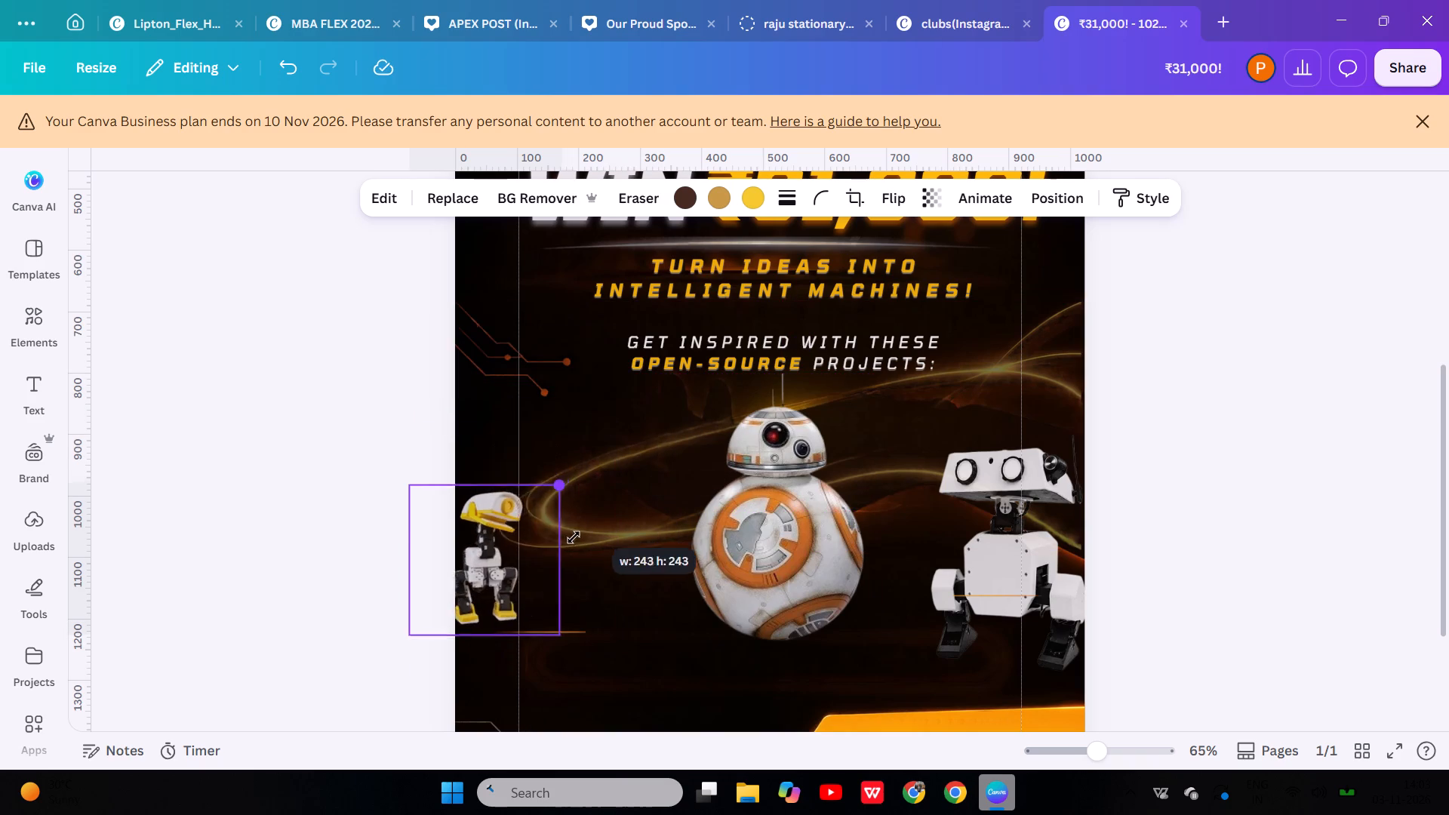
pyautogui.moveTo(574, 537); pyautogui.dragTo(561, 569)
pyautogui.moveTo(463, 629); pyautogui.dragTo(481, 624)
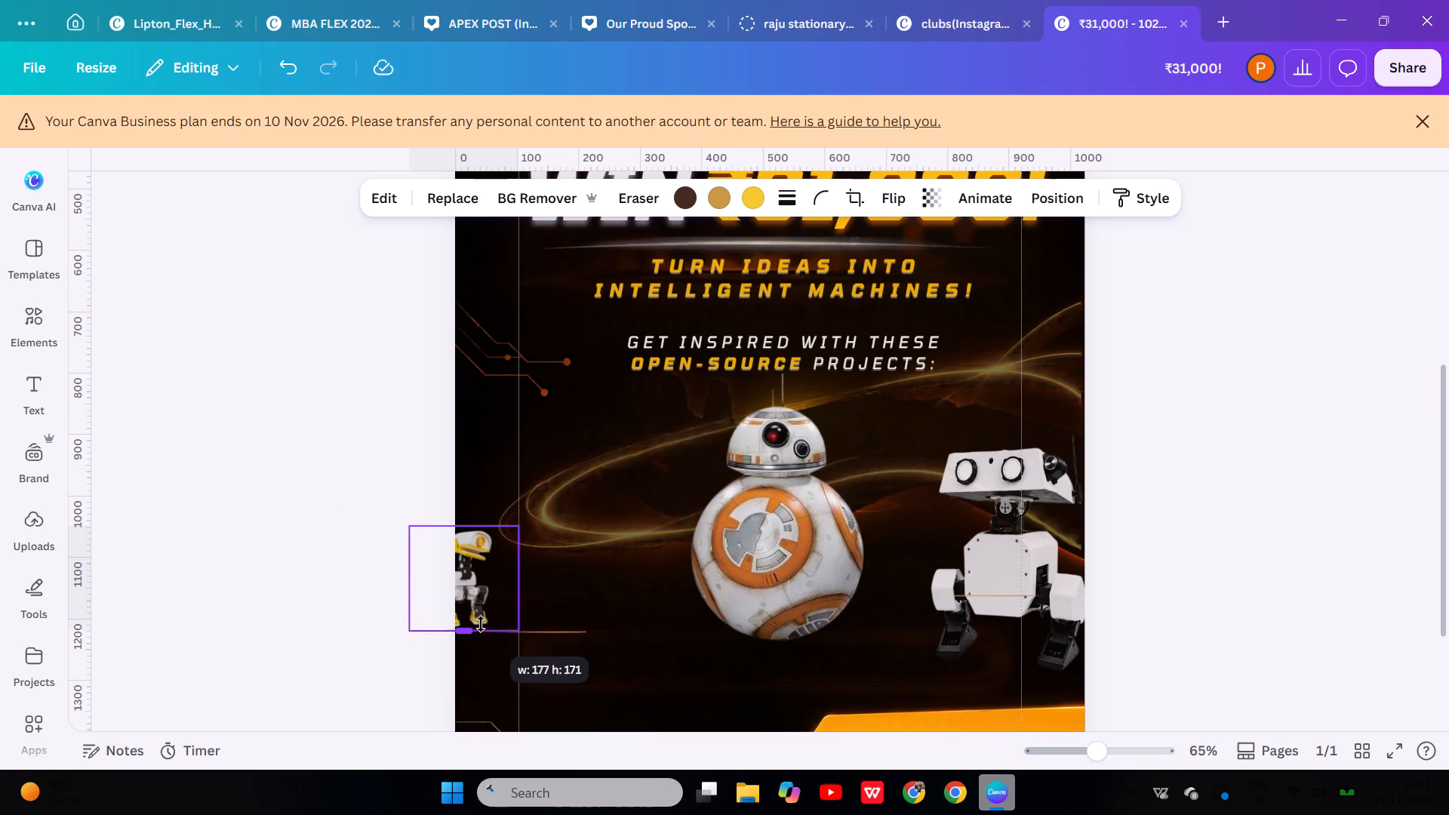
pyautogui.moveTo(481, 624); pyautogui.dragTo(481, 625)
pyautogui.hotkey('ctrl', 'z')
# Move the shrunken yellow-headed robot fully onto the page, between the poster's left edge and BB-8's head.
pyautogui.moveTo(487, 581); pyautogui.dragTo(559, 473)
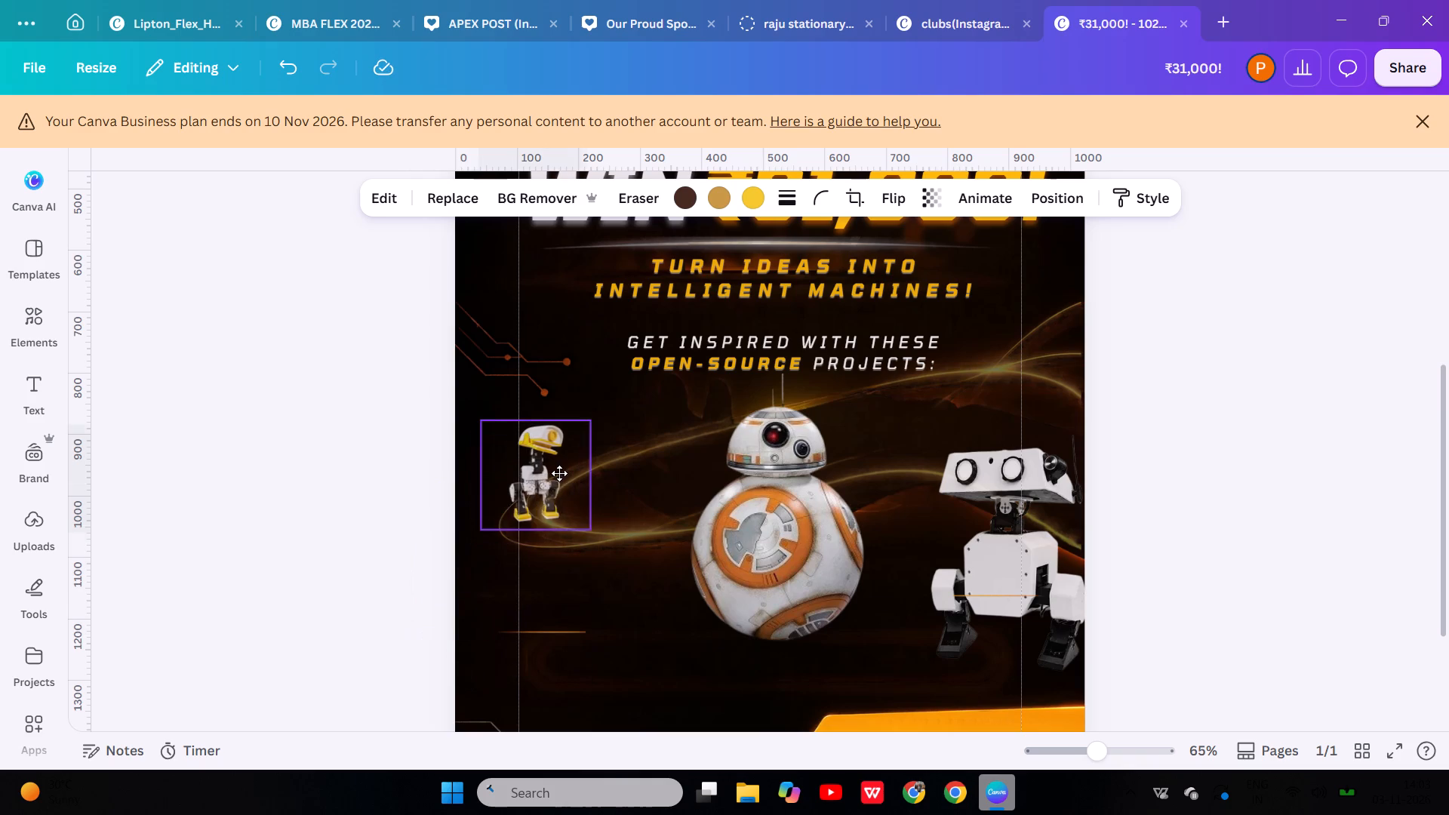
pyautogui.moveTo(559, 473); pyautogui.dragTo(558, 493)
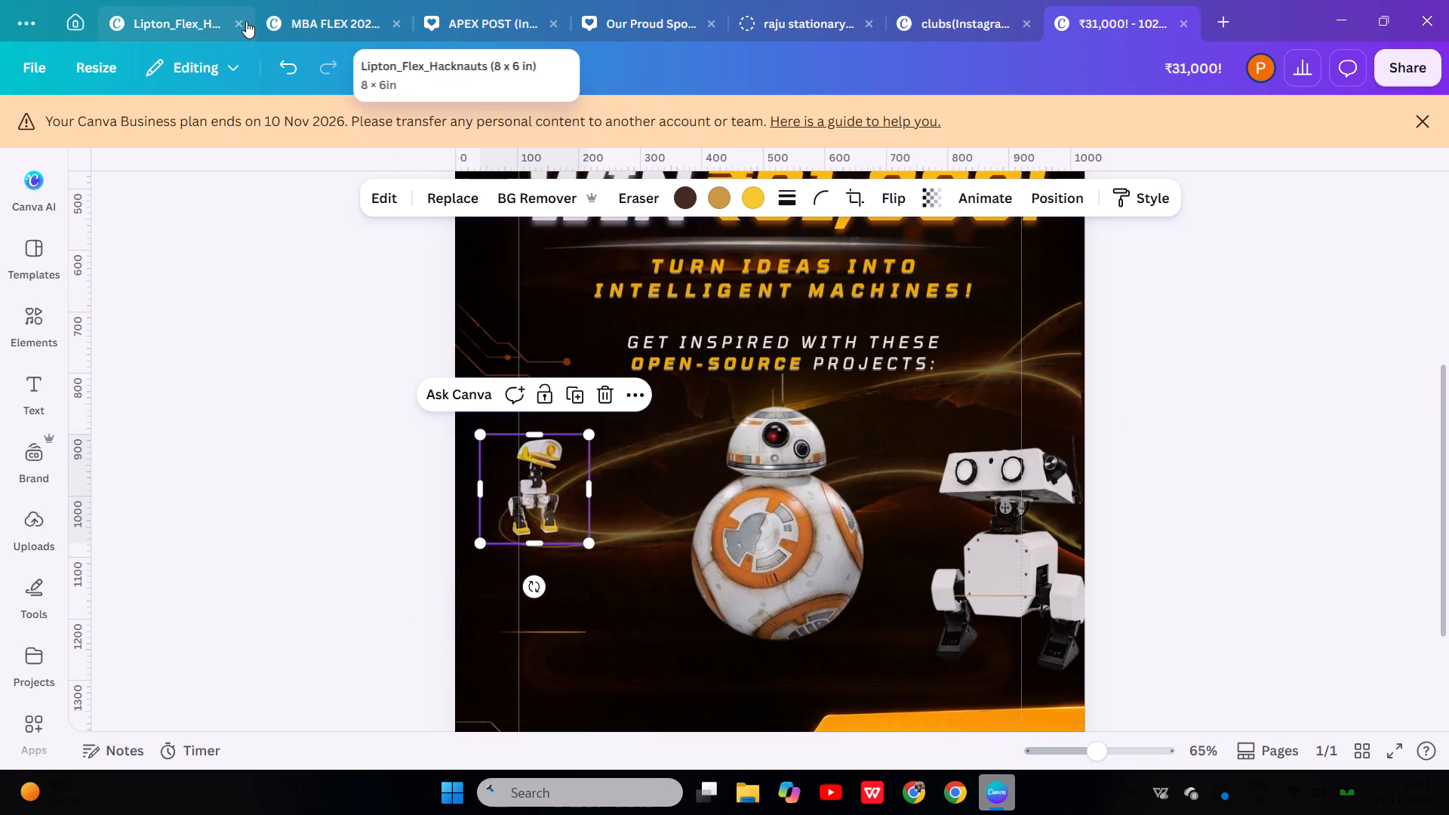
# In the MBA FLEX 2026 design, copy the dark, cream-bordered rectangle behind the 14th-15th November 2026 date.
pyautogui.click(350, 26)
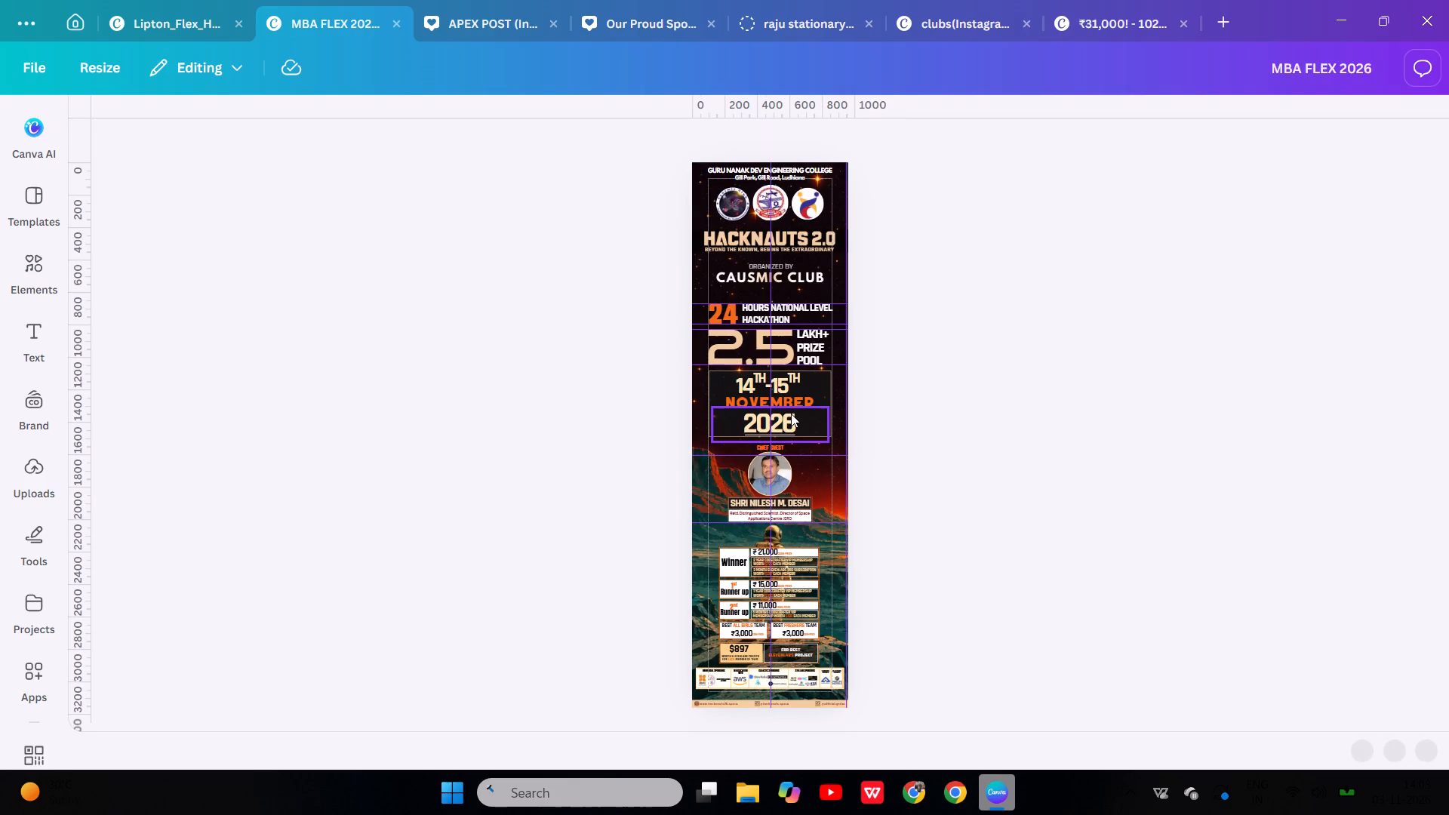
pyautogui.scroll(1, 791, 414)
pyautogui.scroll(-1, 811, 567)
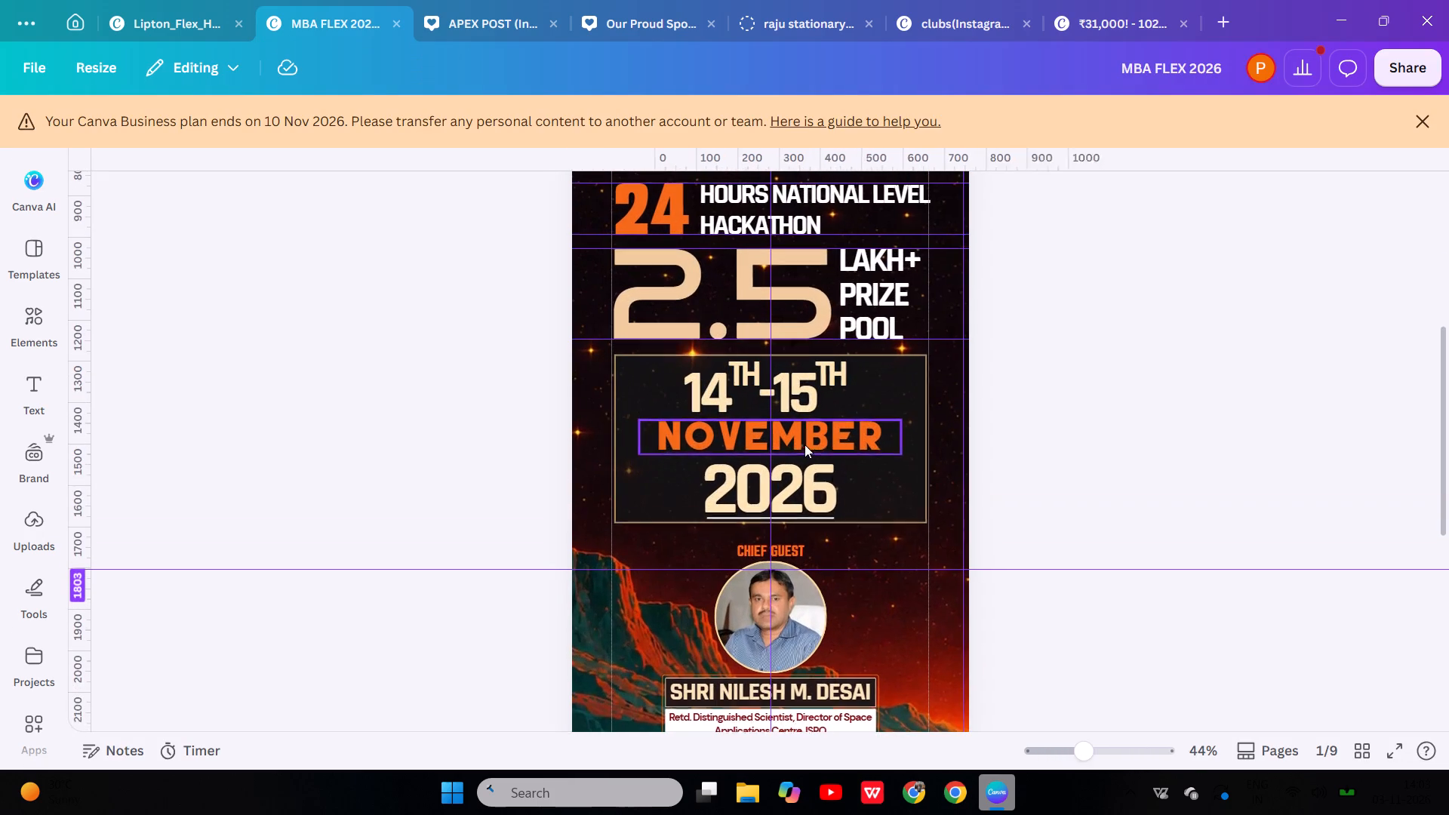
pyautogui.click(915, 398)
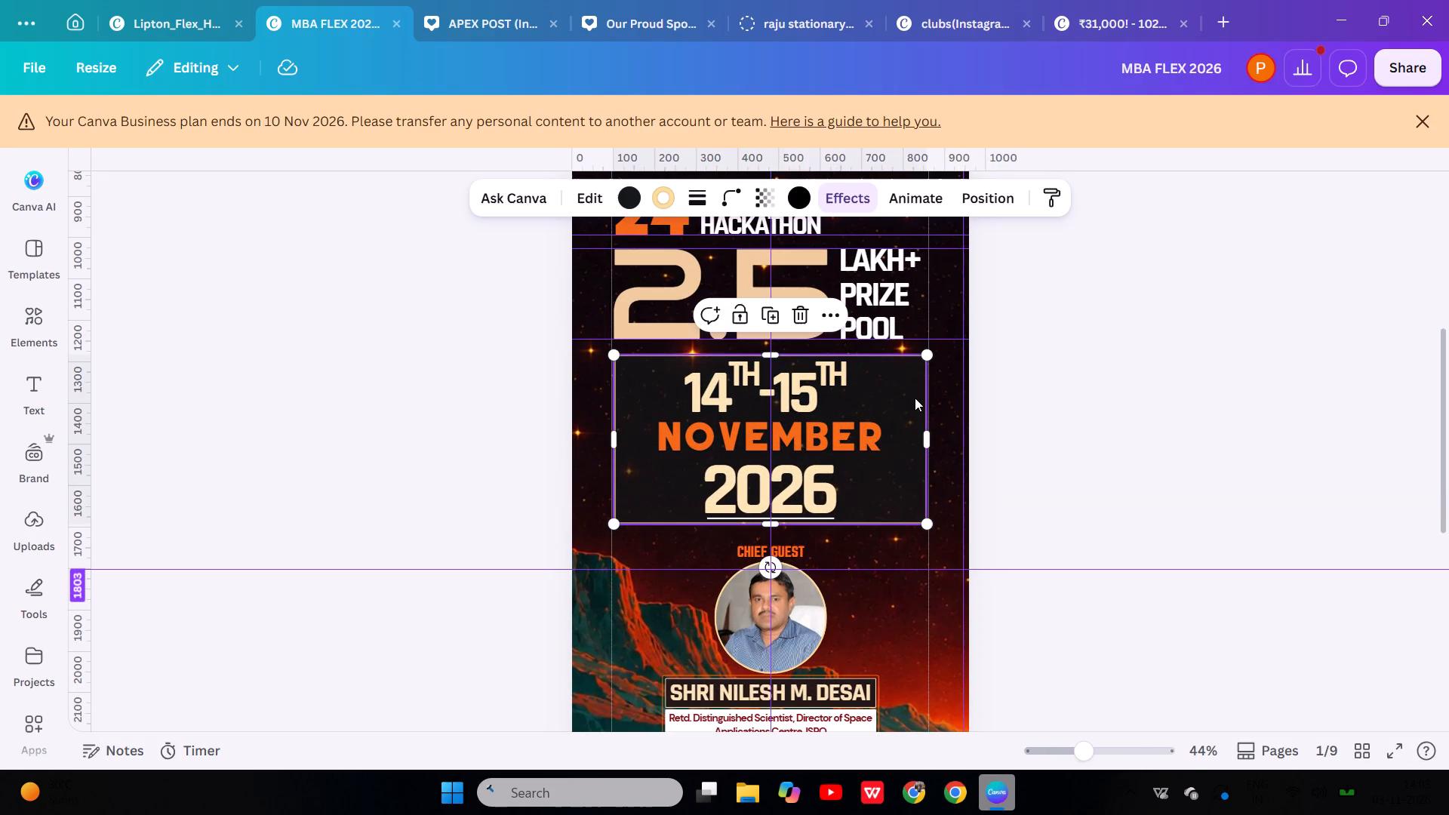
pyautogui.hotkey('ctrl', 'c')
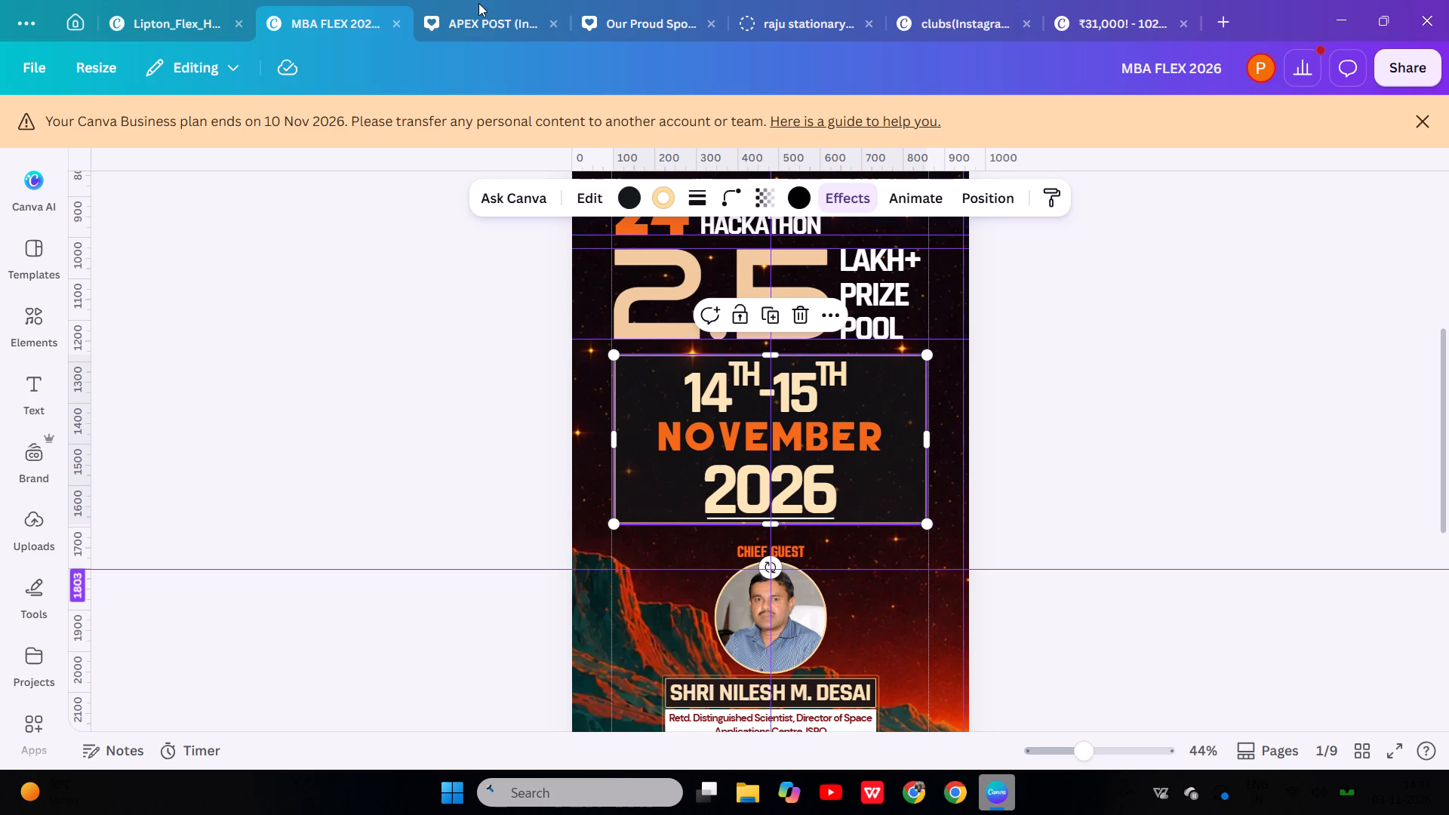
# Paste the bordered rectangle into the ₹31,000! poster and resize it to a narrow upright card covering the small yellow-headed robot.
pyautogui.click(1124, 26)
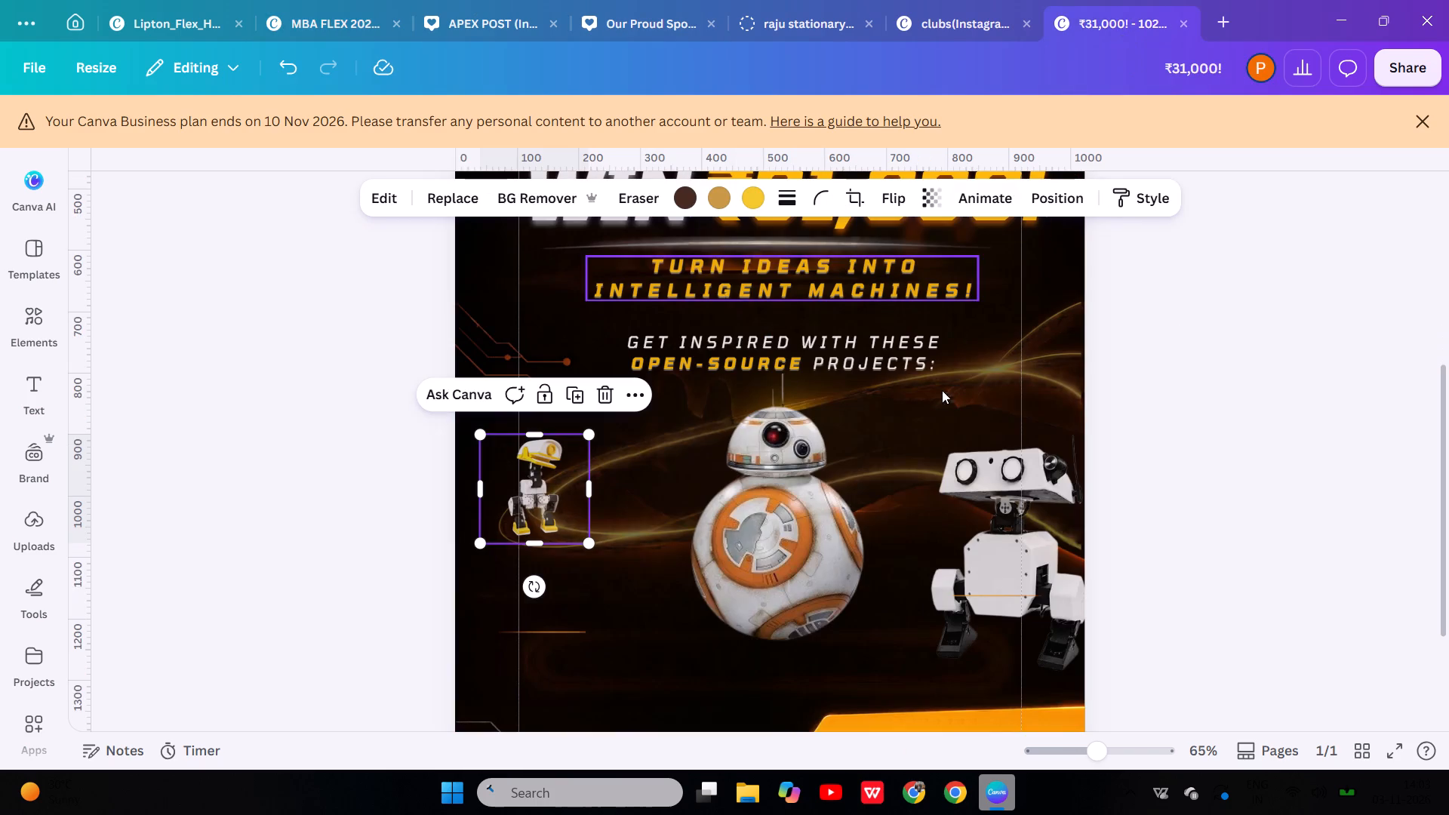
pyautogui.scroll(-1, 891, 436)
pyautogui.hotkey('ctrl', 'v')
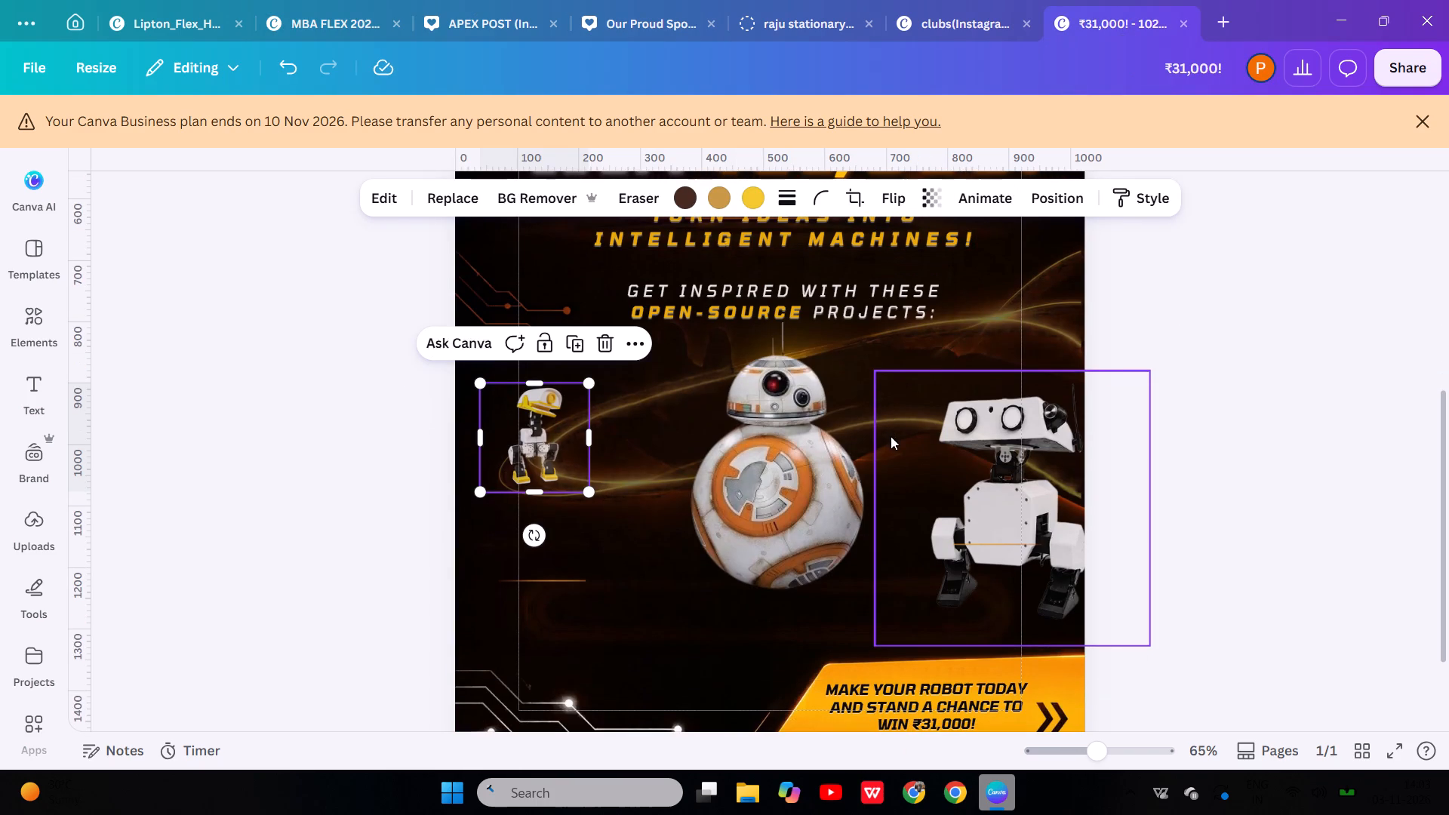
pyautogui.moveTo(826, 404); pyautogui.dragTo(736, 426)
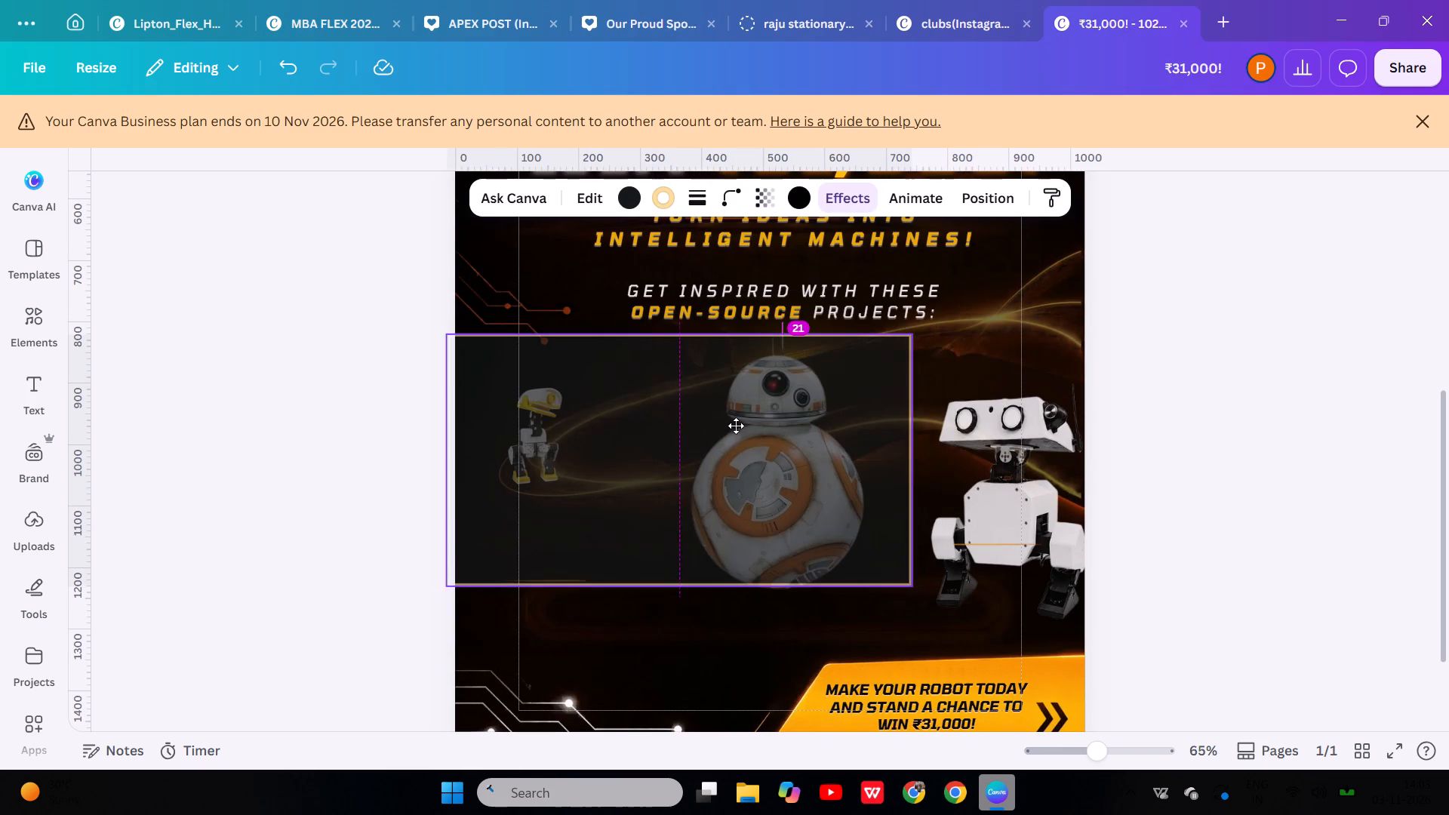
pyautogui.moveTo(736, 426); pyautogui.dragTo(755, 426)
pyautogui.moveTo(931, 337); pyautogui.dragTo(836, 360)
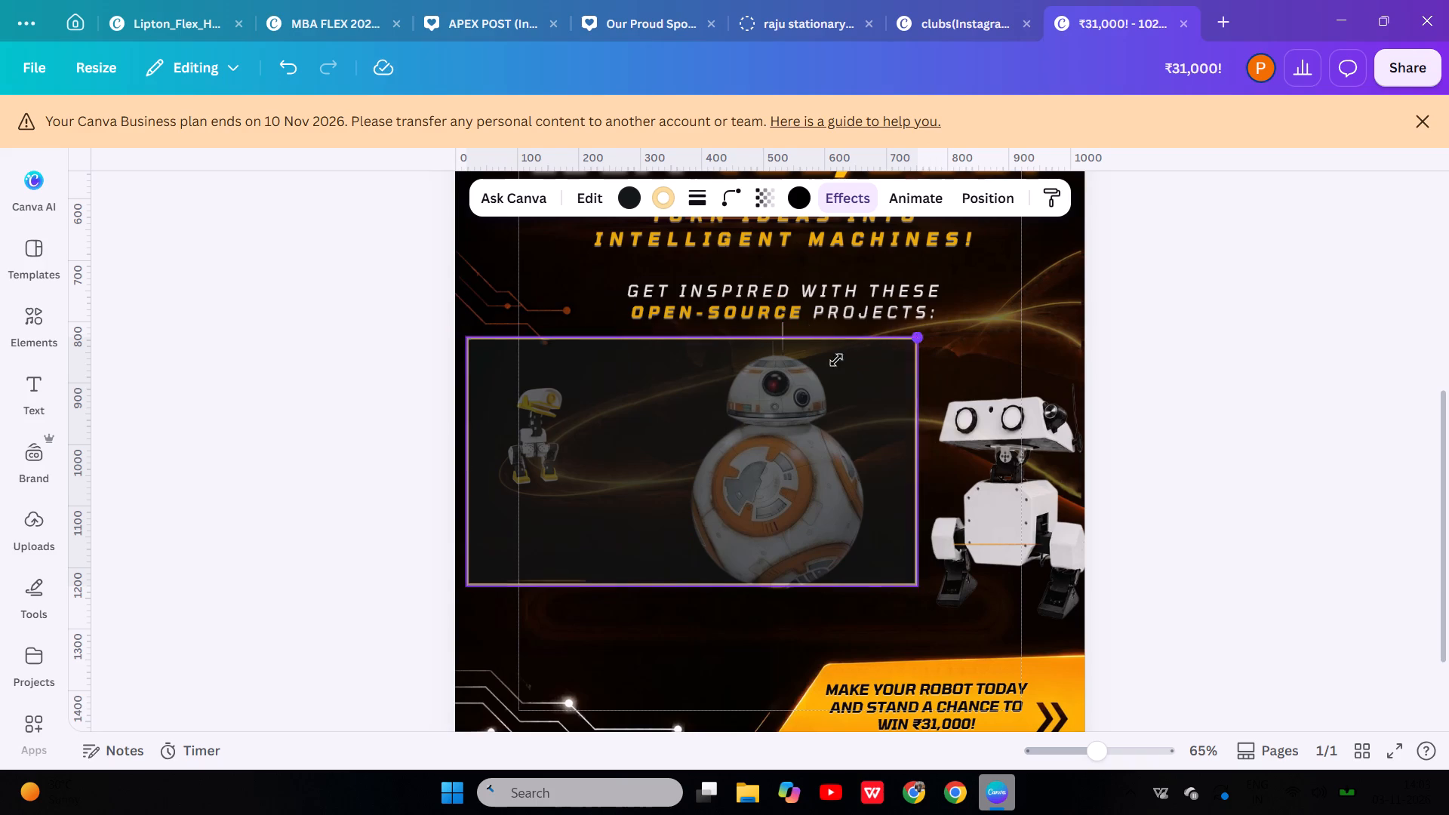
pyautogui.moveTo(836, 360); pyautogui.dragTo(589, 391)
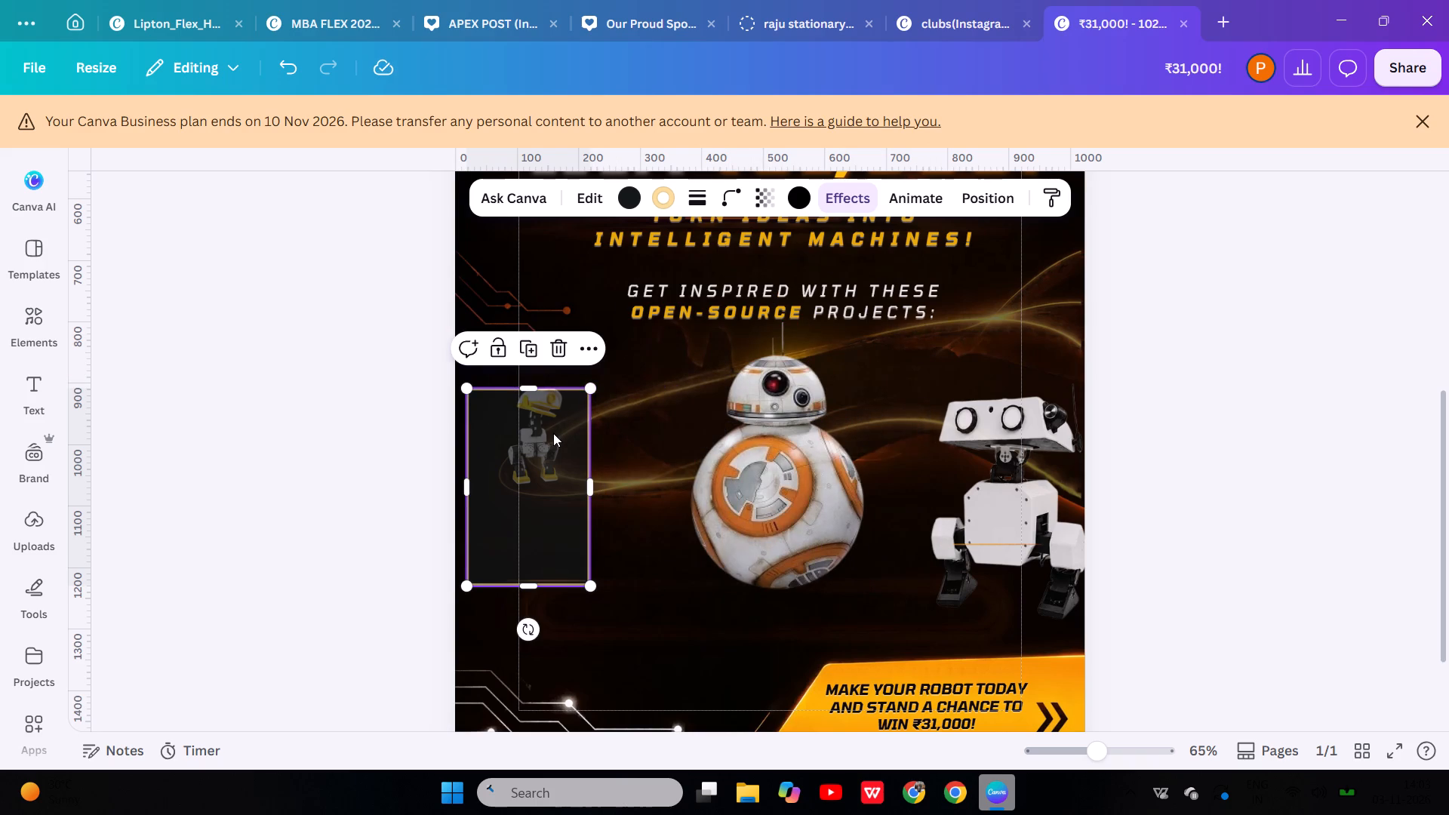
# Thicken the cream border of the narrow upright card over the small yellow-headed robot.
pyautogui.rightClick(553, 433)
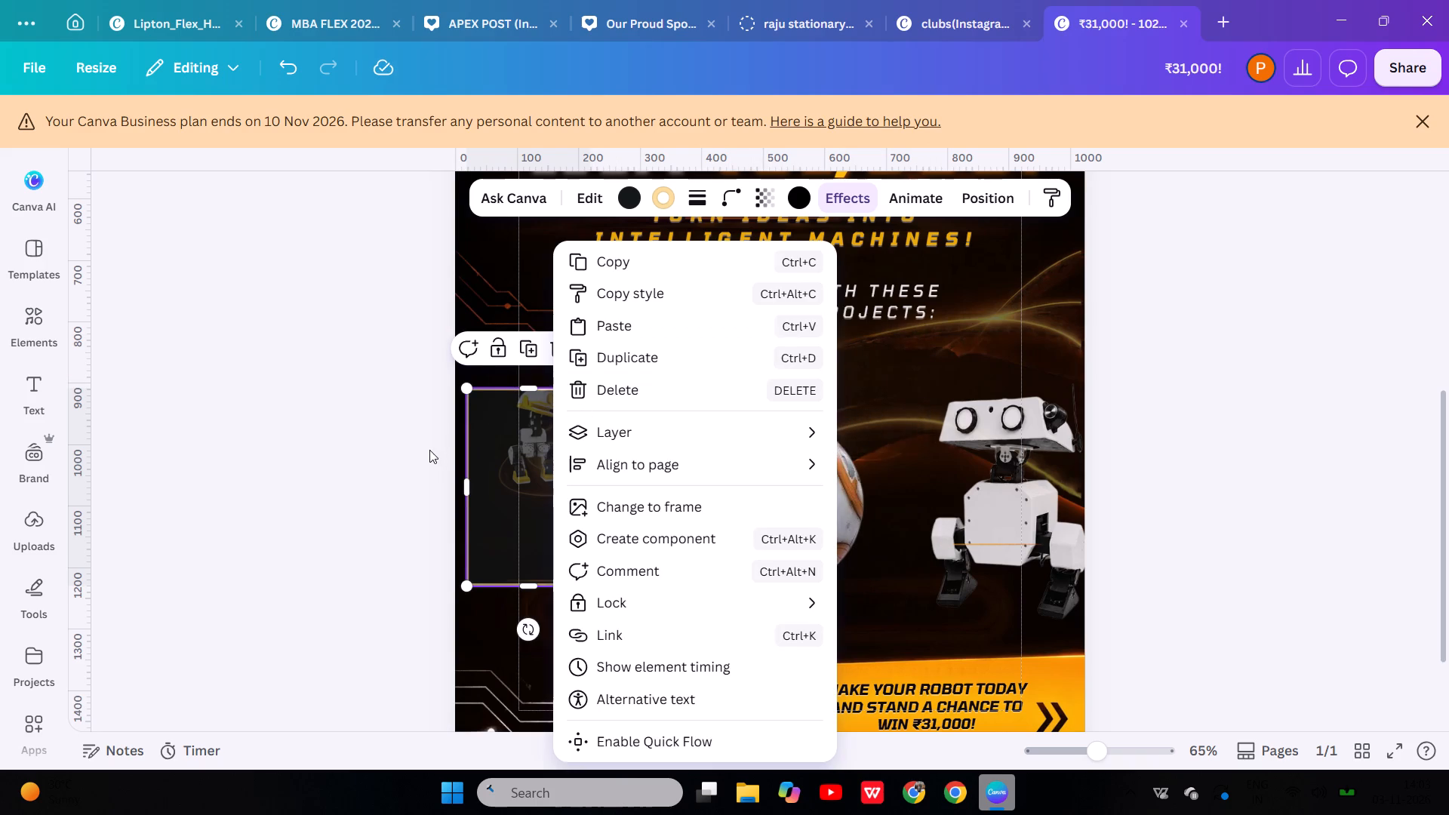
pyautogui.click(657, 203)
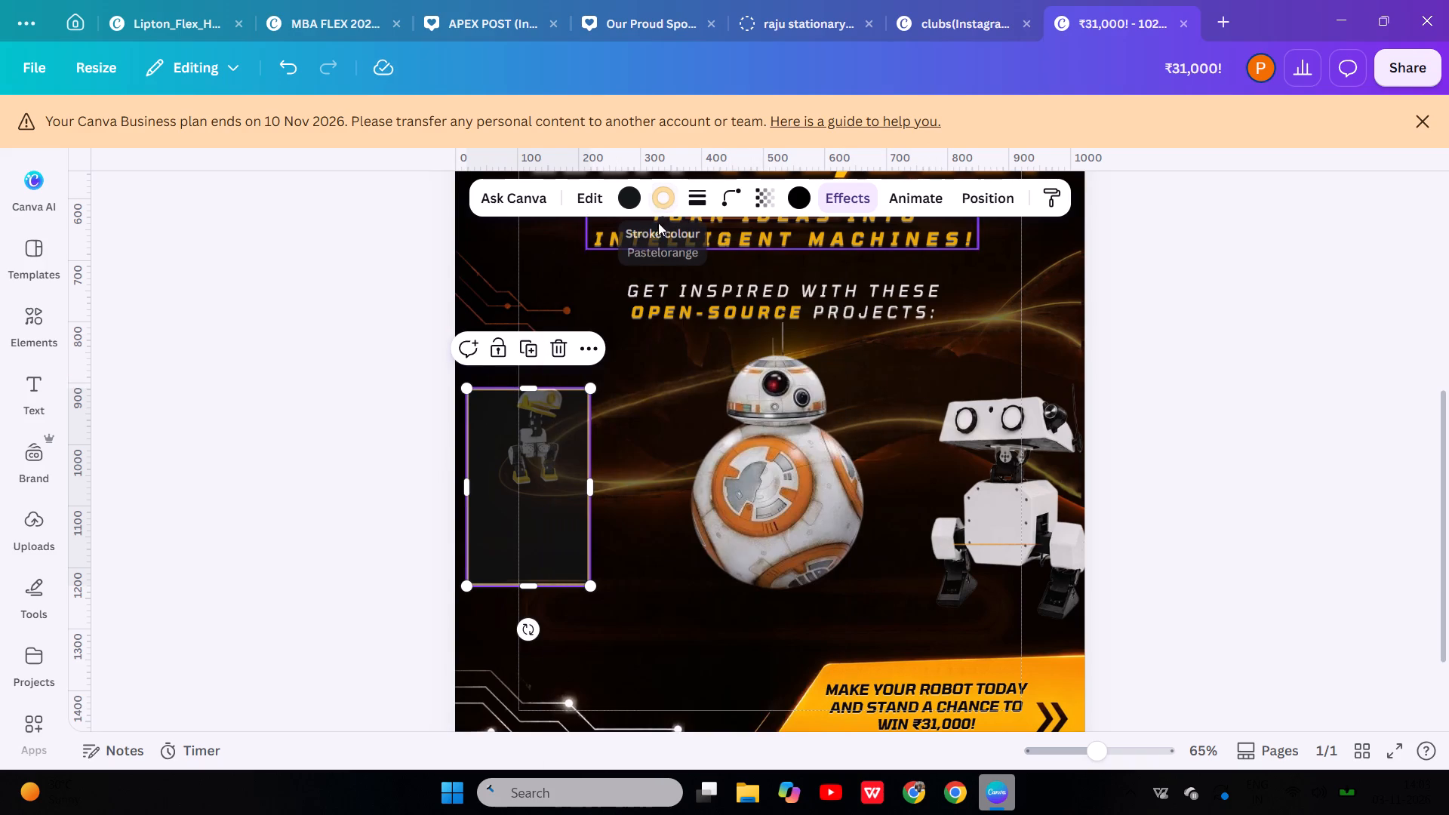
pyautogui.click(659, 204)
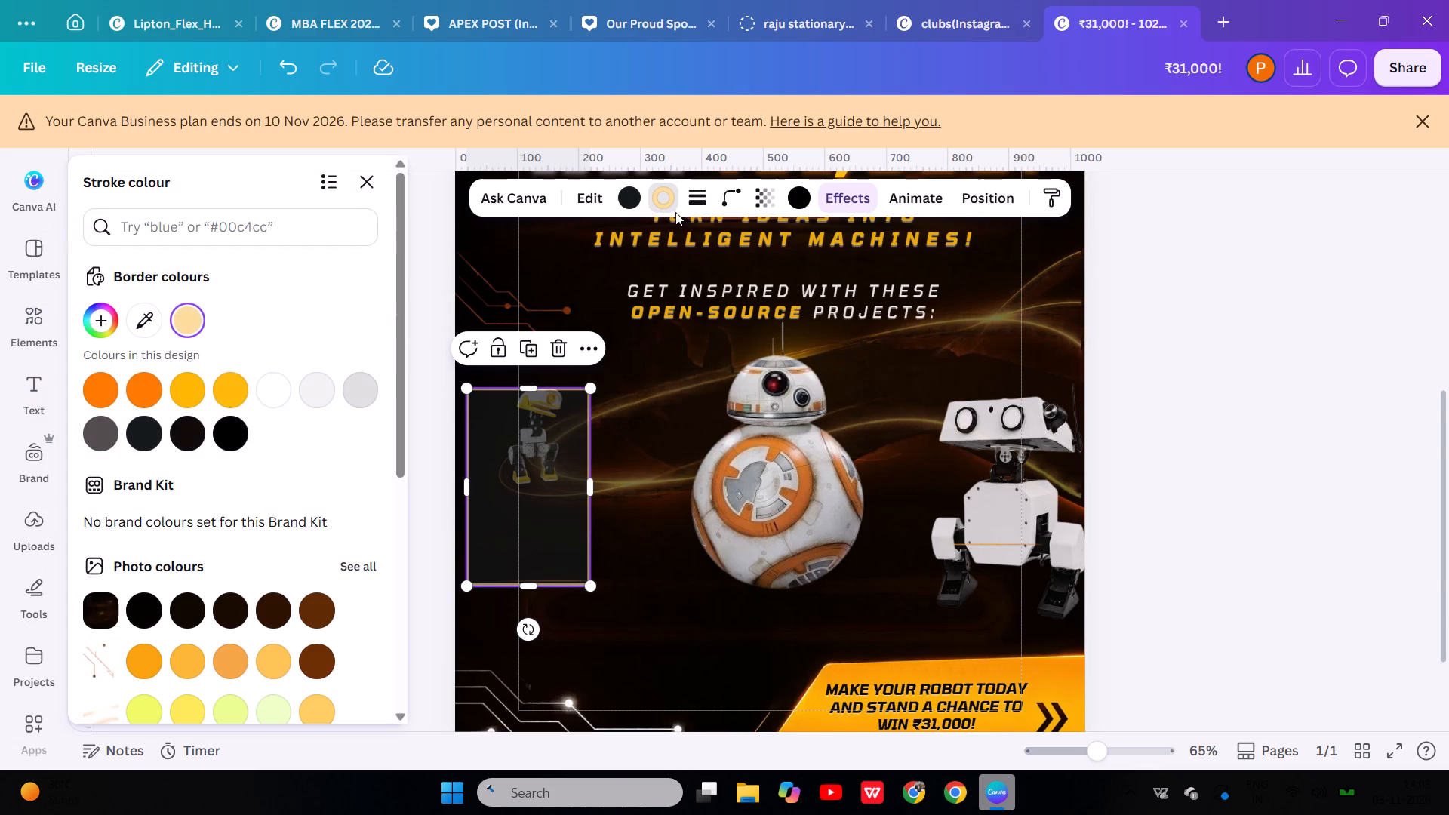
pyautogui.click(693, 208)
pyautogui.moveTo(580, 343); pyautogui.dragTo(605, 341)
# Round the card's corners to 29.
pyautogui.click(731, 194)
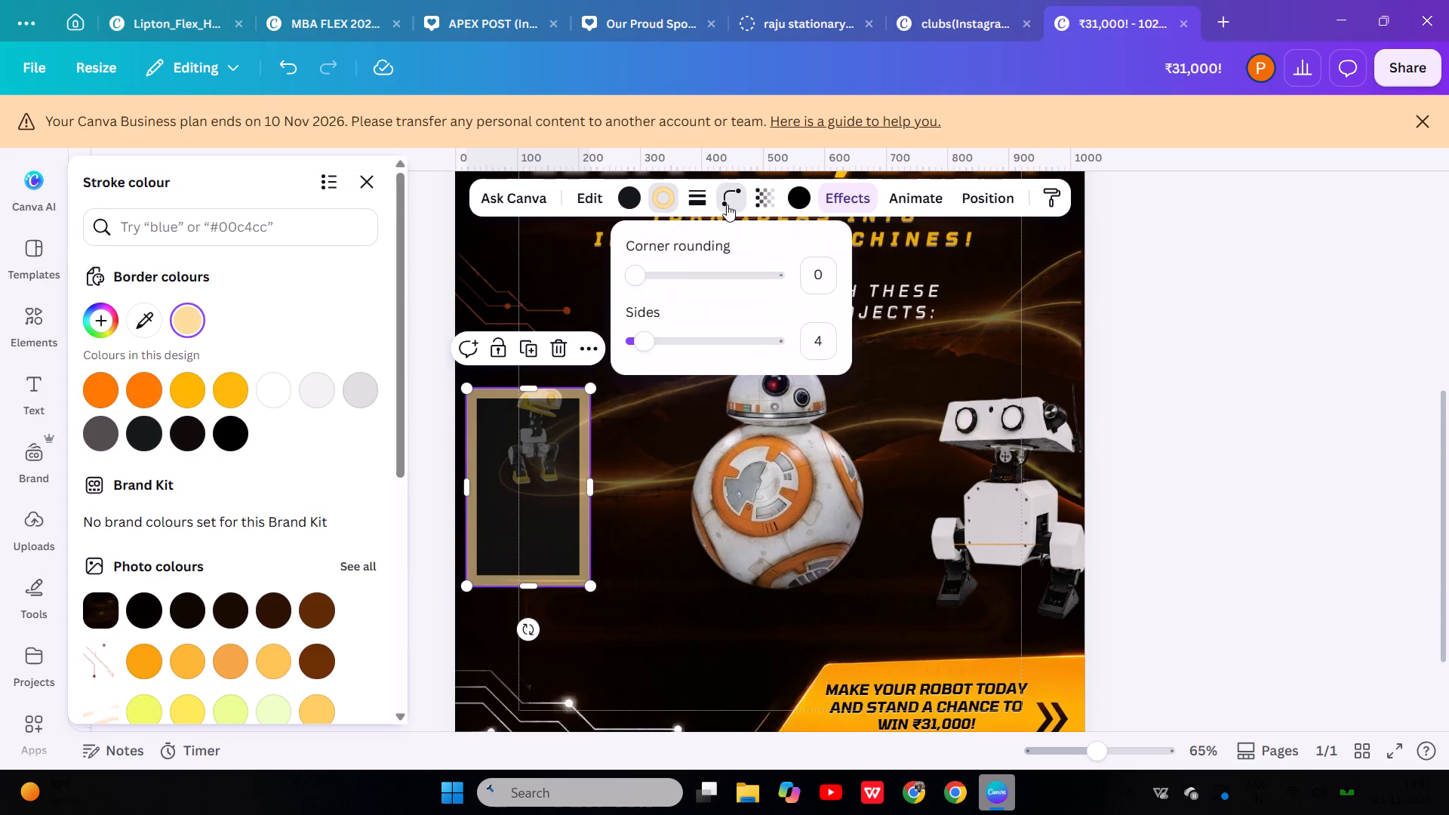
pyautogui.moveTo(635, 276); pyautogui.dragTo(691, 277)
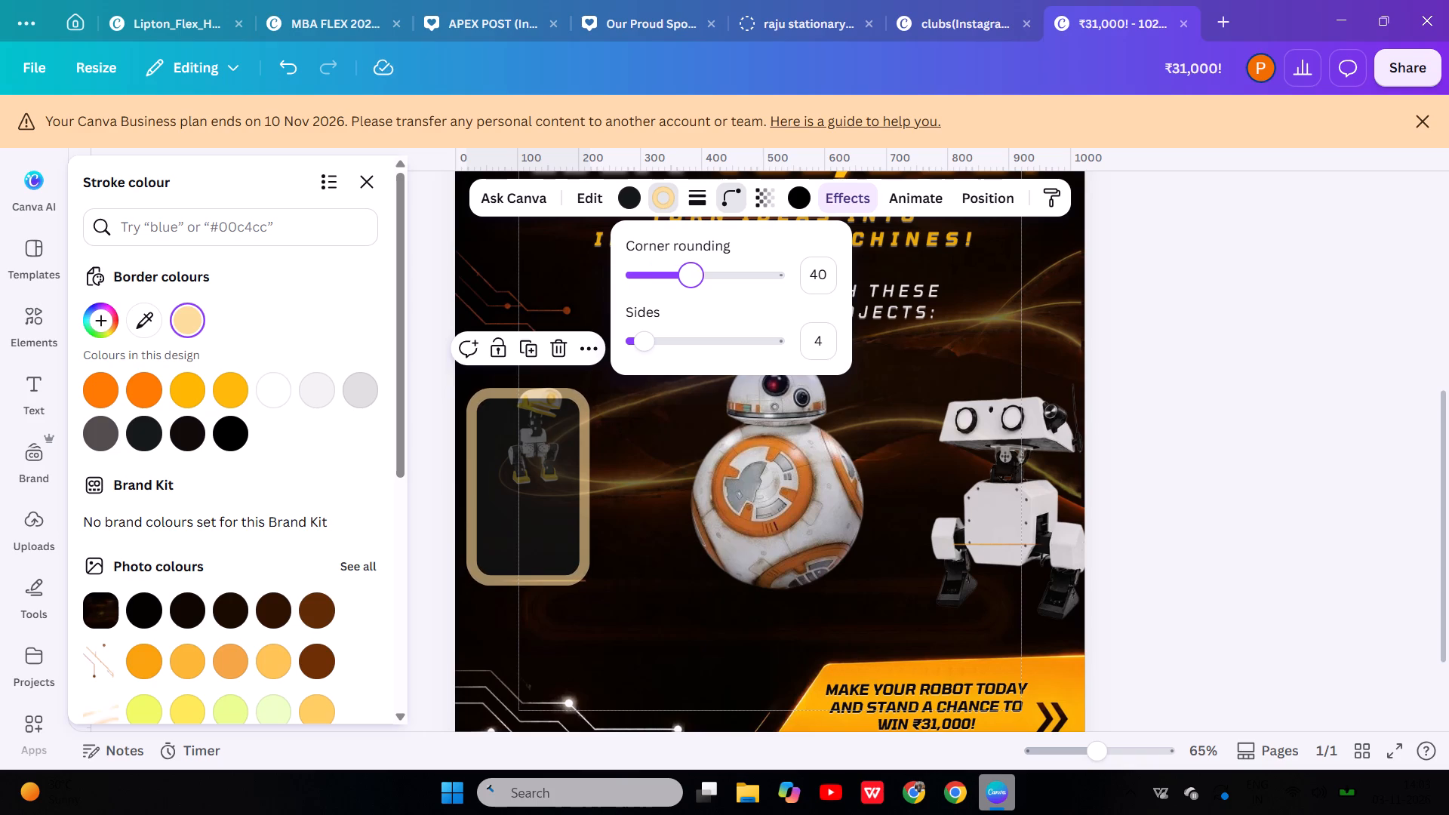
pyautogui.moveTo(691, 277); pyautogui.dragTo(683, 278)
pyautogui.moveTo(683, 278); pyautogui.dragTo(675, 279)
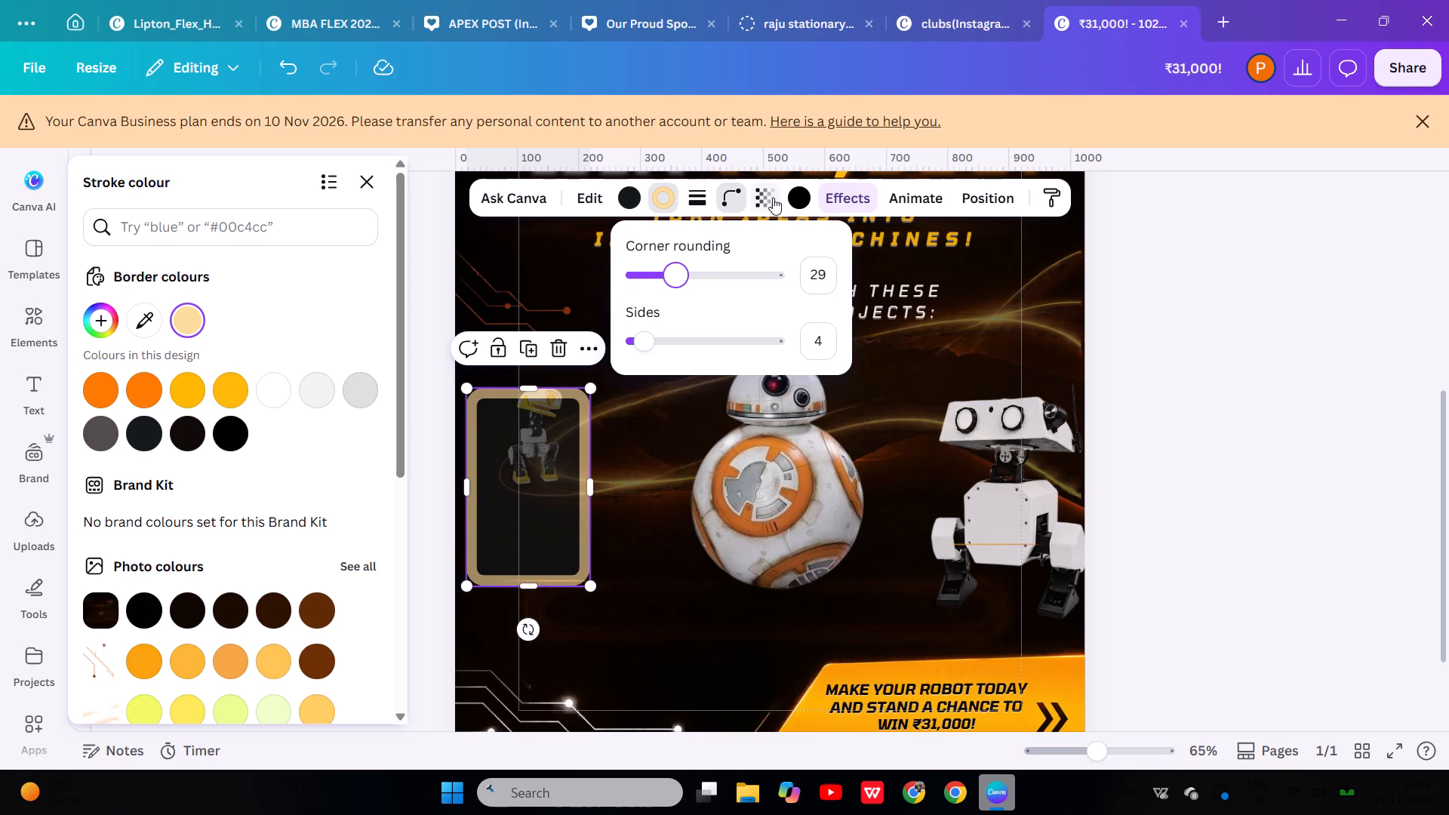
# Set the card's transparency value to 100 and remove its dark fill so only the cream frame is left.
pyautogui.click(764, 198)
pyautogui.moveTo(751, 266); pyautogui.dragTo(835, 266)
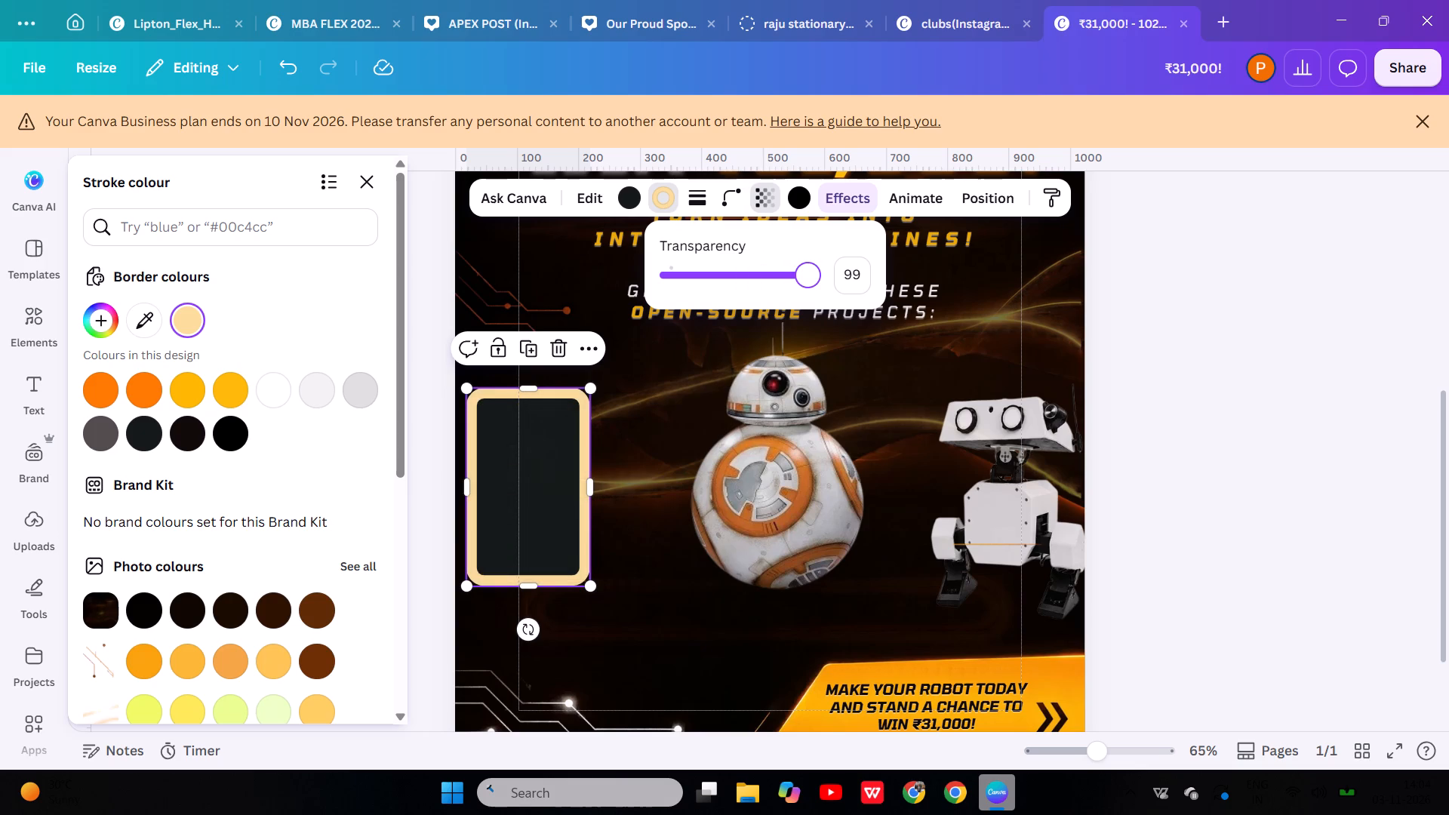
pyautogui.moveTo(835, 266); pyautogui.dragTo(844, 266)
pyautogui.click(621, 206)
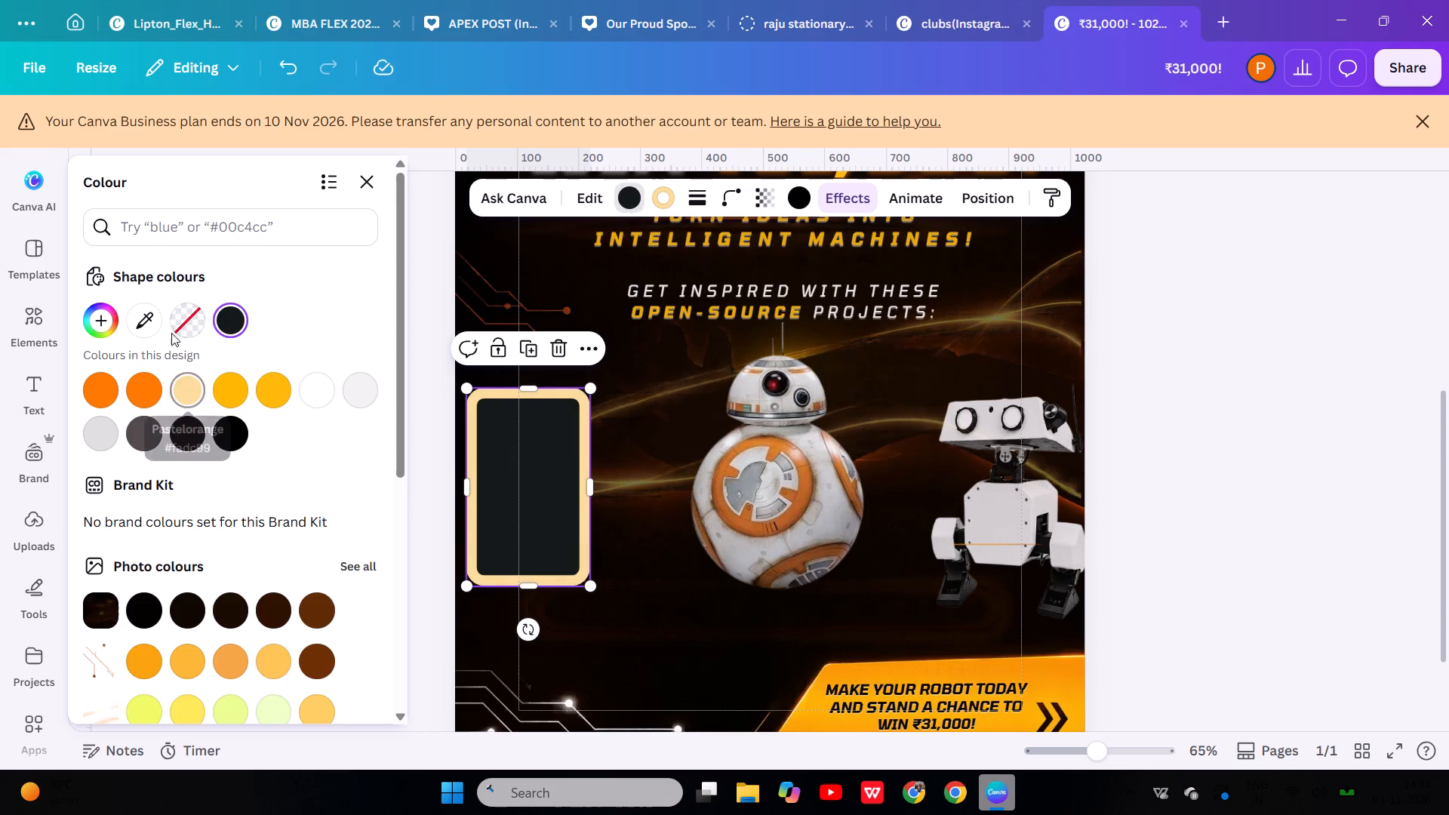
pyautogui.click(177, 319)
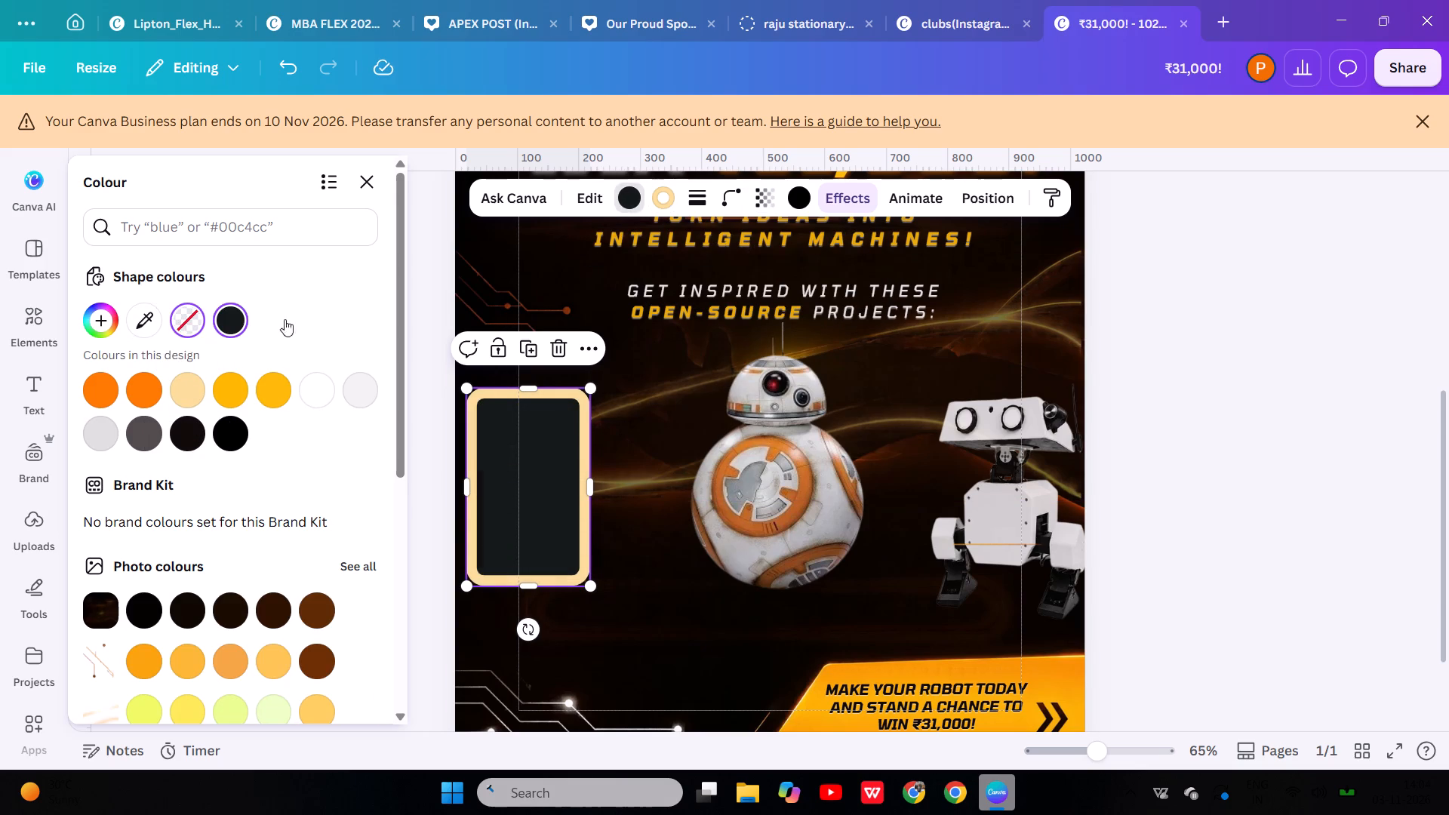
# Position the hollow cream frame around the small yellow-headed robot.
pyautogui.click(685, 533)
pyautogui.moveTo(561, 500); pyautogui.dragTo(571, 474)
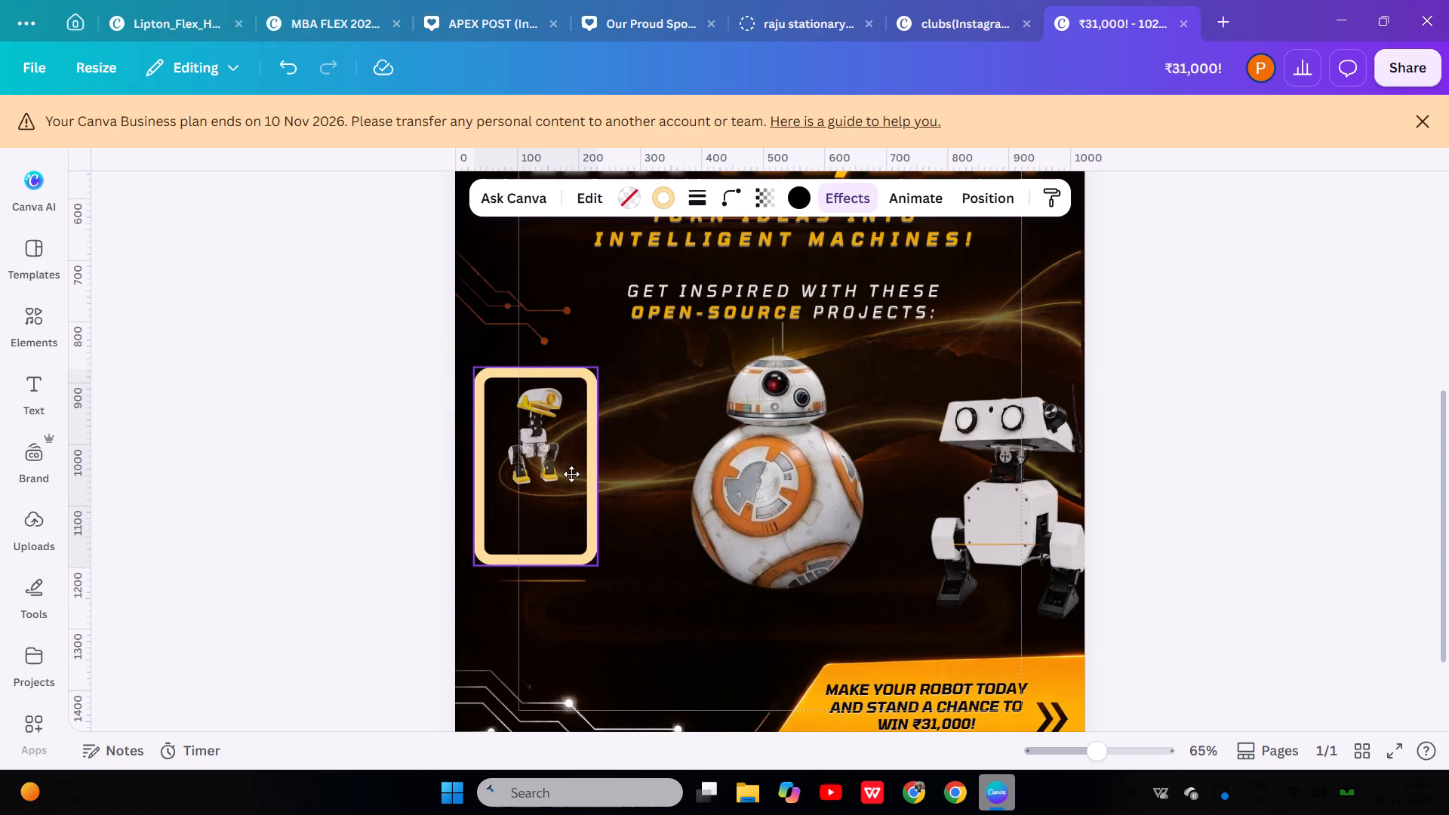
pyautogui.moveTo(571, 474); pyautogui.dragTo(574, 461)
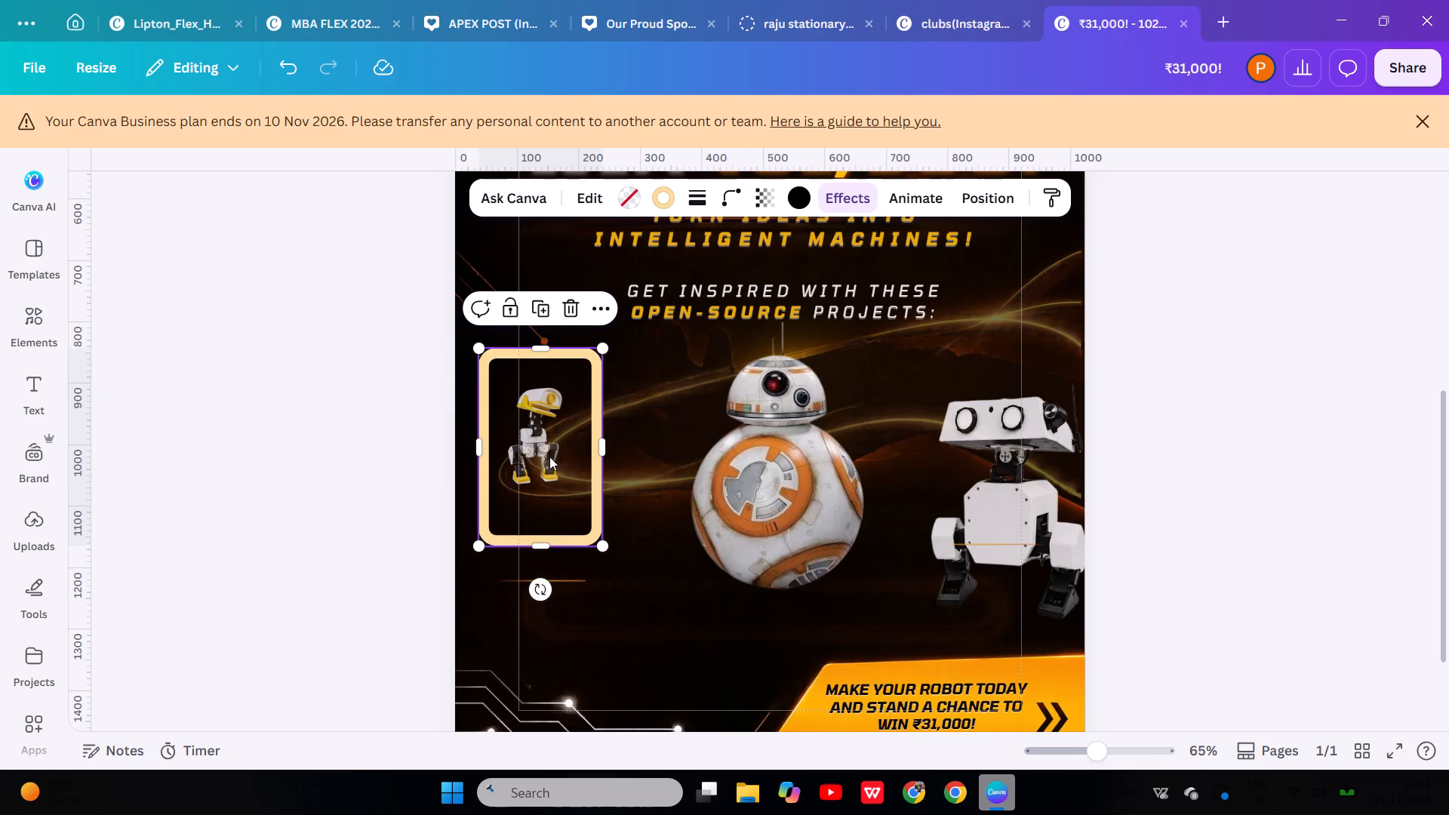
pyautogui.moveTo(532, 447); pyautogui.dragTo(533, 435)
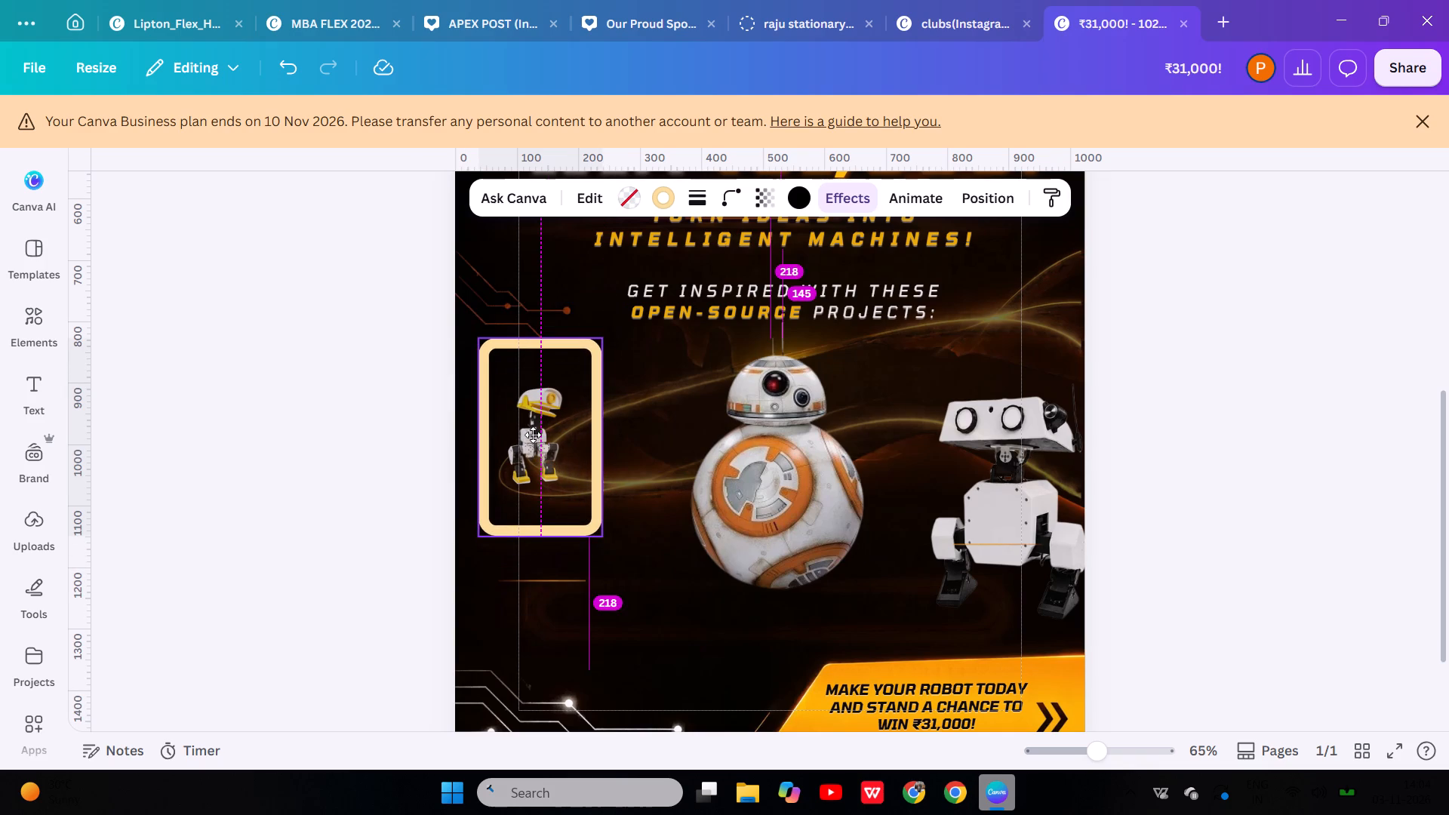
pyautogui.moveTo(533, 435); pyautogui.dragTo(534, 471)
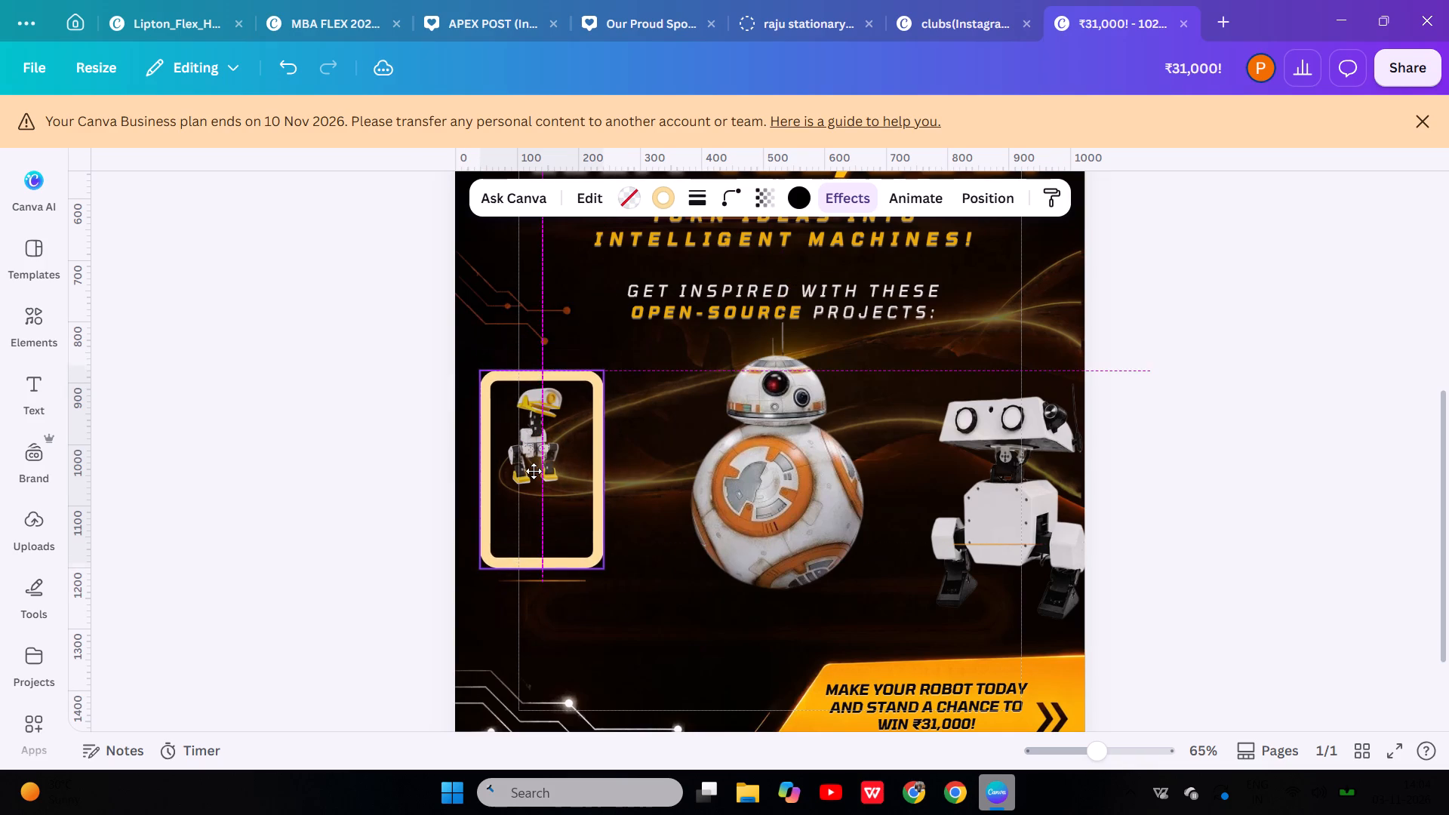
pyautogui.moveTo(534, 471); pyautogui.dragTo(533, 462)
# Duplicate the cream frame twice and place one copy over BB-8 and the other over the white robot.
pyautogui.hotkey('ctrl', 'd')
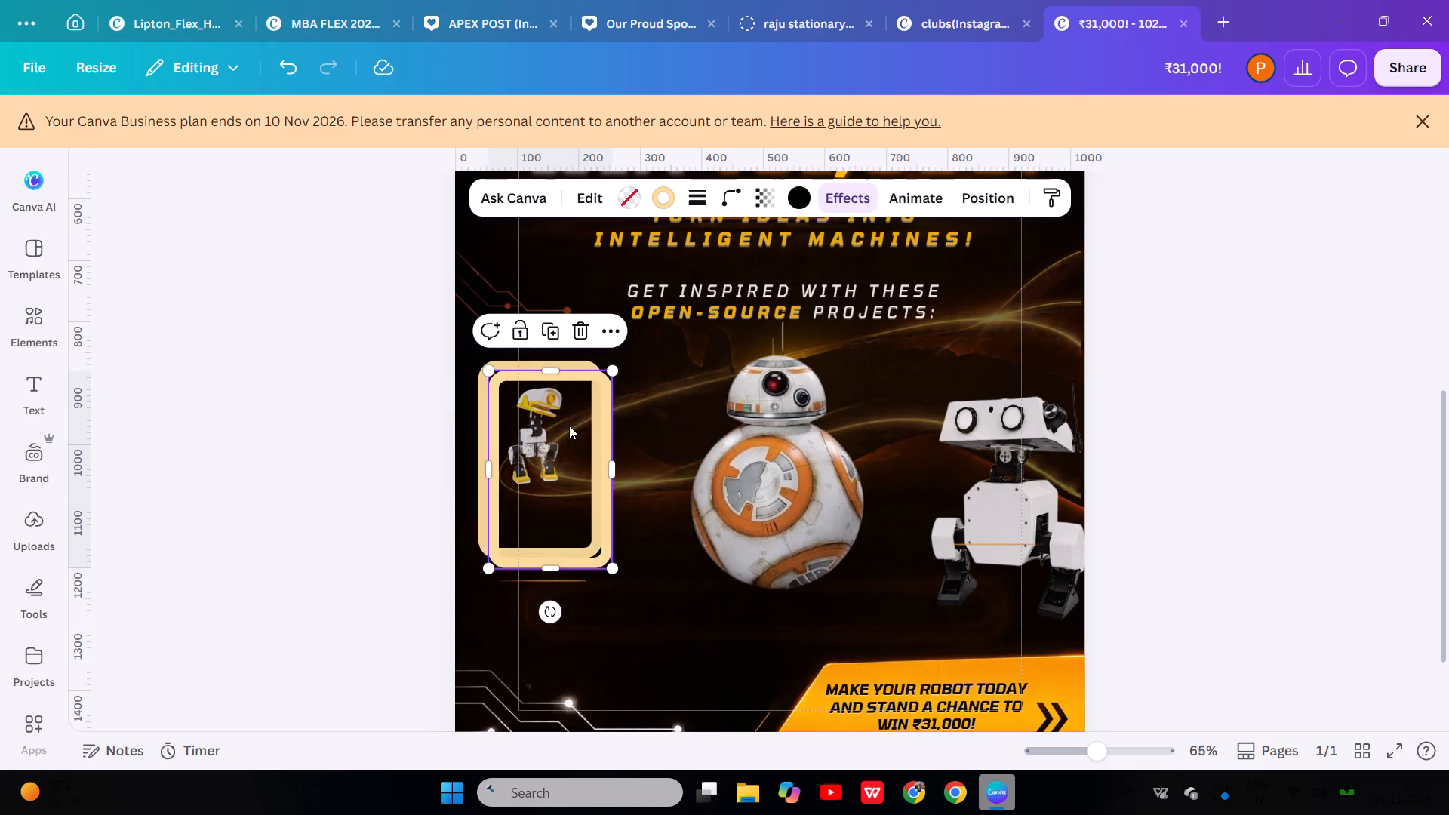
pyautogui.hotkey('ctrl', 'd')
pyautogui.moveTo(596, 425); pyautogui.dragTo(980, 412)
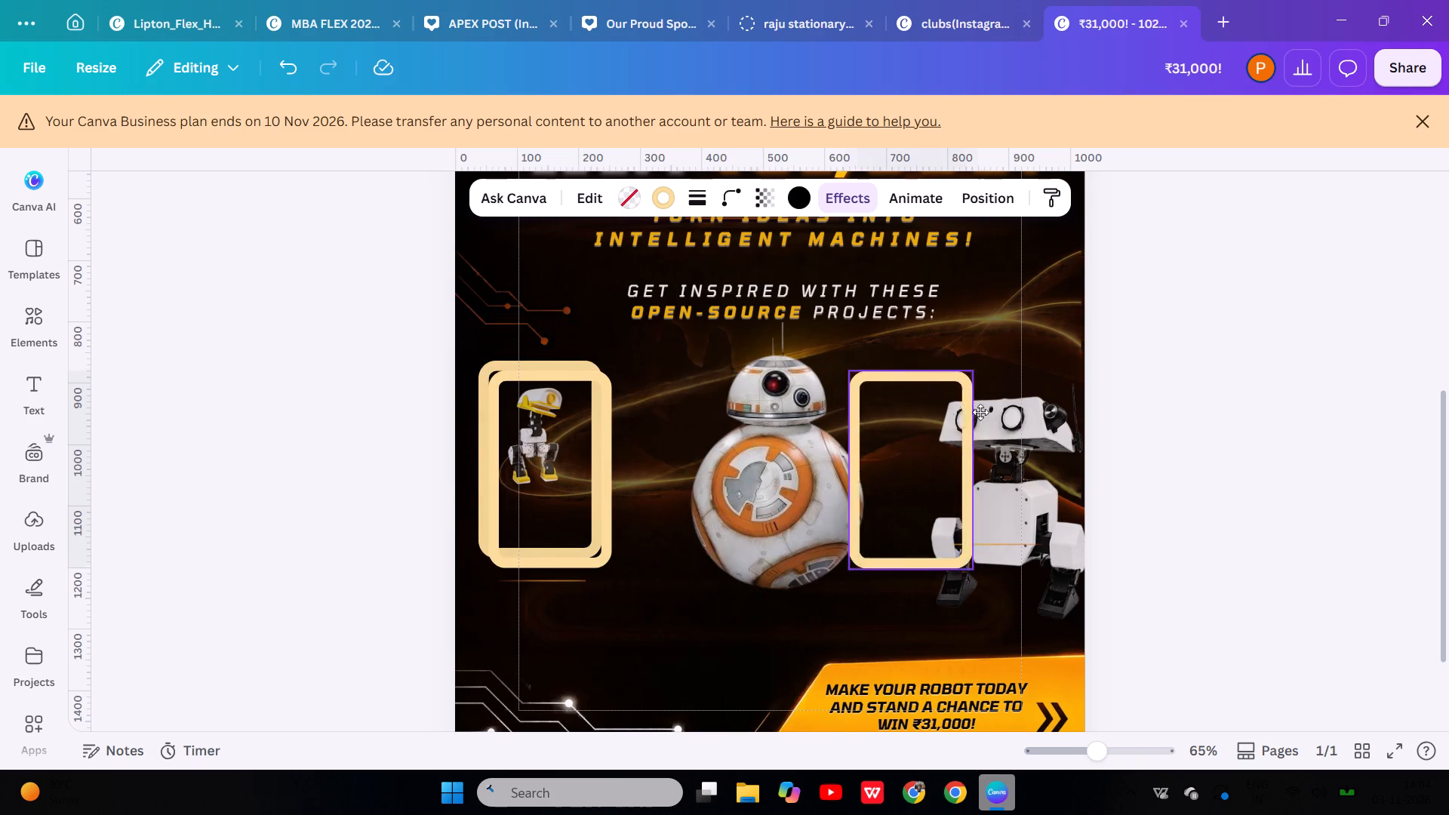
pyautogui.moveTo(980, 412); pyautogui.dragTo(1023, 409)
pyautogui.moveTo(580, 477); pyautogui.dragTo(801, 485)
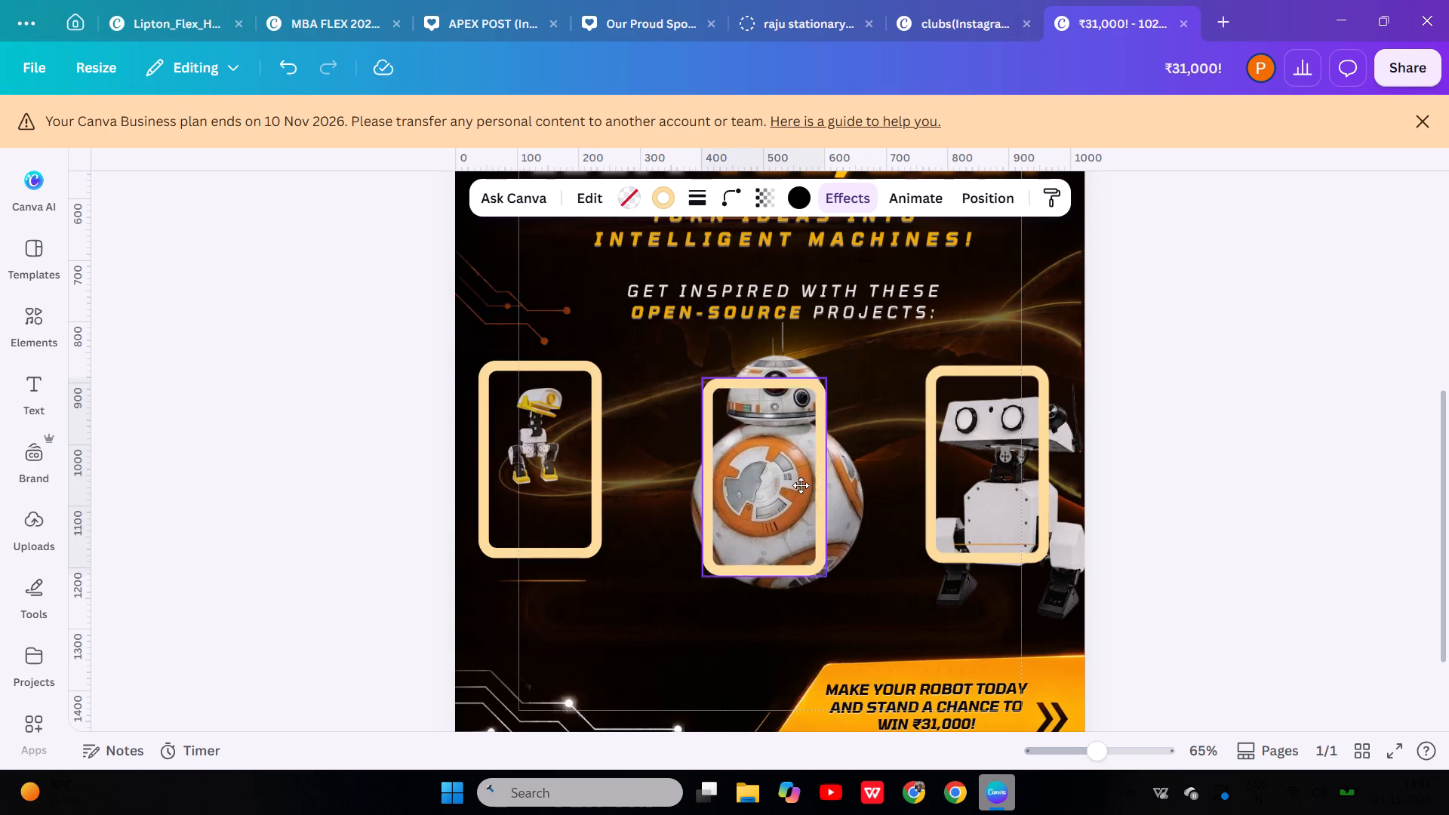
pyautogui.moveTo(801, 485); pyautogui.dragTo(804, 485)
# Move the original cream frame down so the yellow-headed robot's head and body are clear of it.
pyautogui.moveTo(524, 459); pyautogui.dragTo(537, 573)
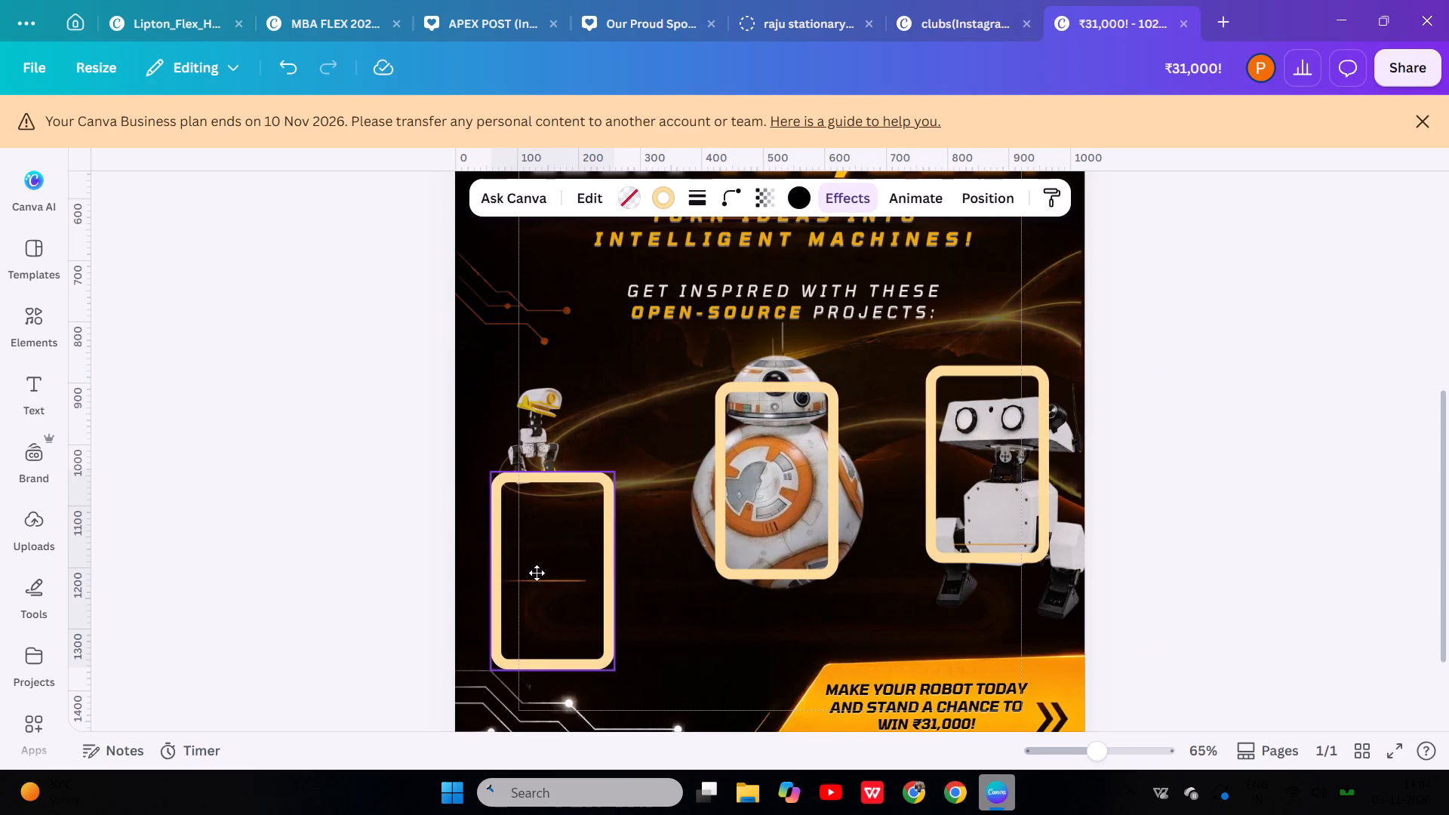
pyautogui.moveTo(537, 573); pyautogui.dragTo(537, 574)
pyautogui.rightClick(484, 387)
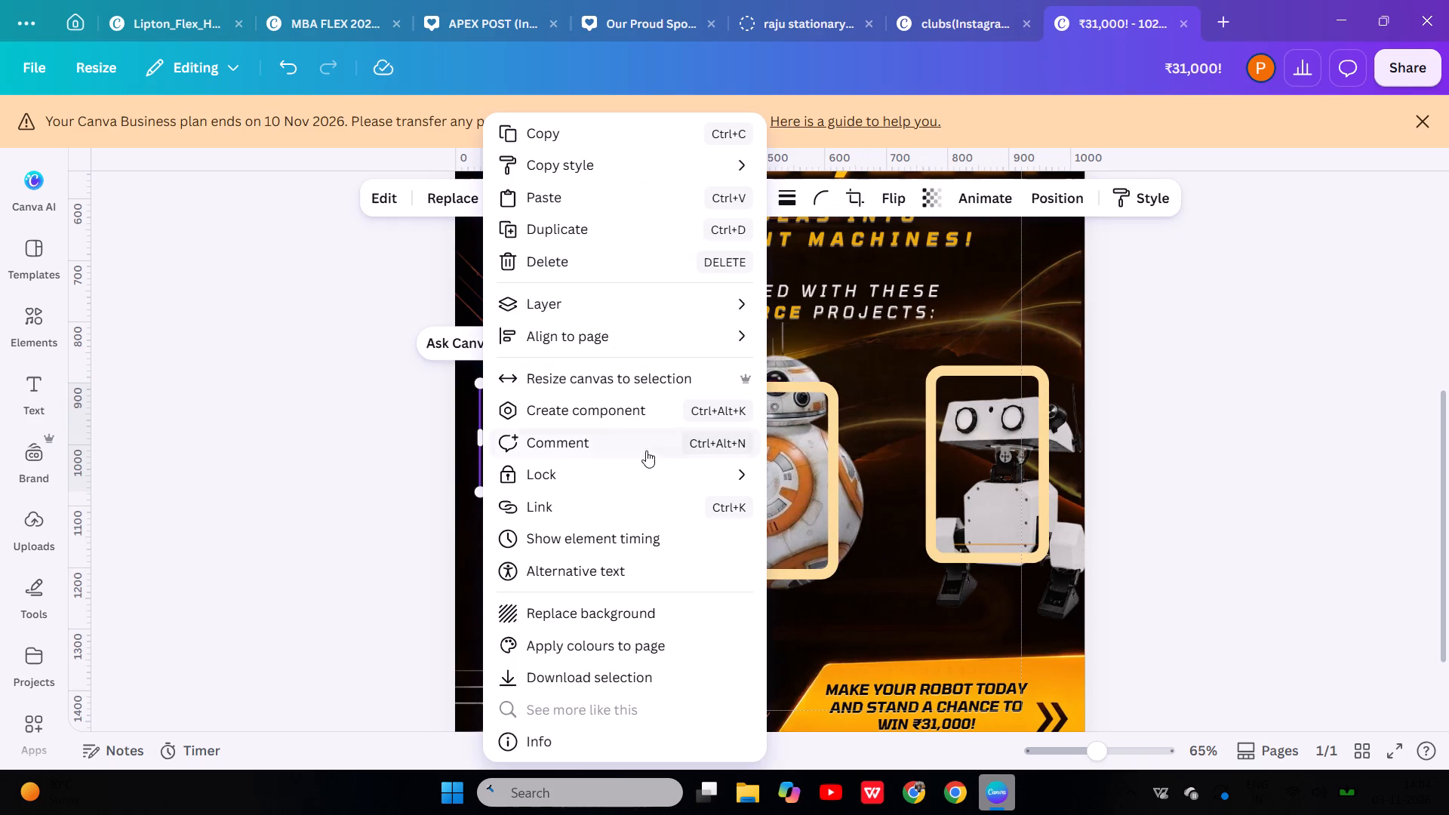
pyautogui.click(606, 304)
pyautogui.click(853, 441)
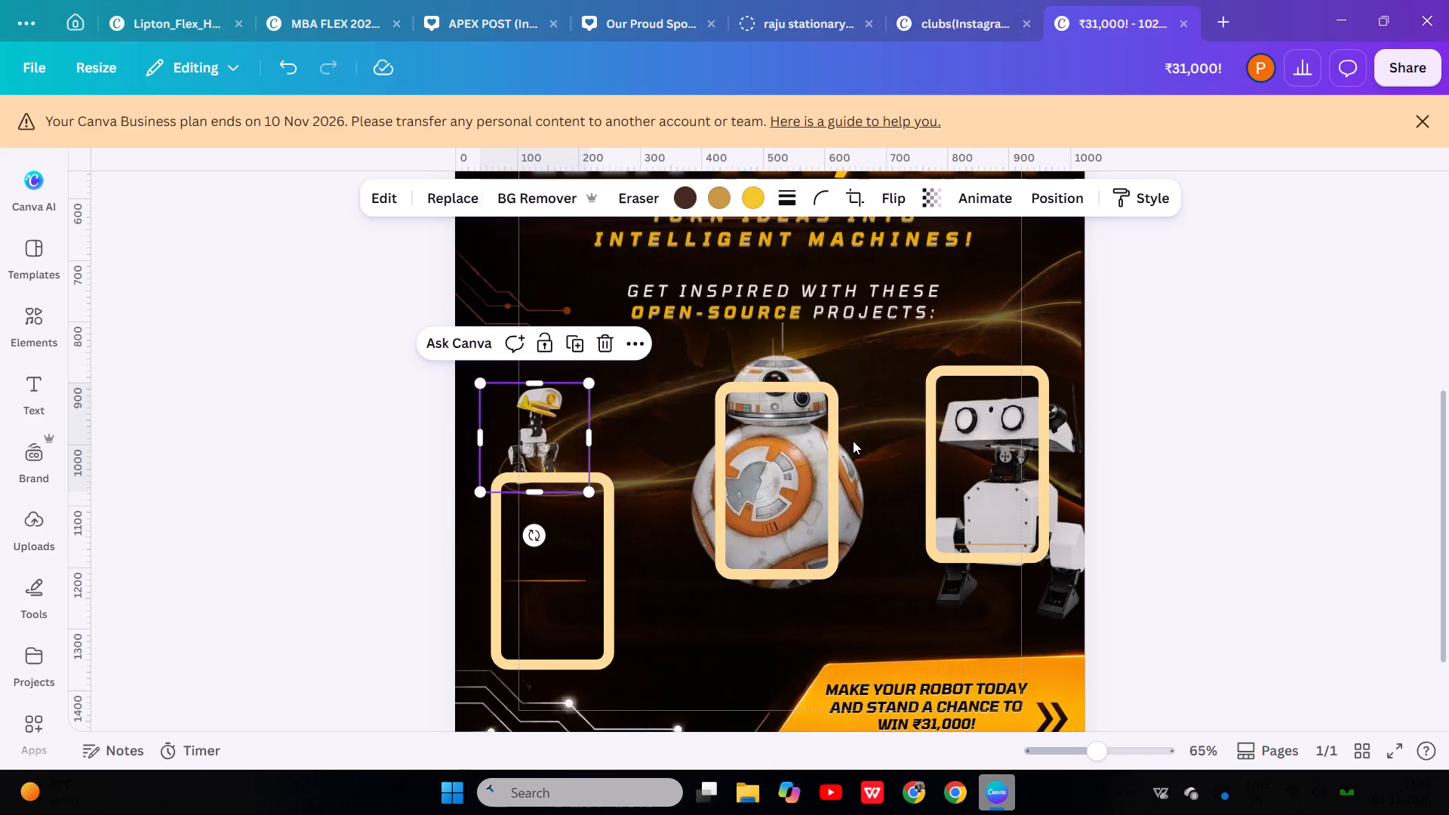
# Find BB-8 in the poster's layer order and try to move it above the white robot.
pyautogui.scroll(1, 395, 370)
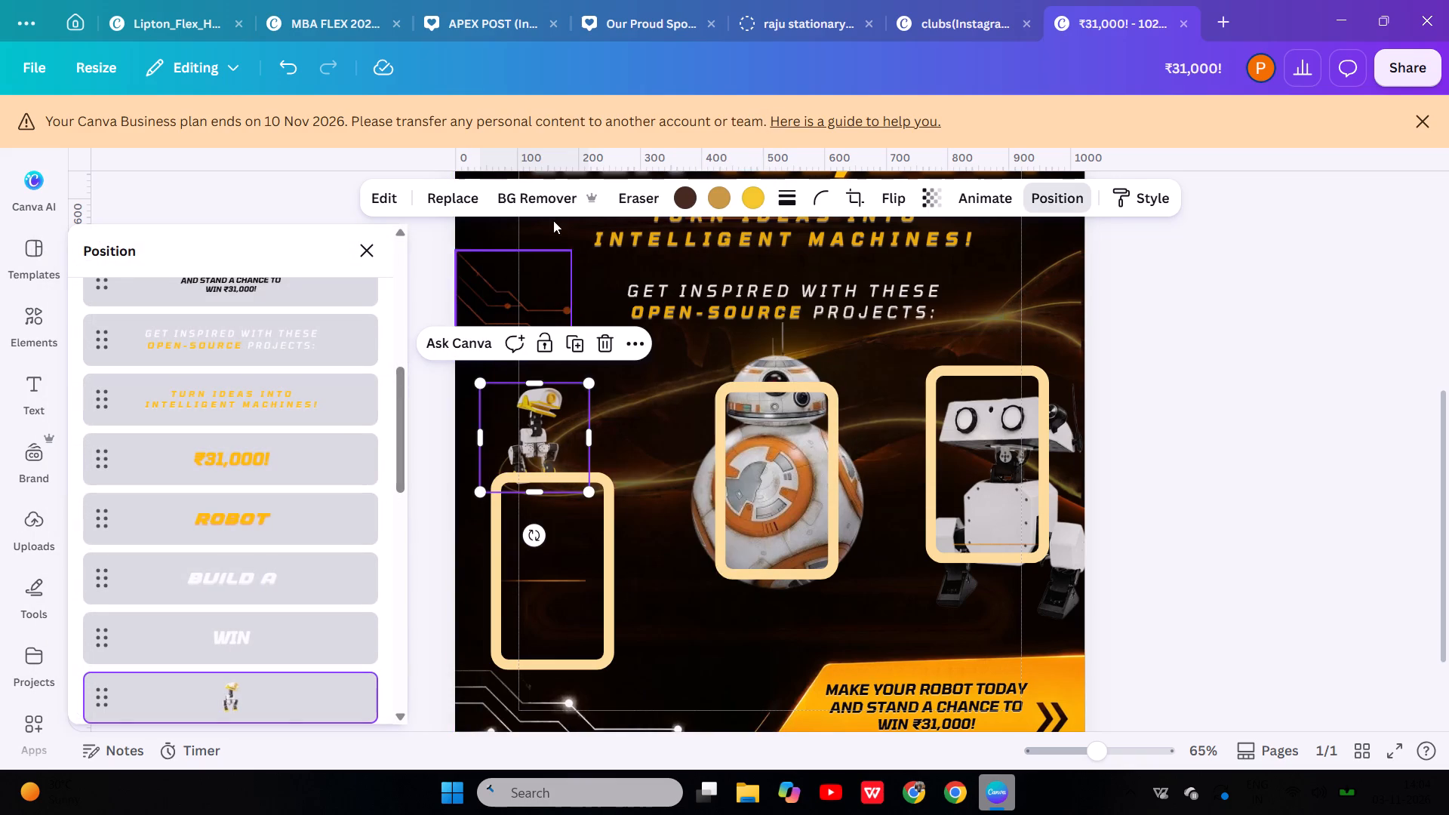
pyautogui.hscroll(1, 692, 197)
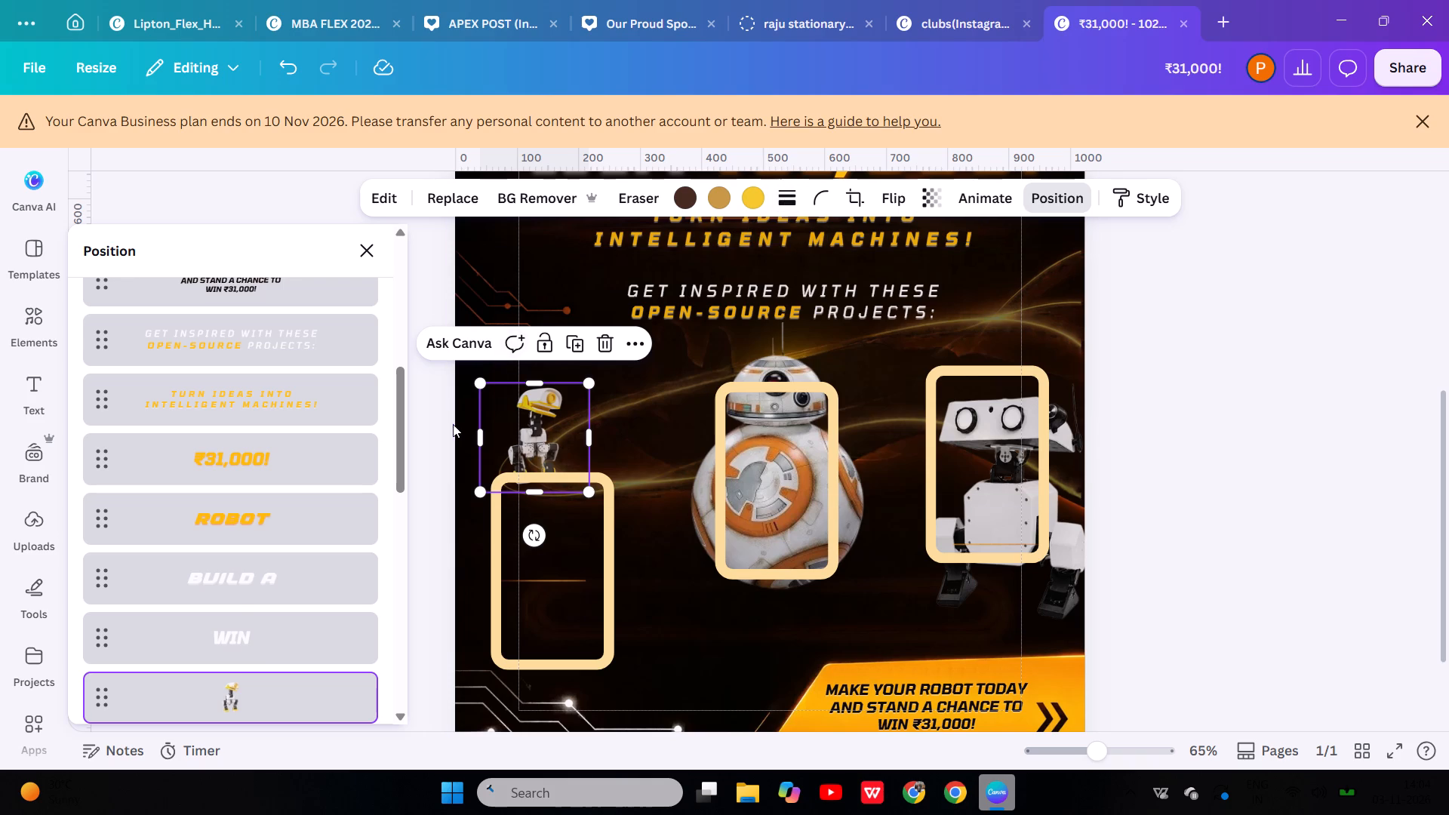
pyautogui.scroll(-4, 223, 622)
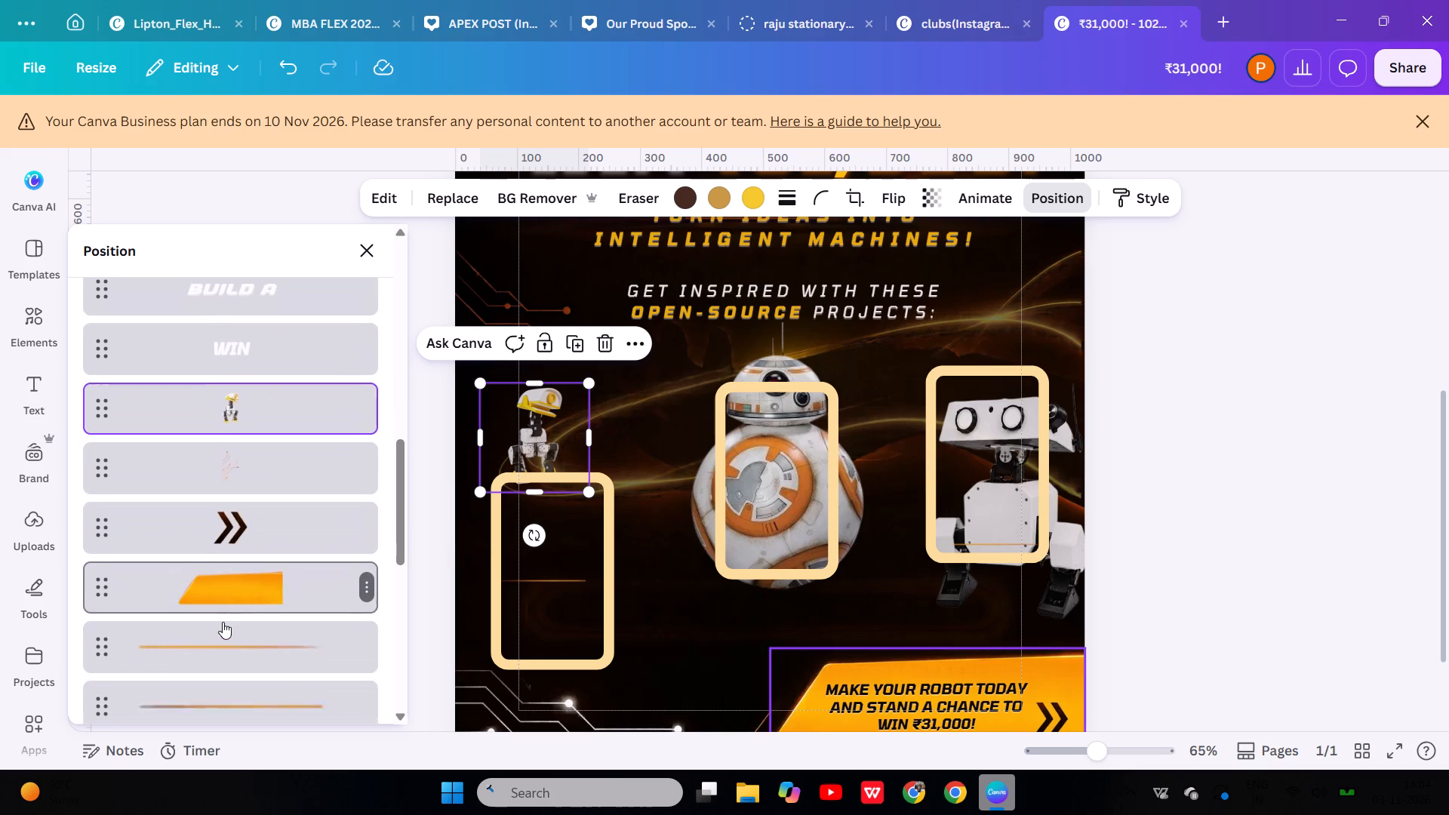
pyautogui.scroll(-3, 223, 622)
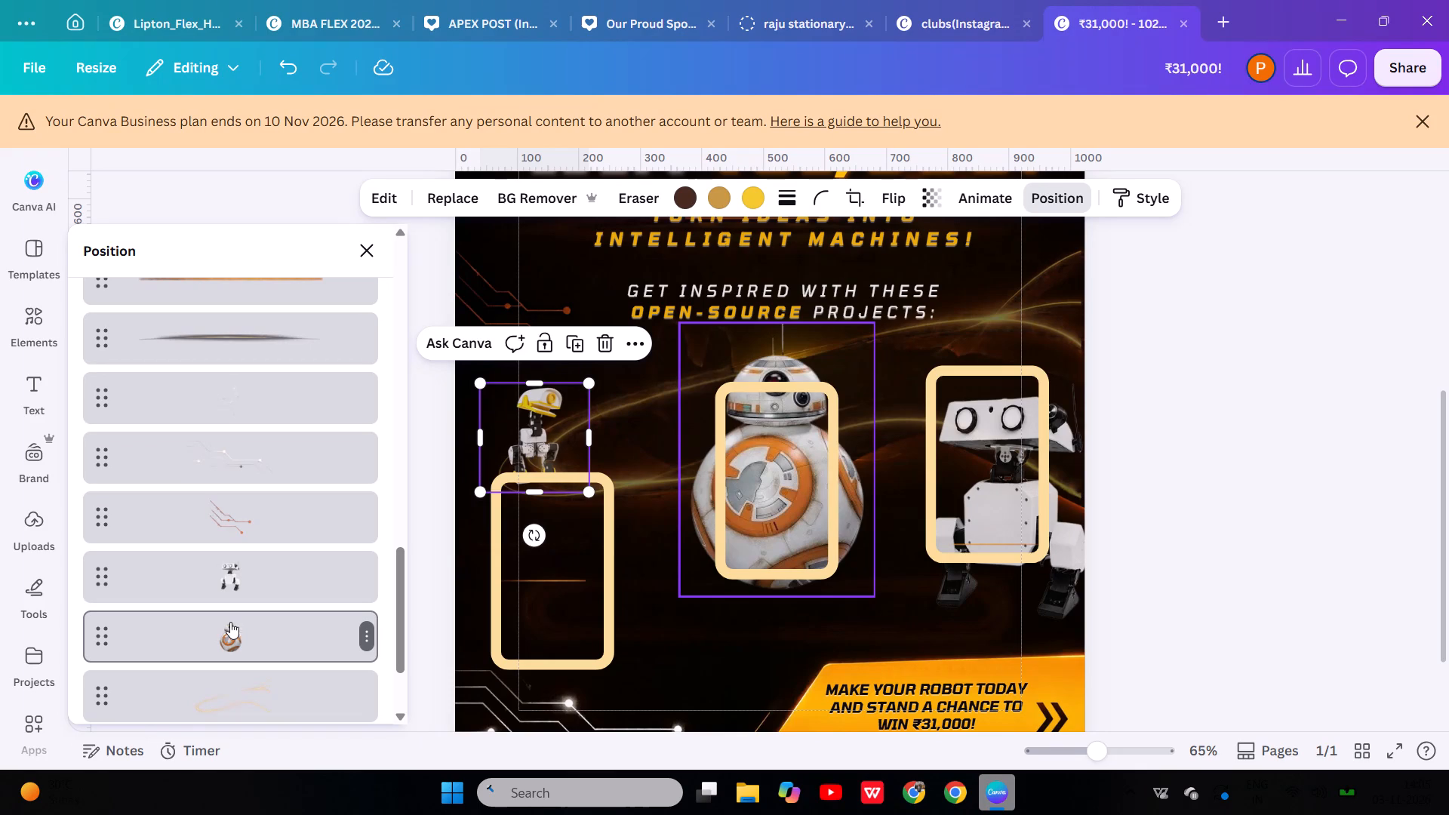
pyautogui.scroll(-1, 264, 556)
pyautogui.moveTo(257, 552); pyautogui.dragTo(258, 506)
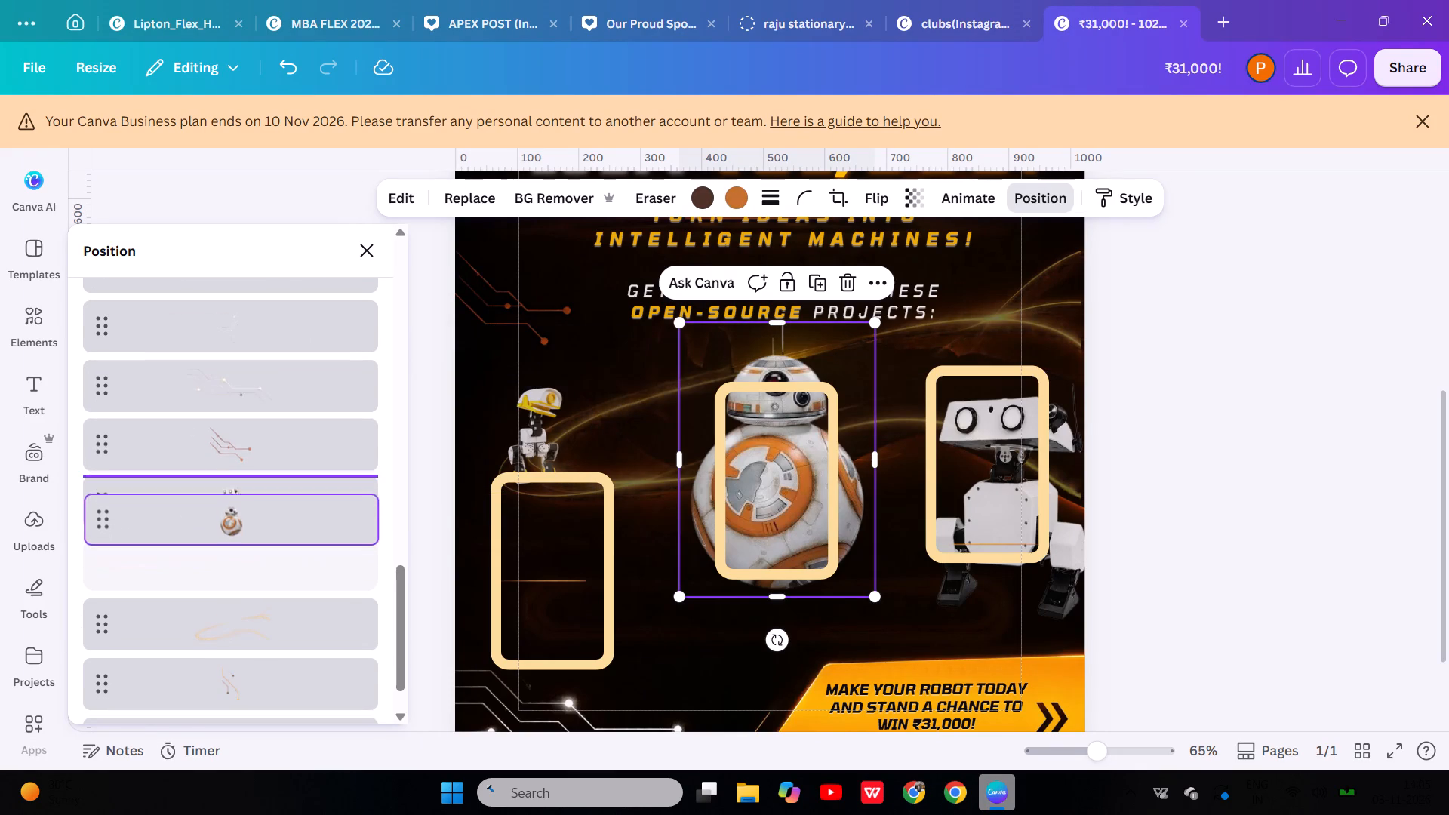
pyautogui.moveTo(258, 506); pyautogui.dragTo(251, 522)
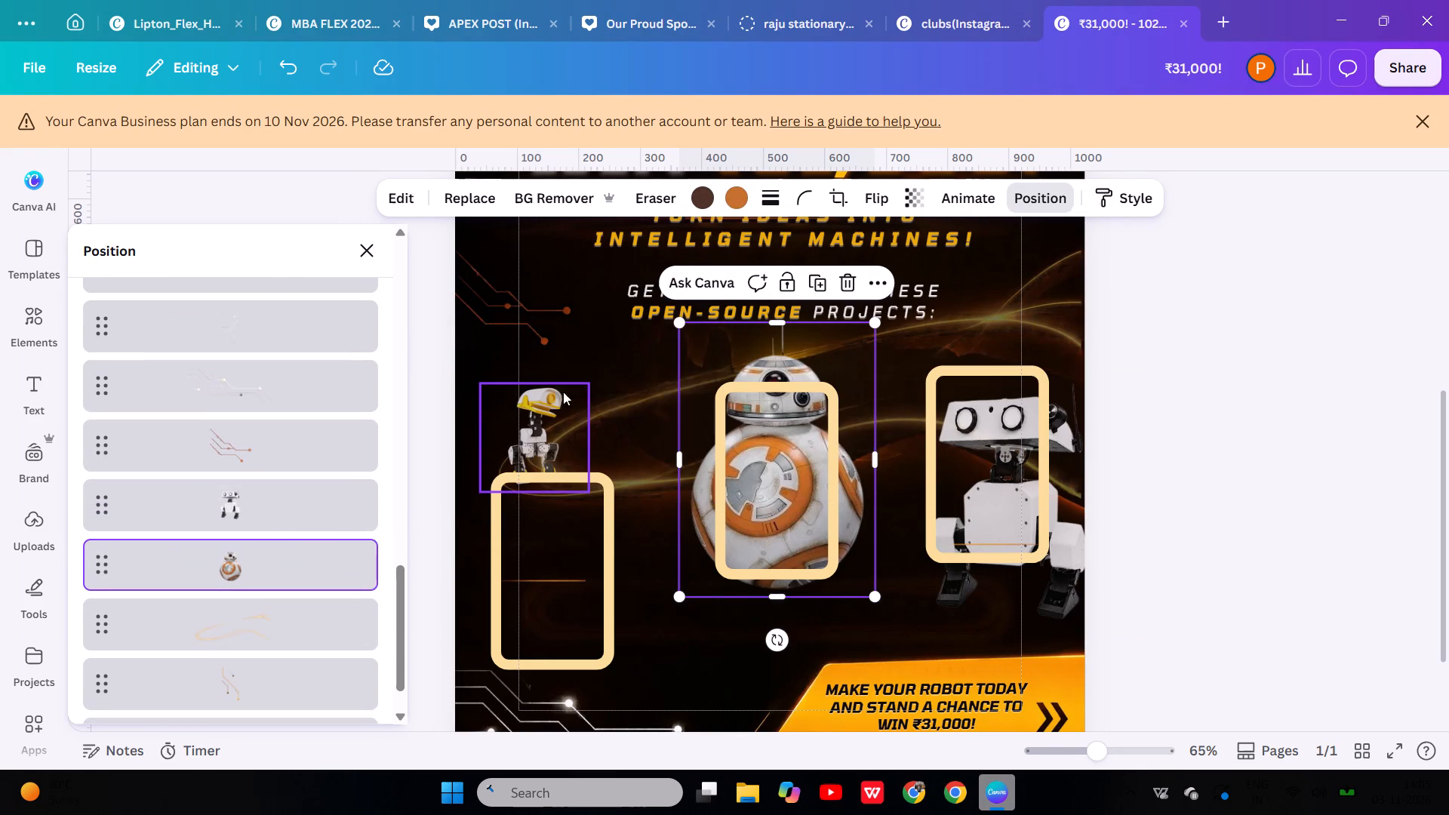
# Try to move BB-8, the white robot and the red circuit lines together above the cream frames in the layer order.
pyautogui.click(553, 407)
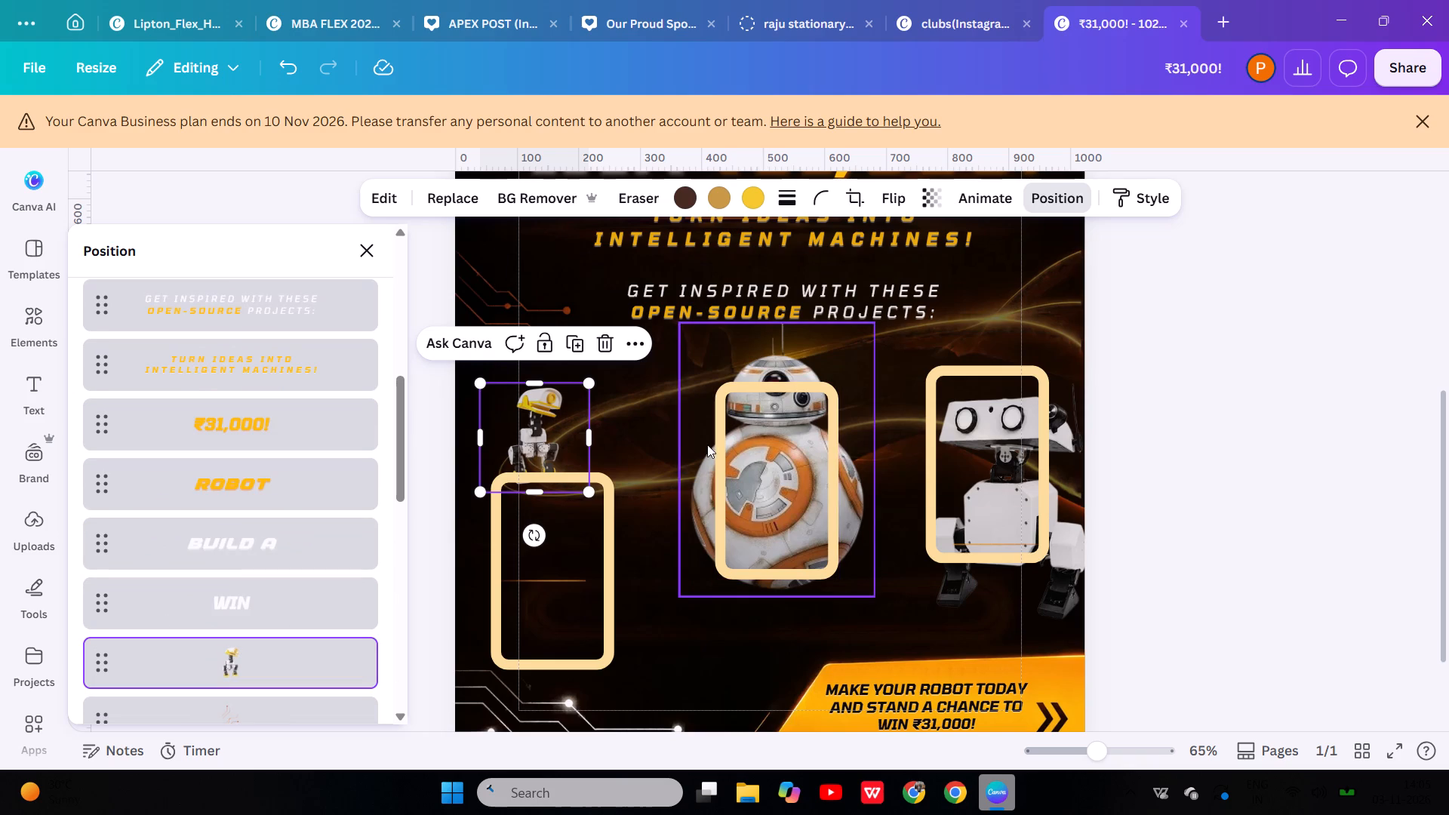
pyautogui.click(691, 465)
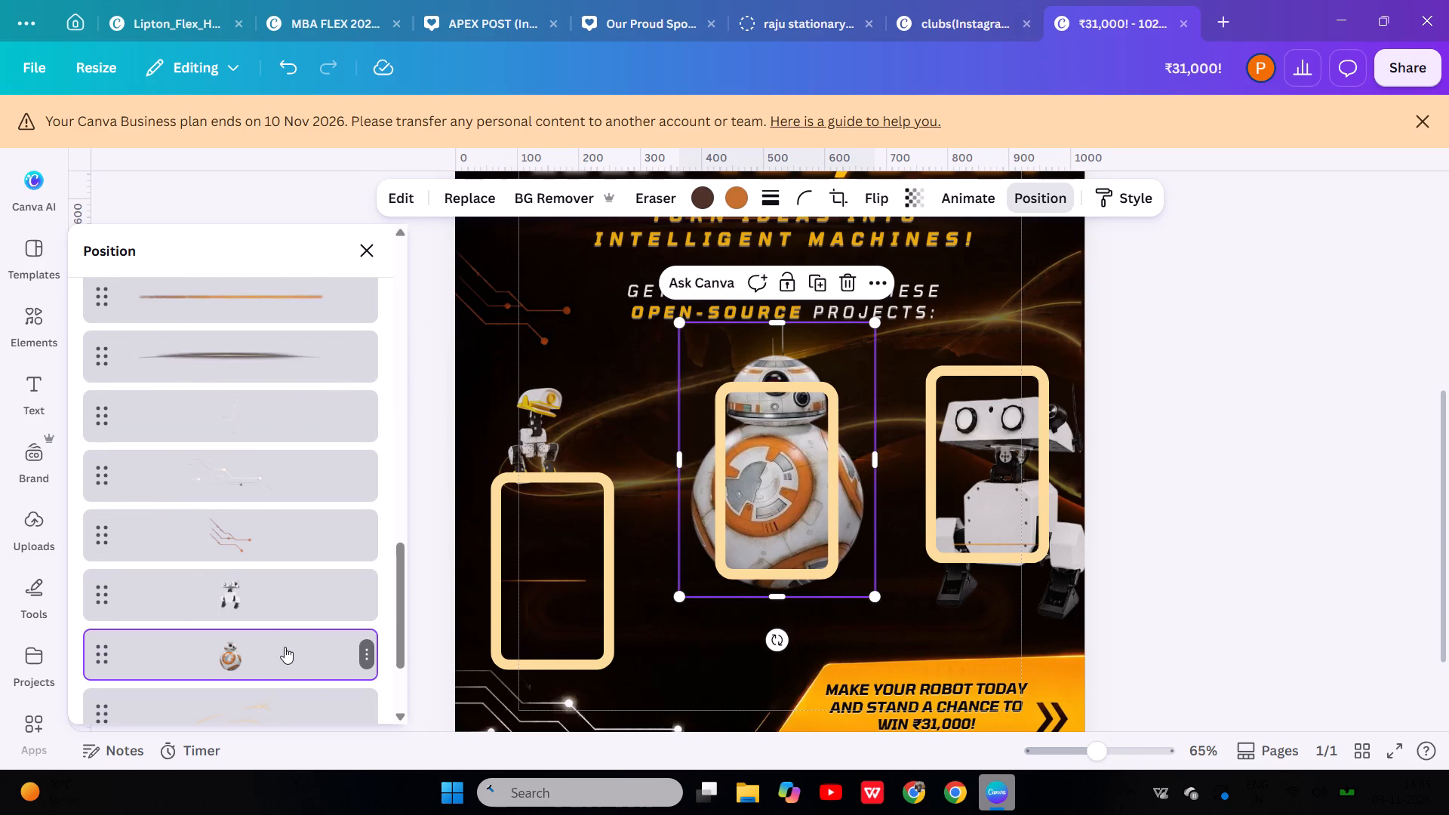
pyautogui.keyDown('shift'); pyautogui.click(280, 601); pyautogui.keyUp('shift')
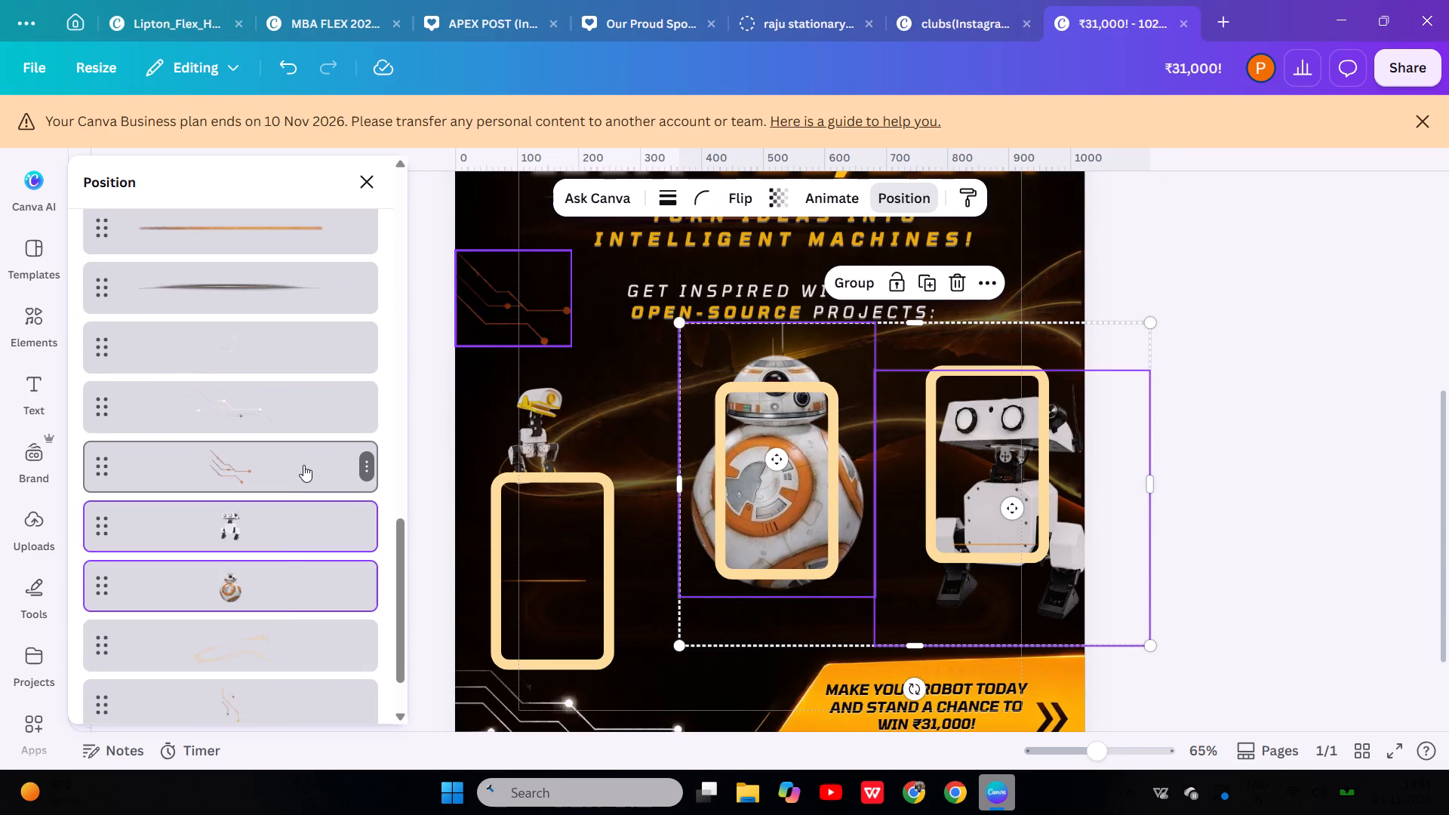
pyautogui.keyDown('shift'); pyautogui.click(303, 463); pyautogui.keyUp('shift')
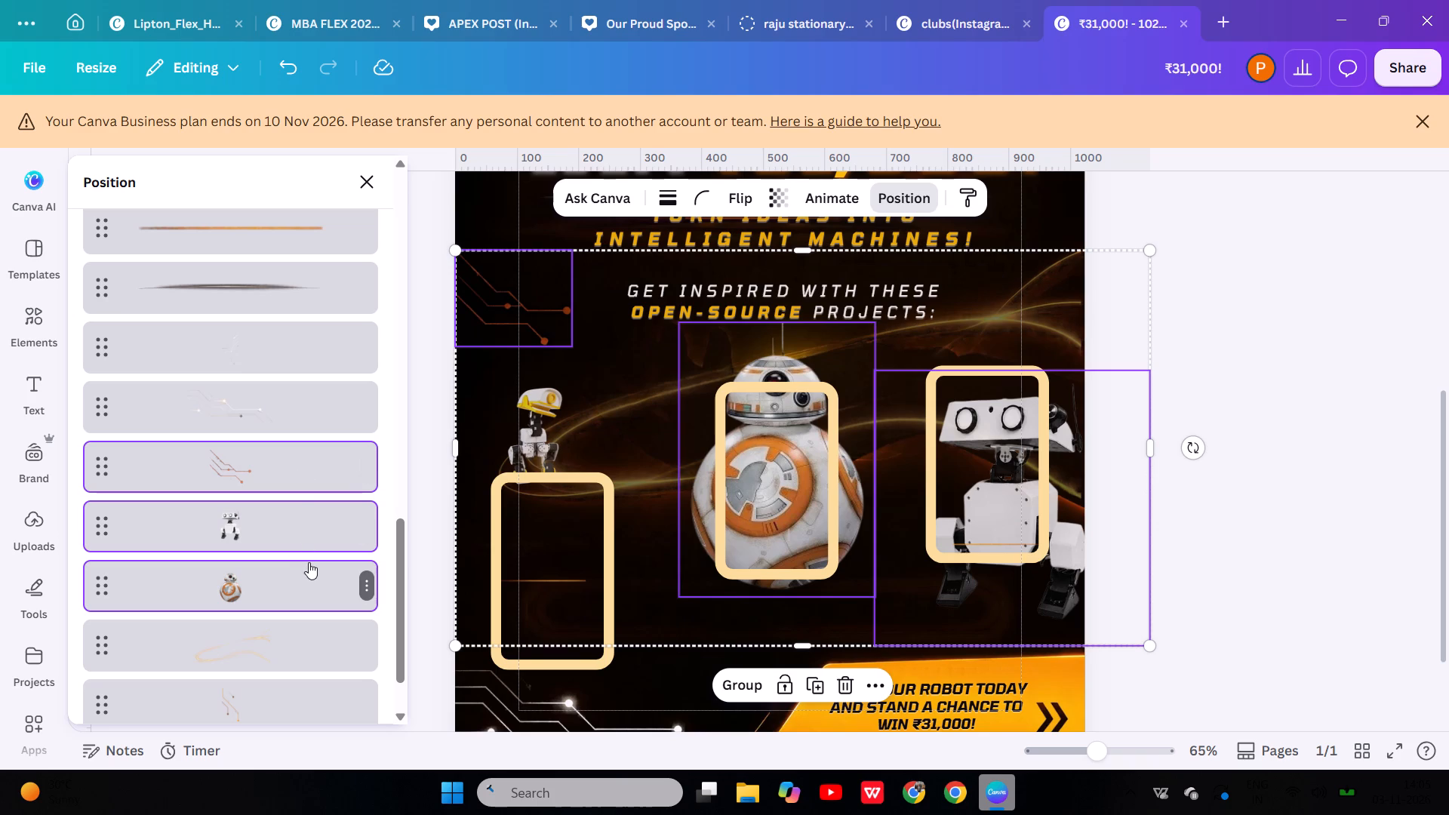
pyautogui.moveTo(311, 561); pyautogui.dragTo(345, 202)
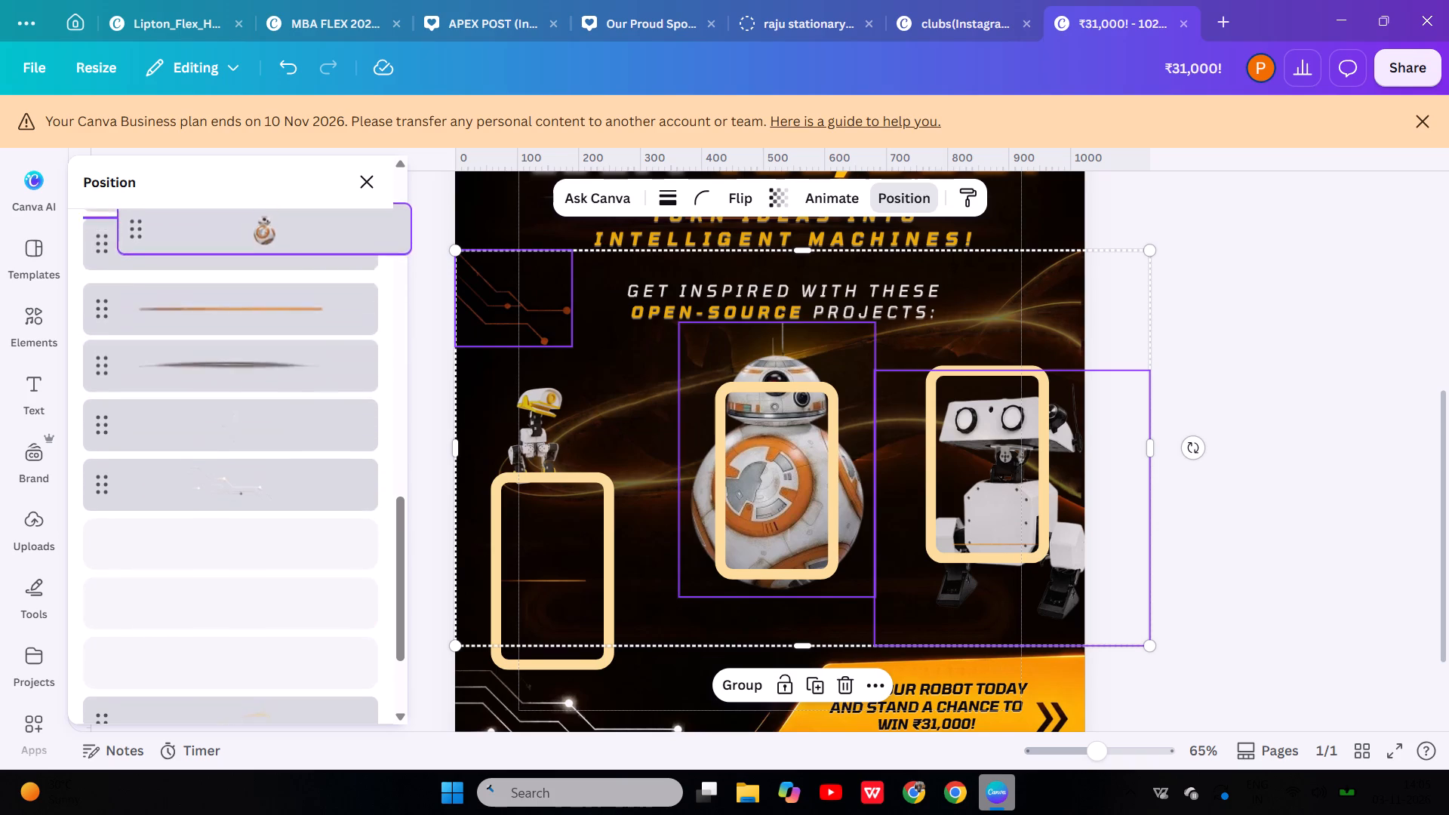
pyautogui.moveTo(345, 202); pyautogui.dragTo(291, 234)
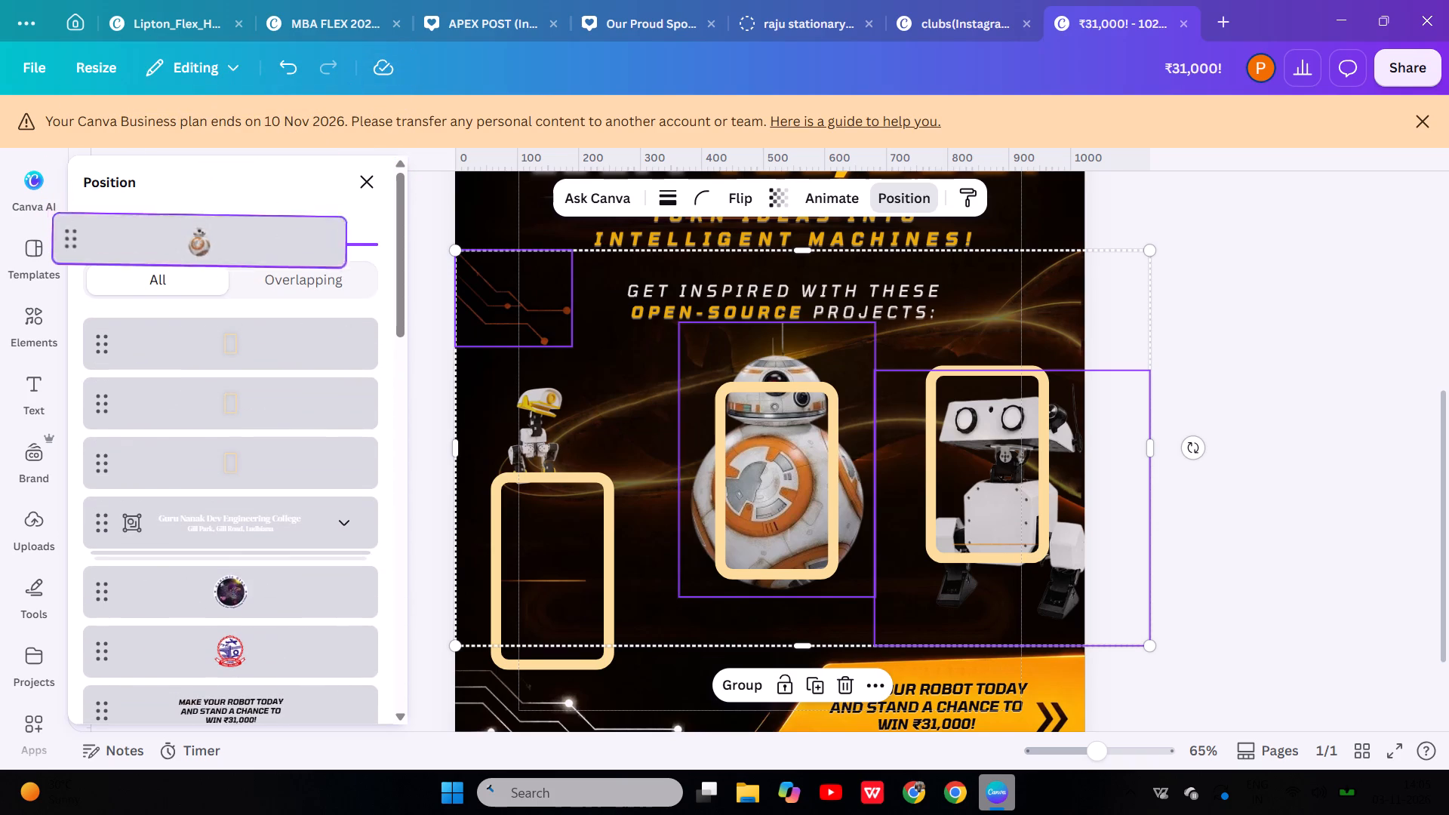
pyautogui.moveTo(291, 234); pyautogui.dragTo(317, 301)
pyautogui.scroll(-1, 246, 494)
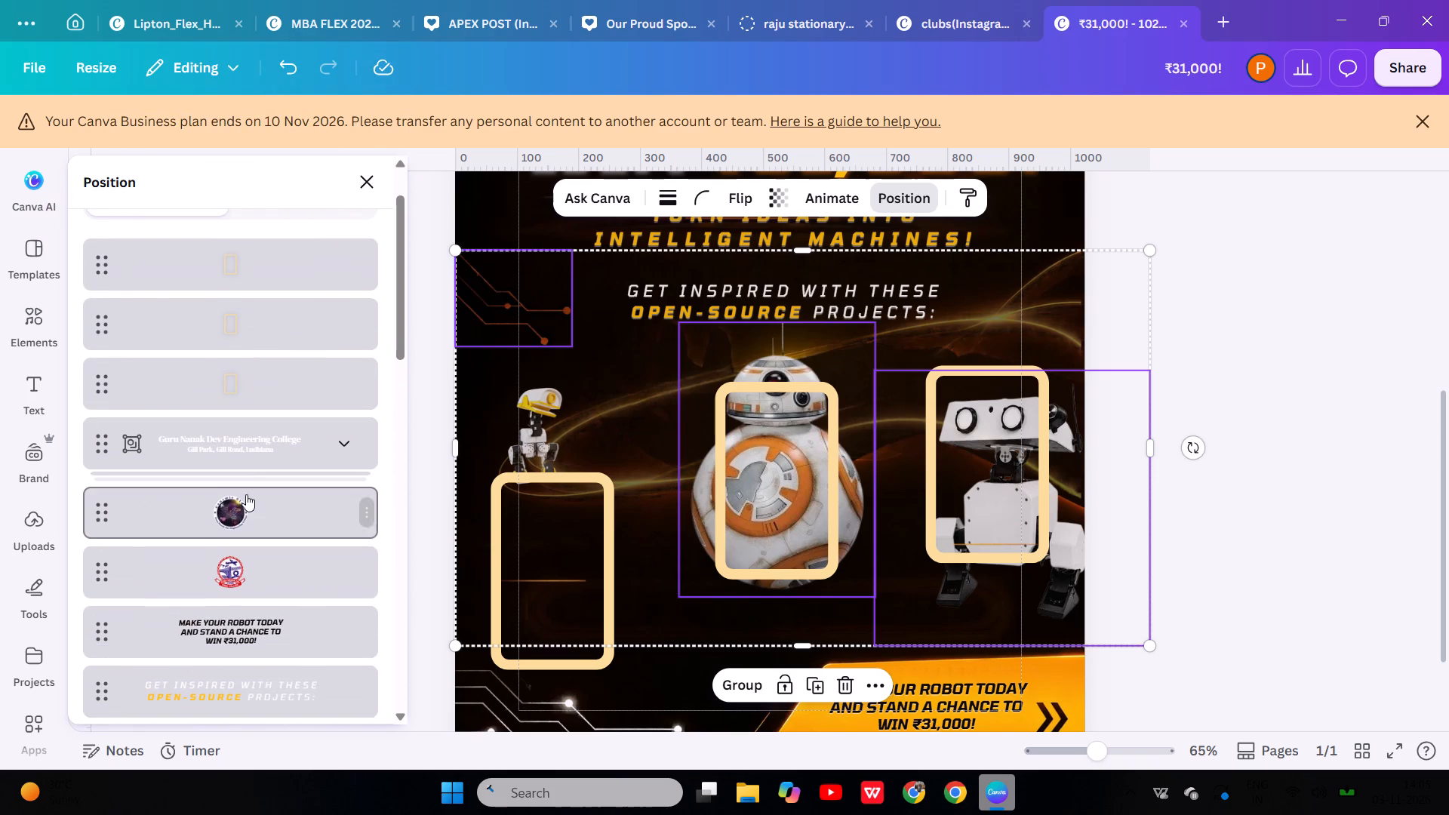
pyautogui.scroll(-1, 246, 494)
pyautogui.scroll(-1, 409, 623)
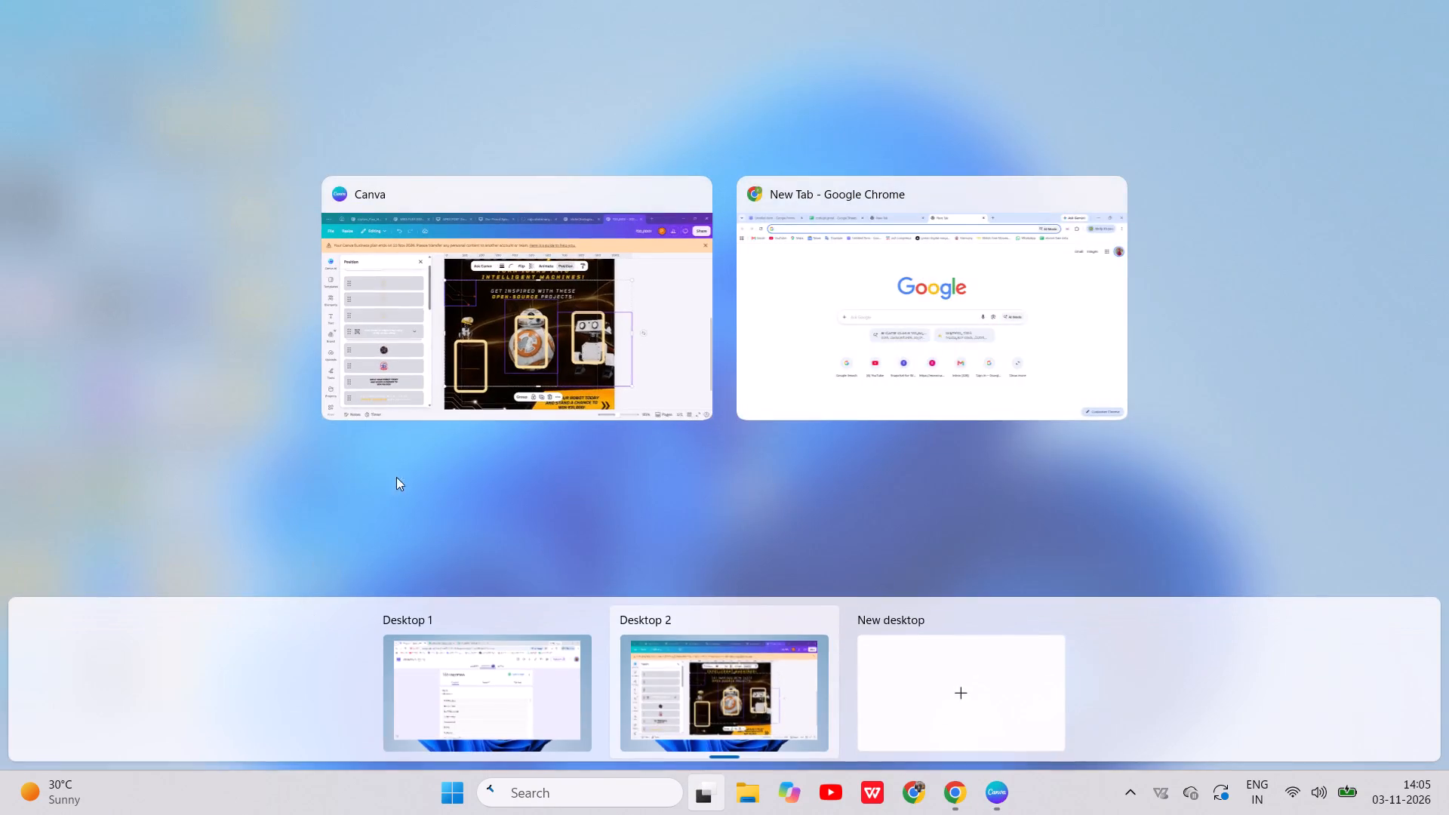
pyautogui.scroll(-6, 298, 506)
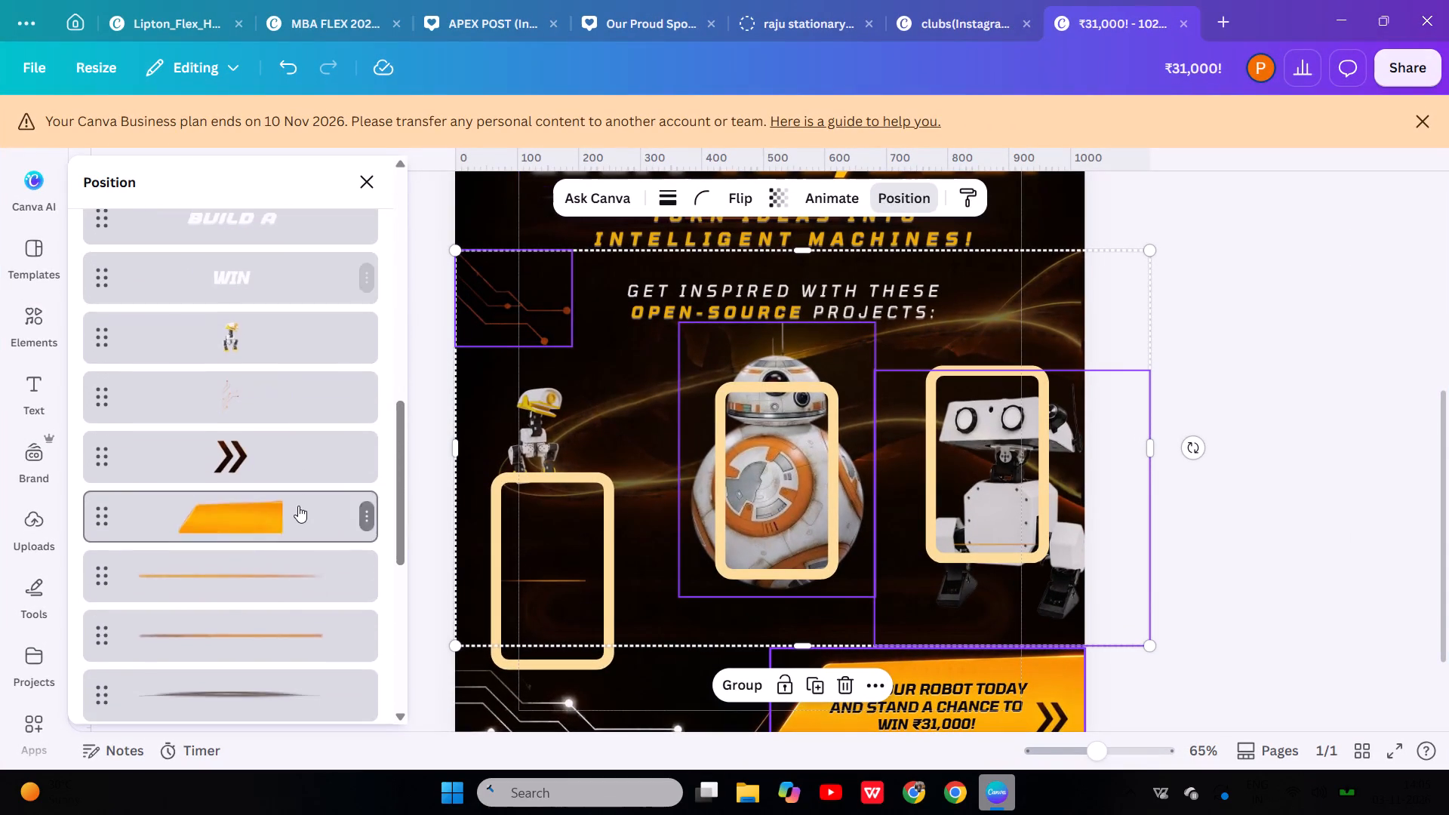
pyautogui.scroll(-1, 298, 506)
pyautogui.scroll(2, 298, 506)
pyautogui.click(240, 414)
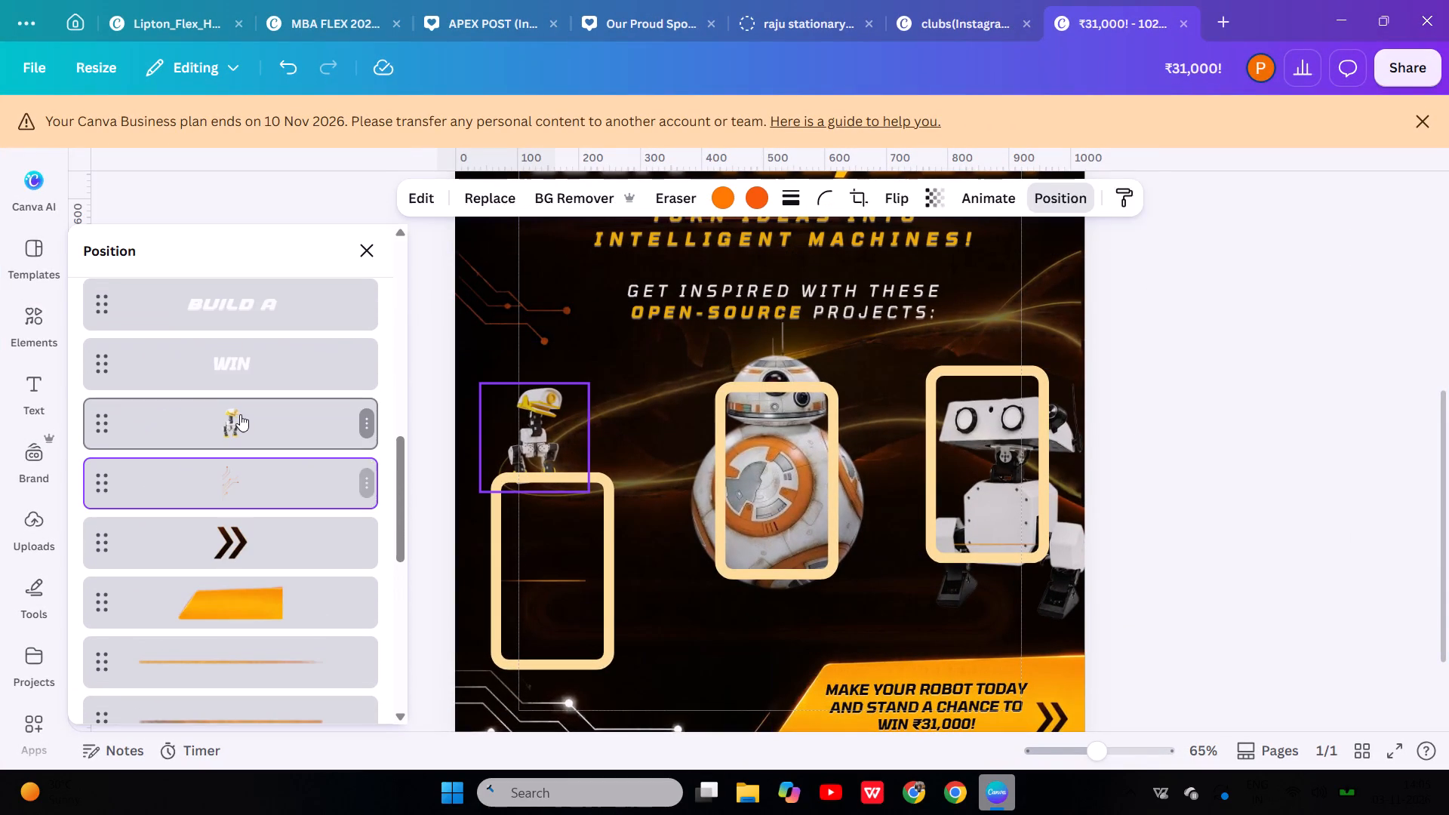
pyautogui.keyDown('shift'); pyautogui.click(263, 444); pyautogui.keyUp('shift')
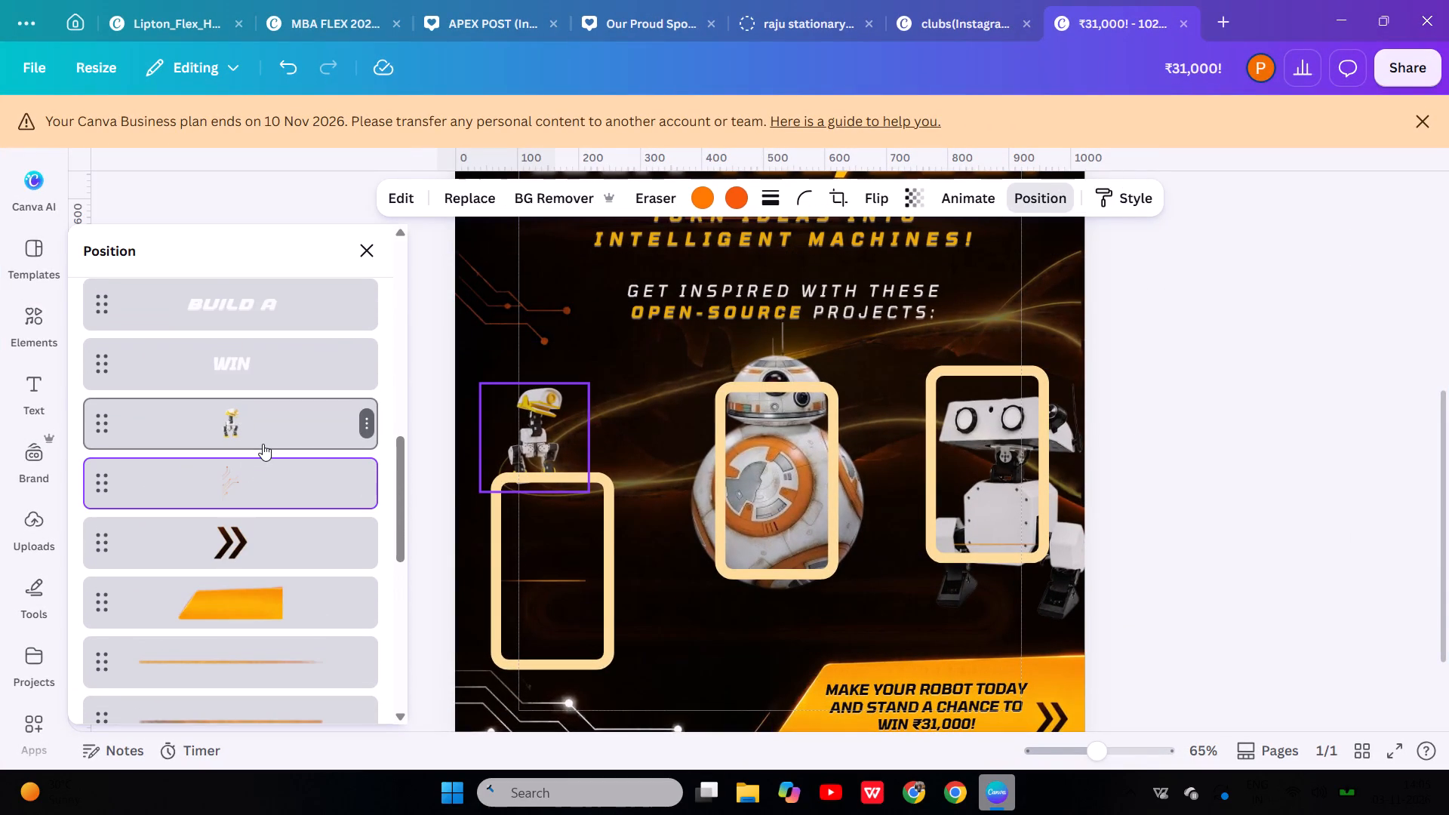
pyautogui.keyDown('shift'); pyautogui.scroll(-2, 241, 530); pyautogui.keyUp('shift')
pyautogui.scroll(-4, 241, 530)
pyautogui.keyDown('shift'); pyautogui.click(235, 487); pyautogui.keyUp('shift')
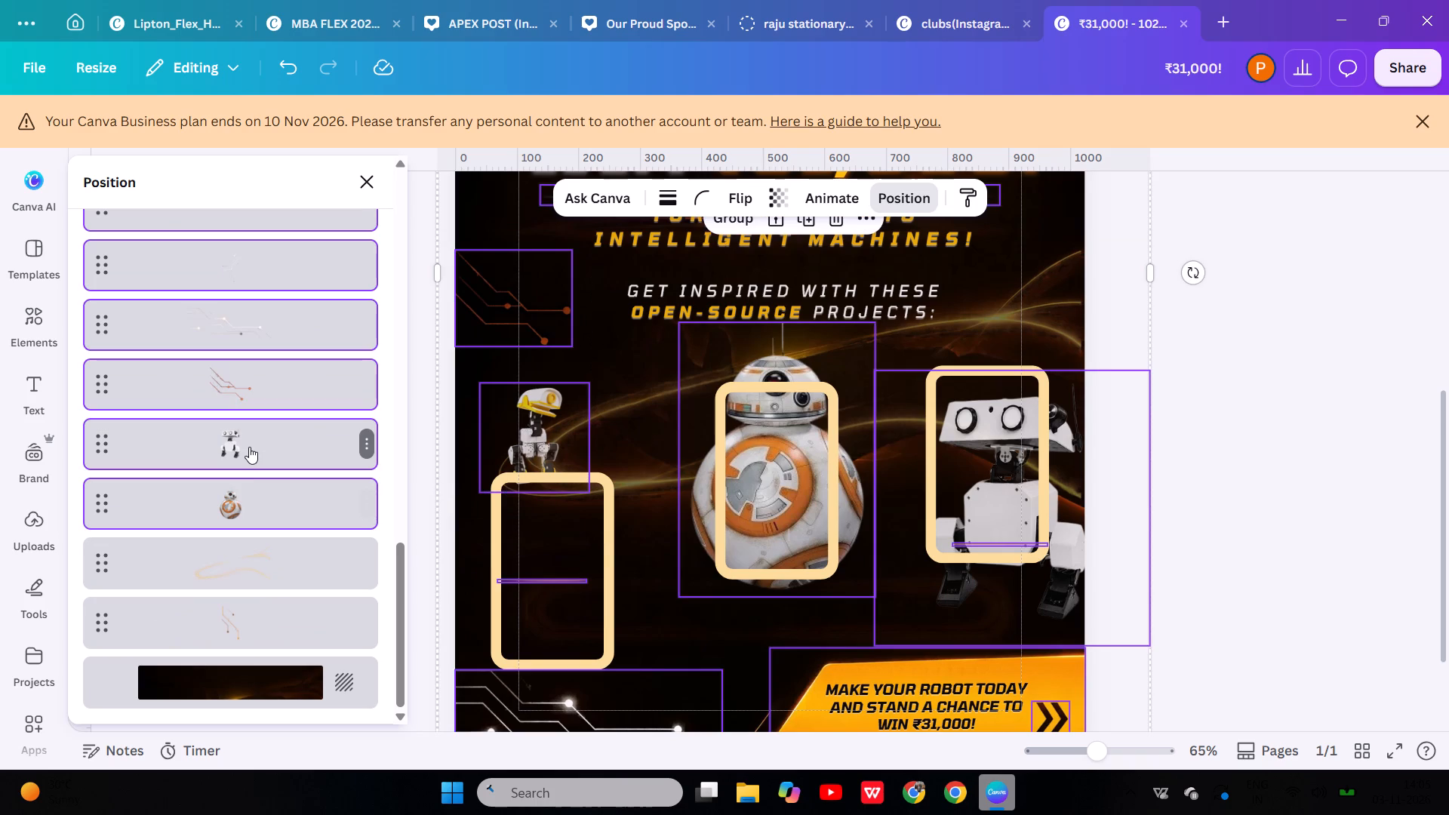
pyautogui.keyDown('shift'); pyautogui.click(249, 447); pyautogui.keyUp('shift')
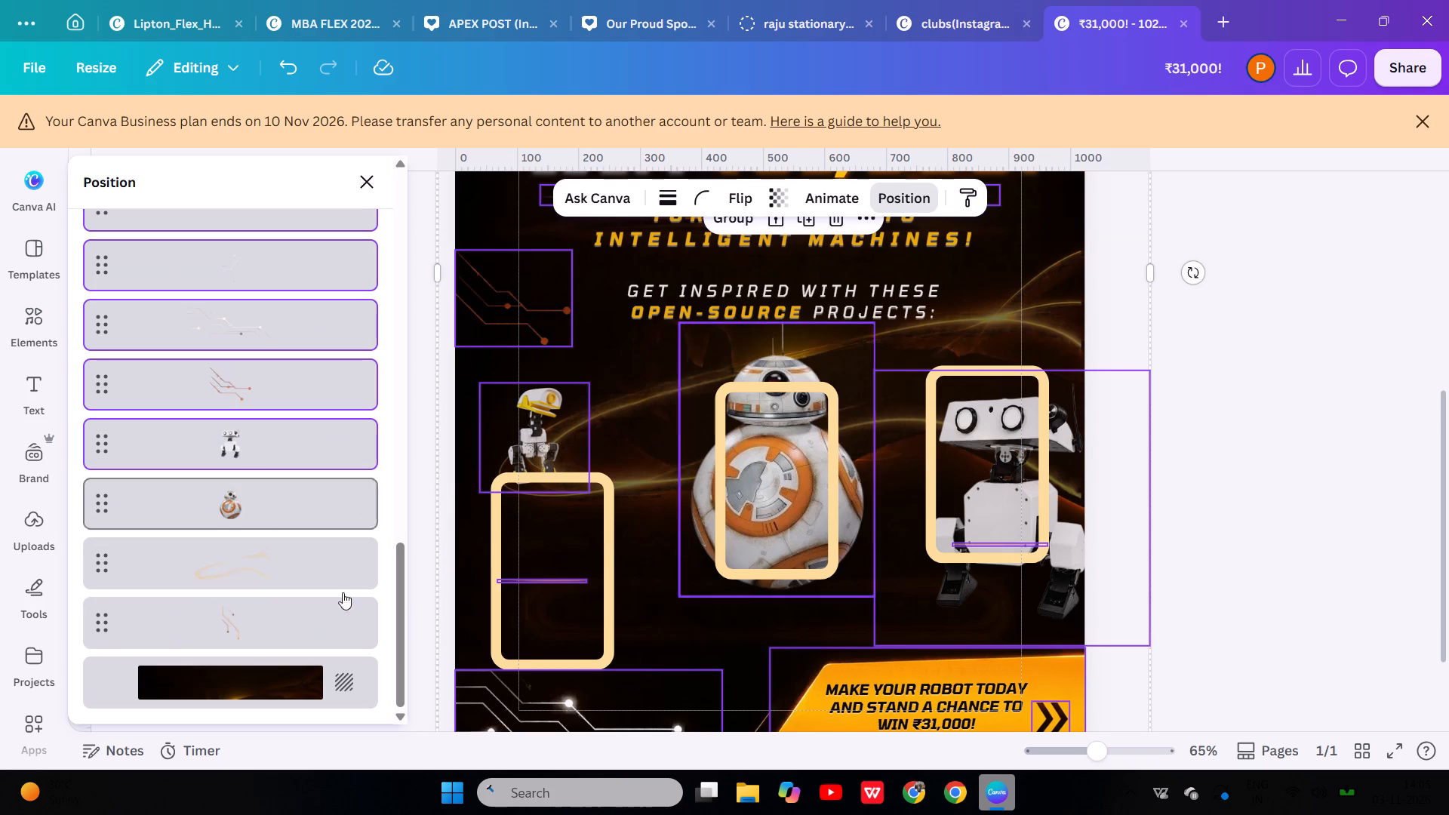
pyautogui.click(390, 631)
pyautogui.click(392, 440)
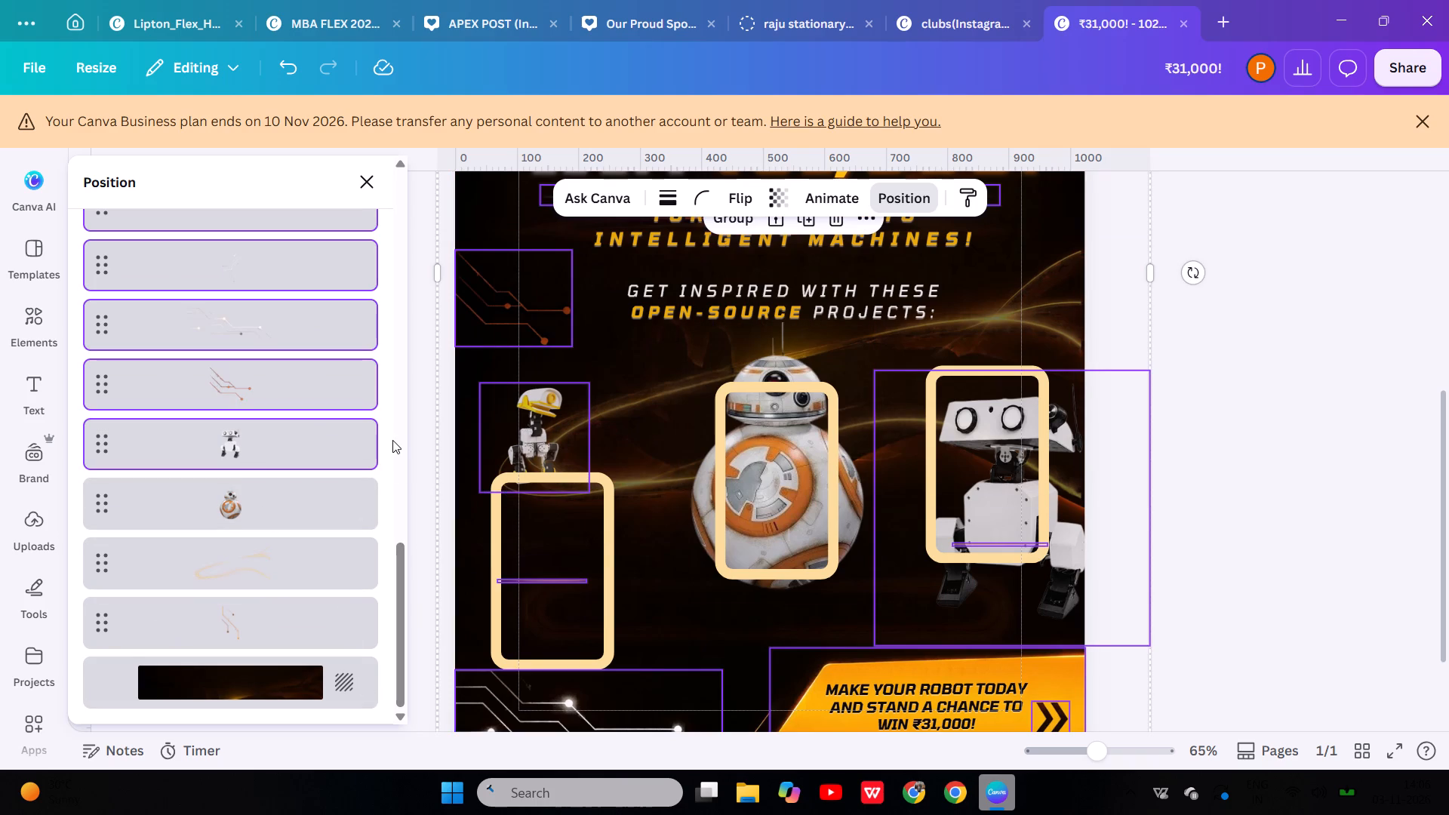
# Select the white robot, BB-8 and the yellow-headed robot together and move them above the cream frames in the layer order.
pyautogui.click(343, 440)
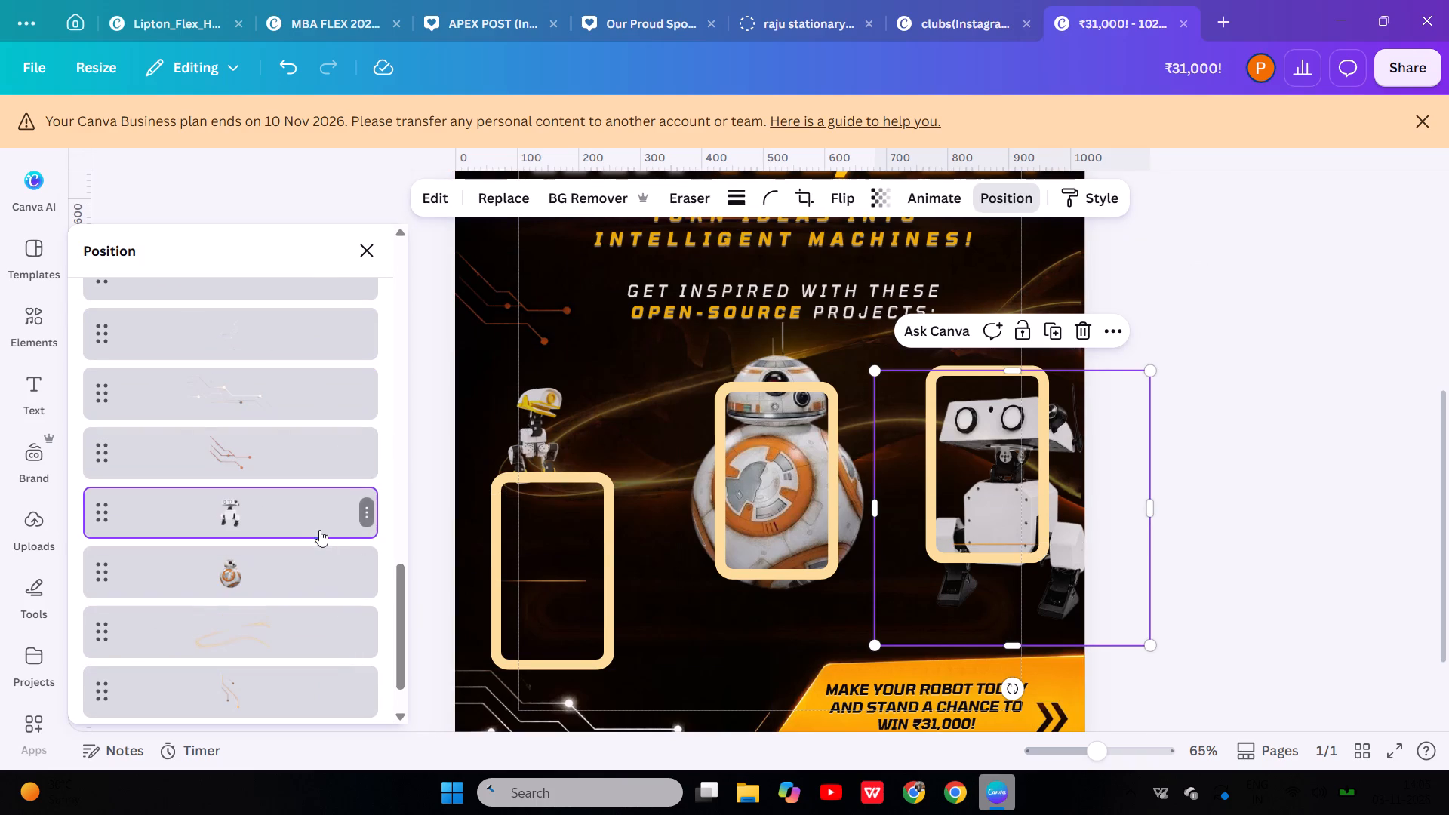
pyautogui.keyDown('ctrl'); pyautogui.click(313, 564); pyautogui.keyUp('ctrl')
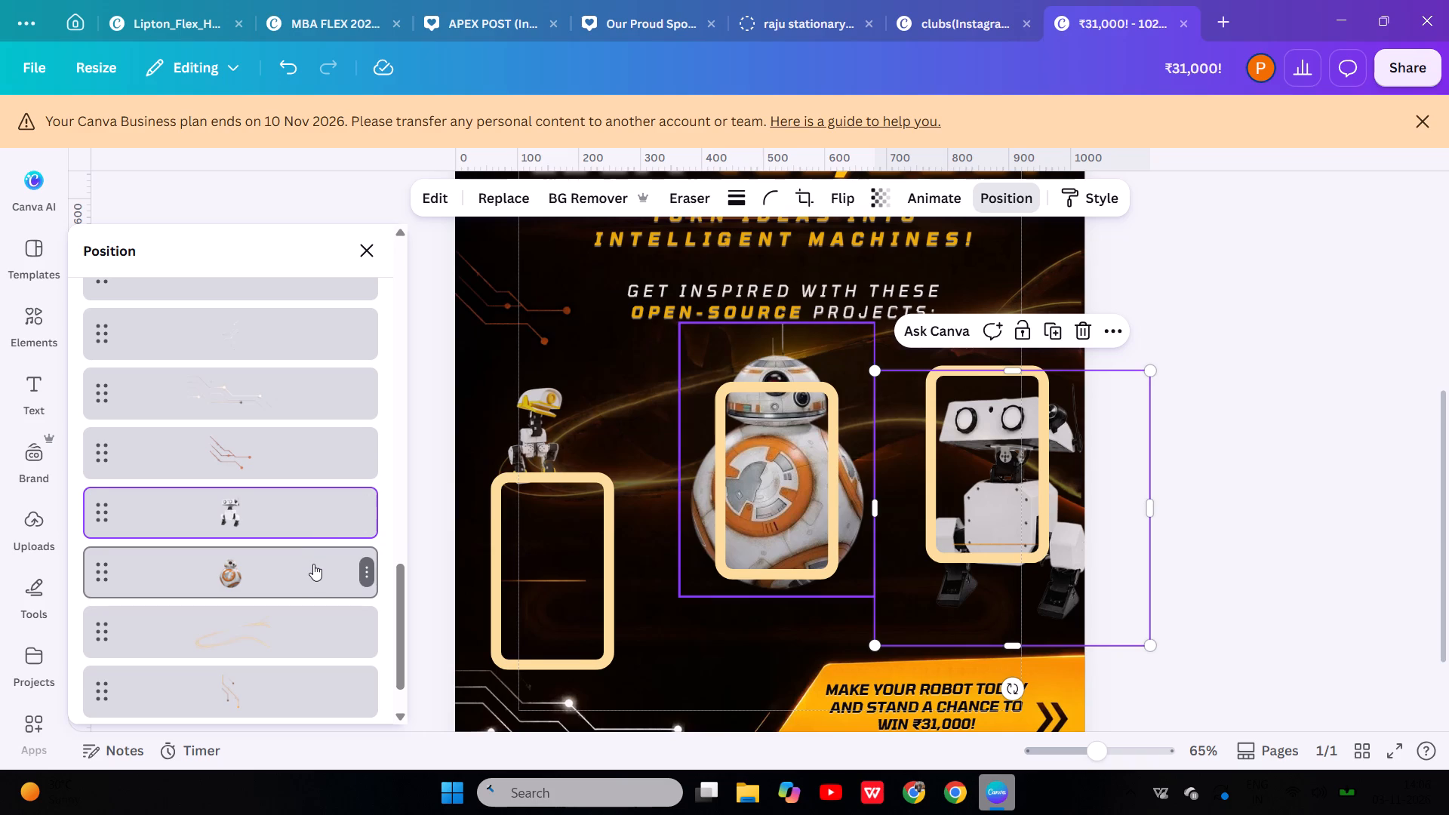
pyautogui.keyDown('ctrl'); pyautogui.scroll(1, 321, 432); pyautogui.keyUp('ctrl')
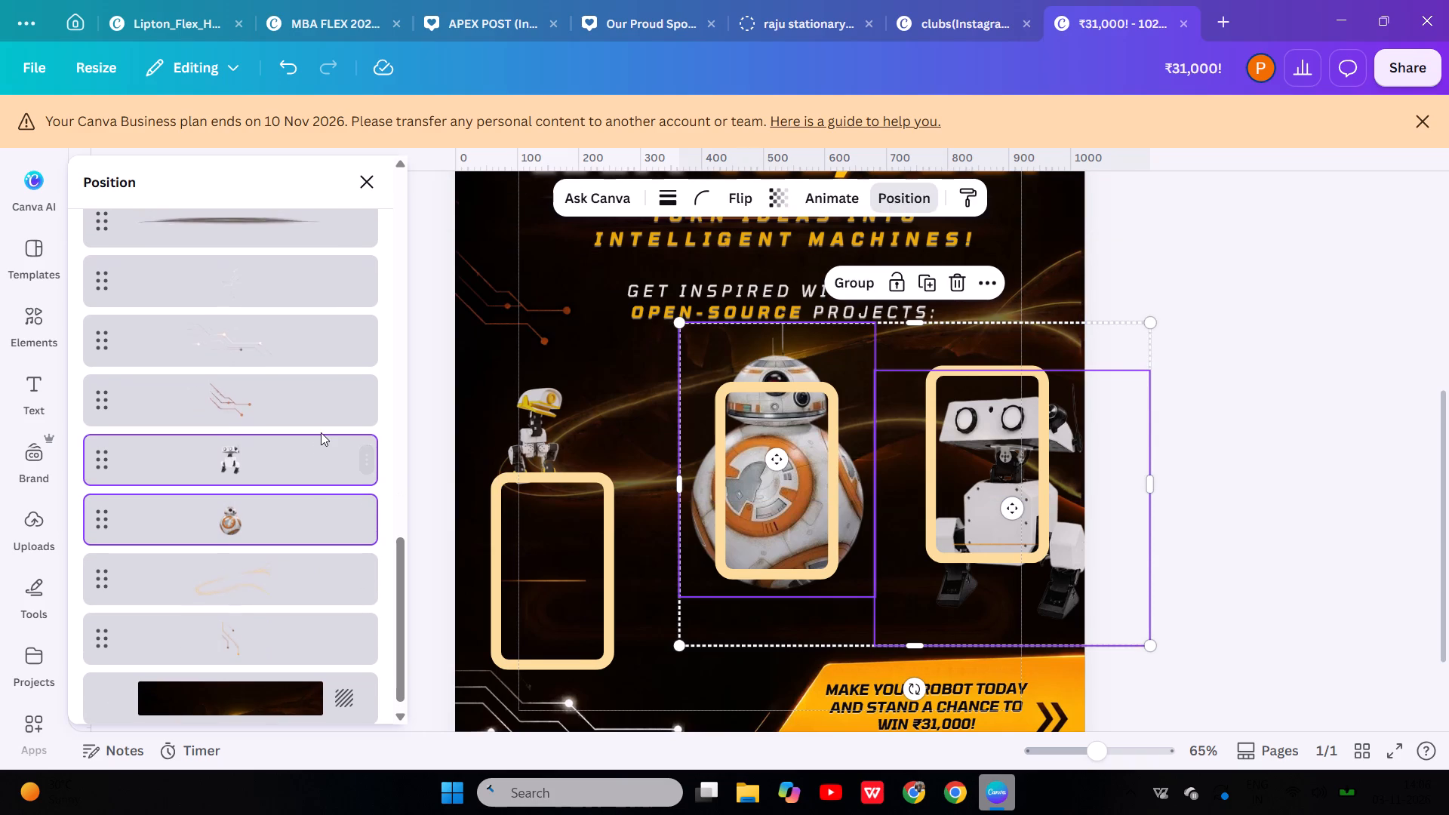
pyautogui.keyDown('ctrl'); pyautogui.scroll(5, 321, 432); pyautogui.keyUp('ctrl')
pyautogui.keyDown('ctrl'); pyautogui.click(275, 429); pyautogui.keyUp('ctrl')
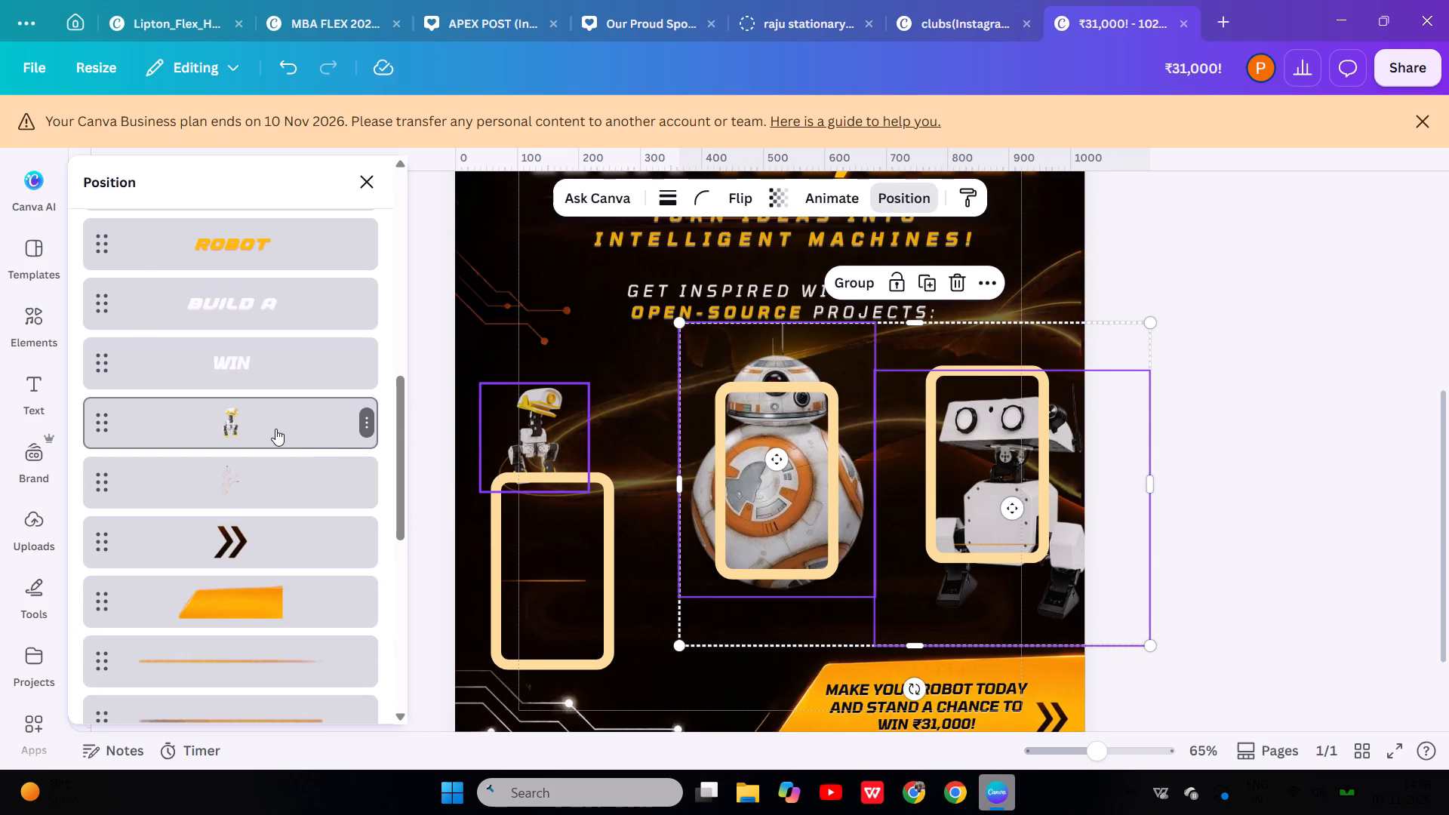
pyautogui.moveTo(318, 430); pyautogui.dragTo(341, 289)
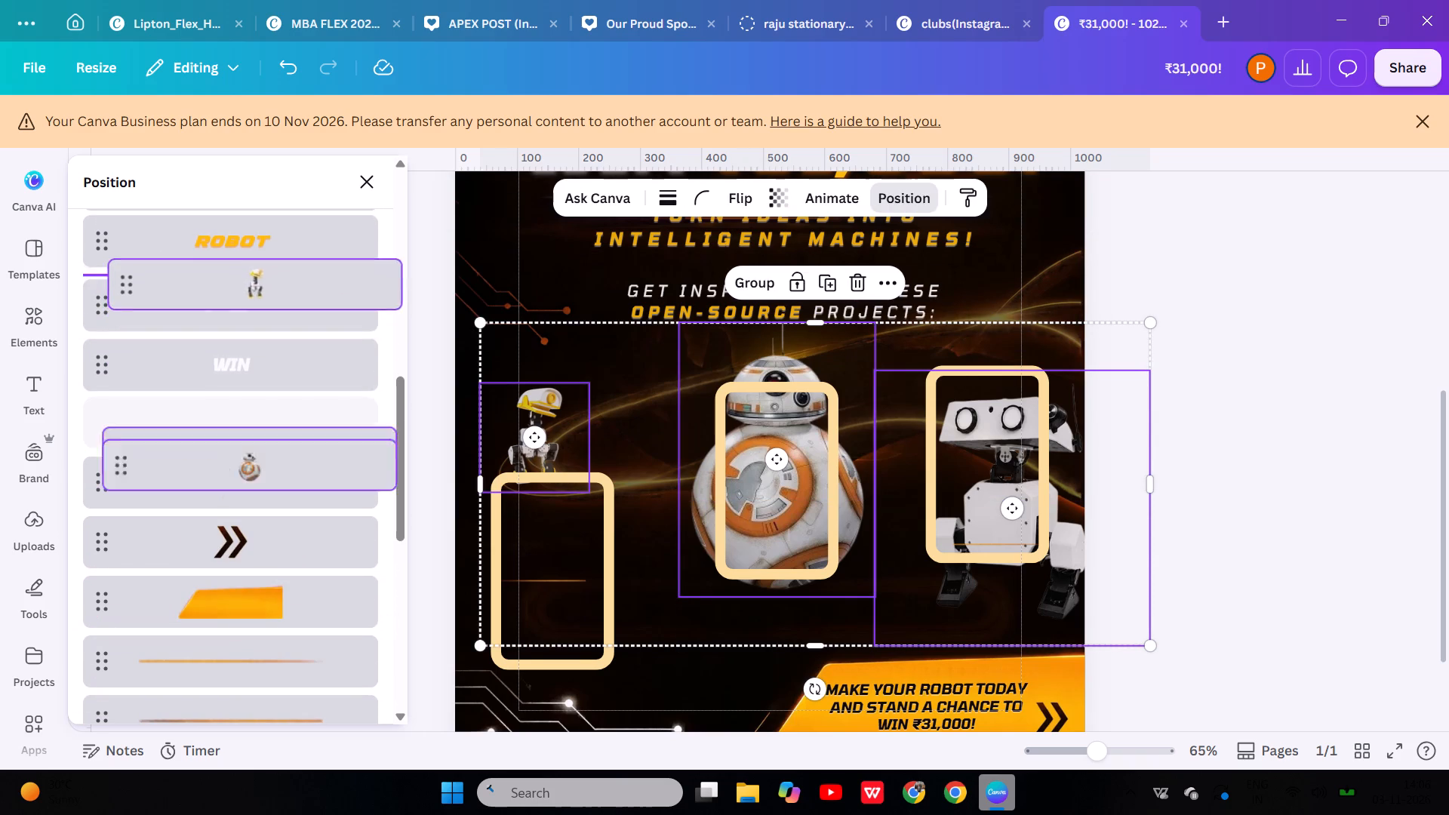
pyautogui.moveTo(341, 289); pyautogui.dragTo(336, 88)
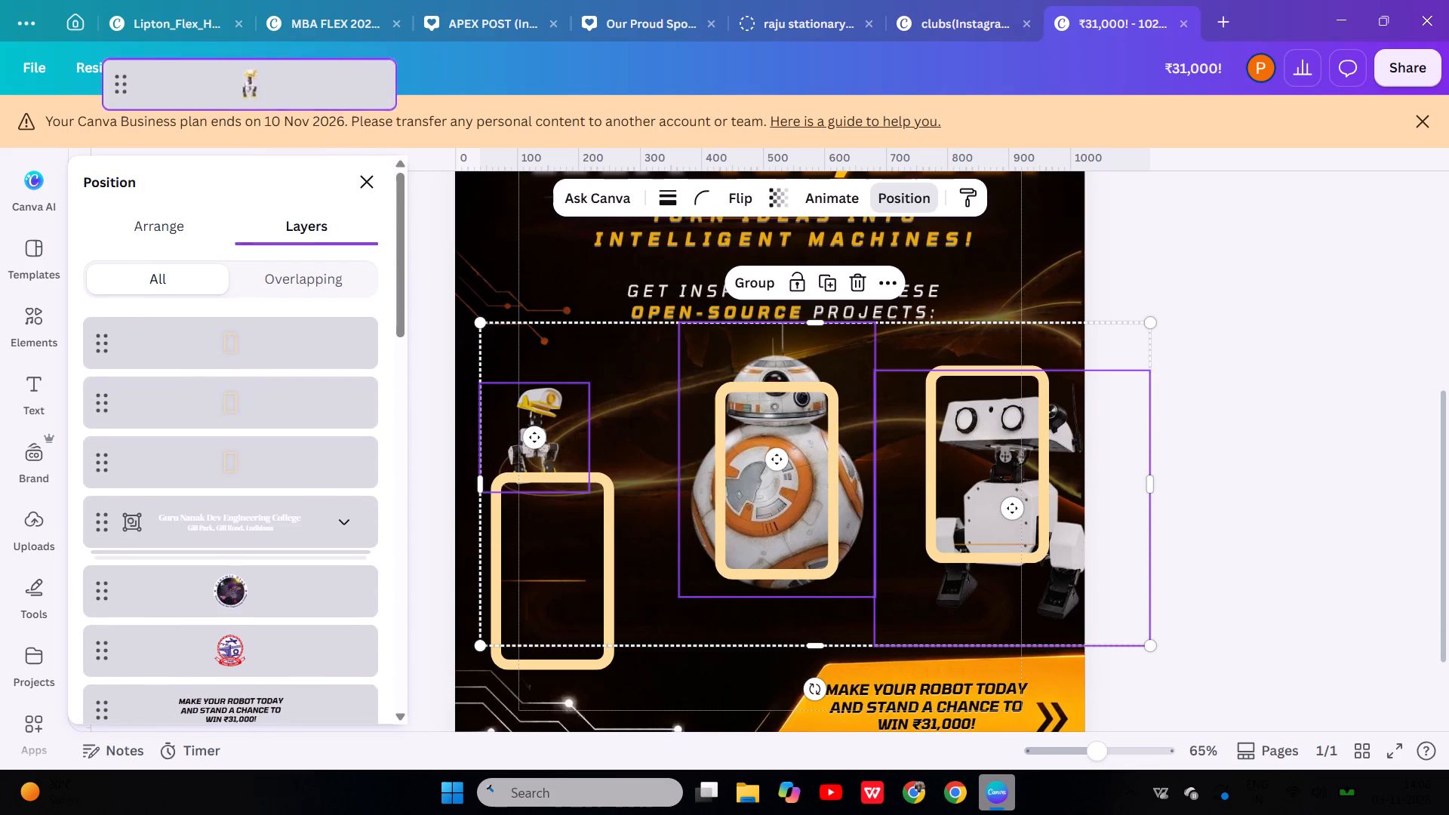
pyautogui.moveTo(336, 88); pyautogui.dragTo(325, 342)
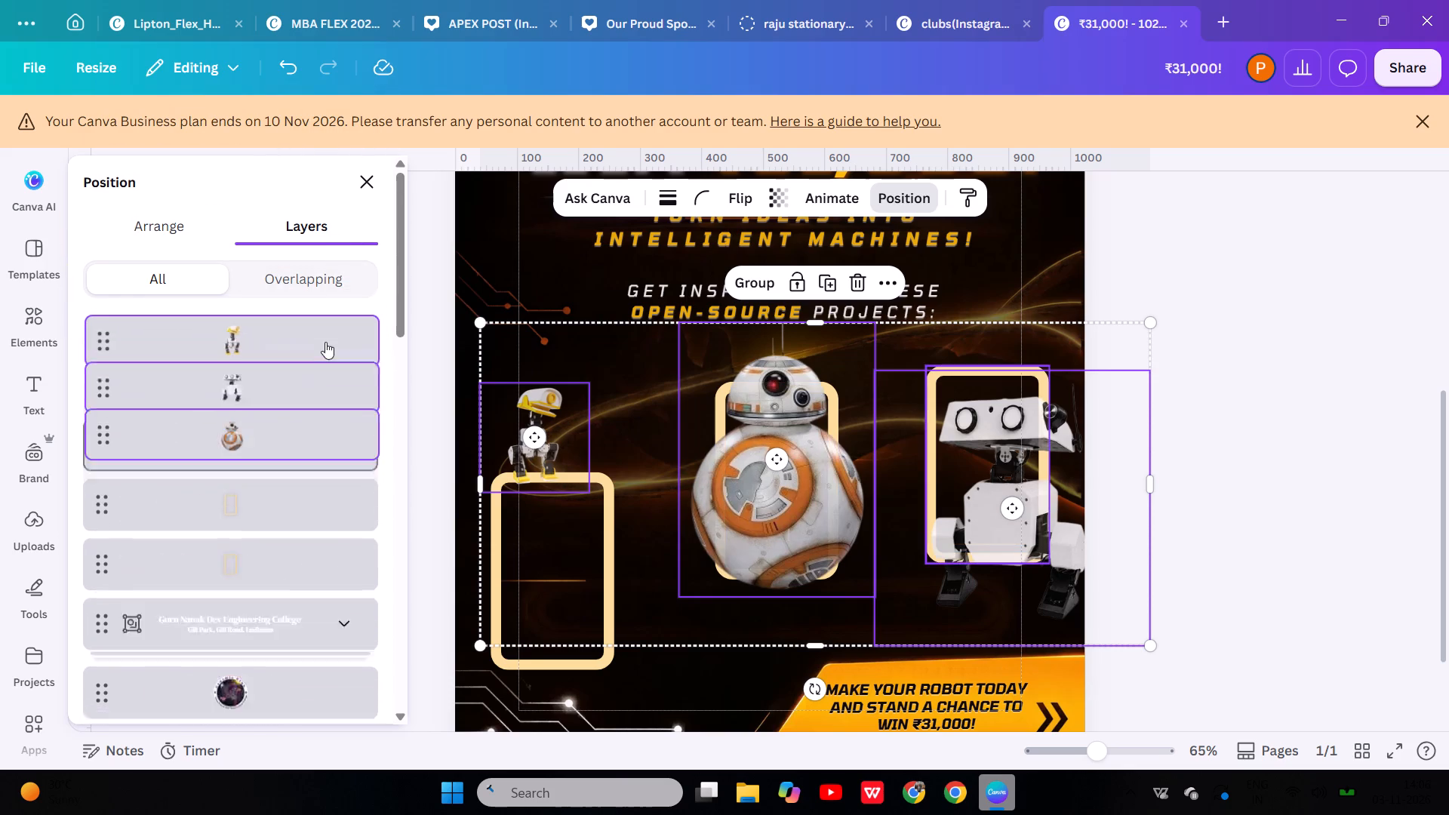
pyautogui.click(1331, 394)
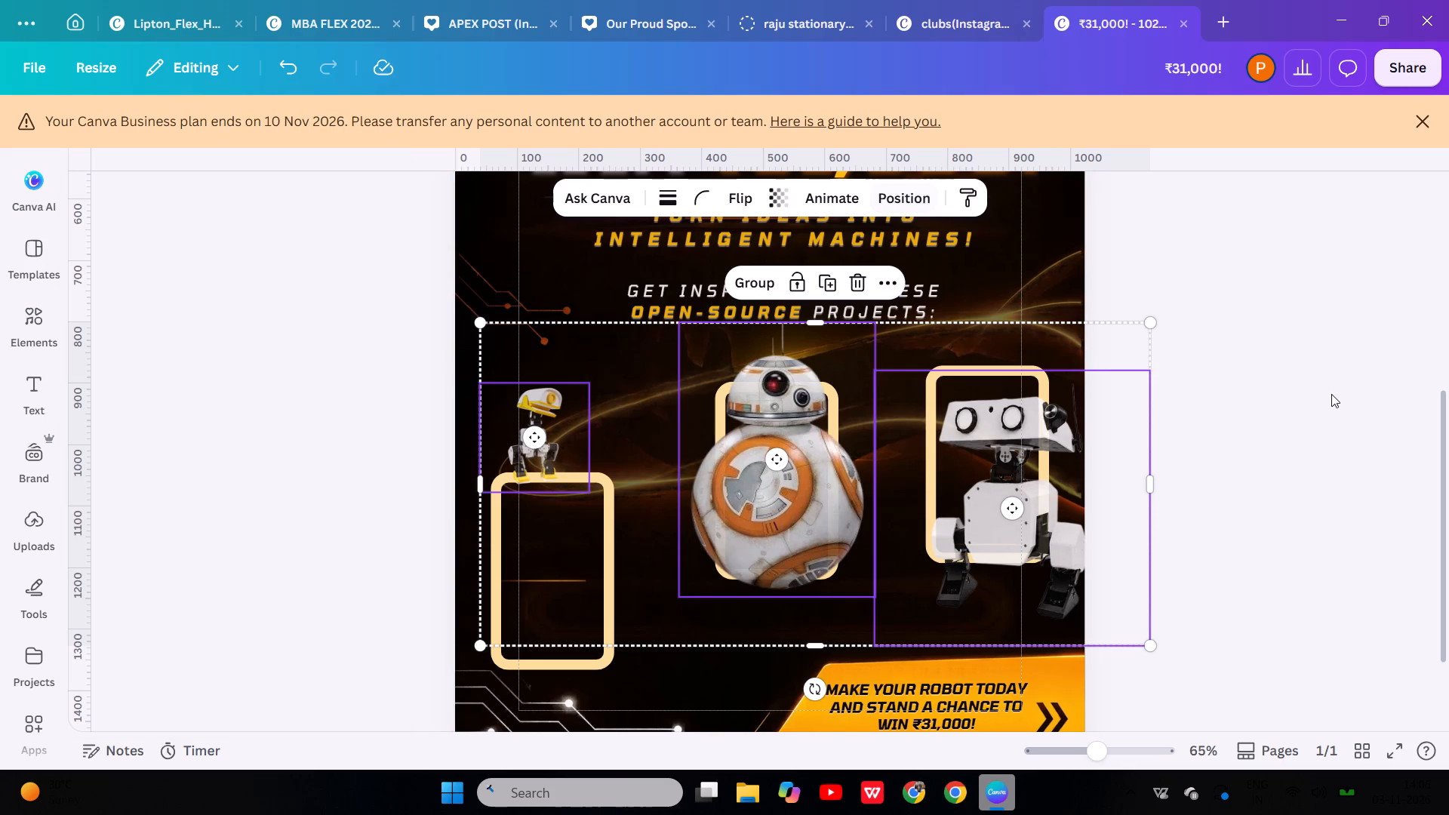
# Move the three robots together up the poster, over the heading text and off the cream frames.
pyautogui.moveTo(521, 555); pyautogui.dragTo(512, 464)
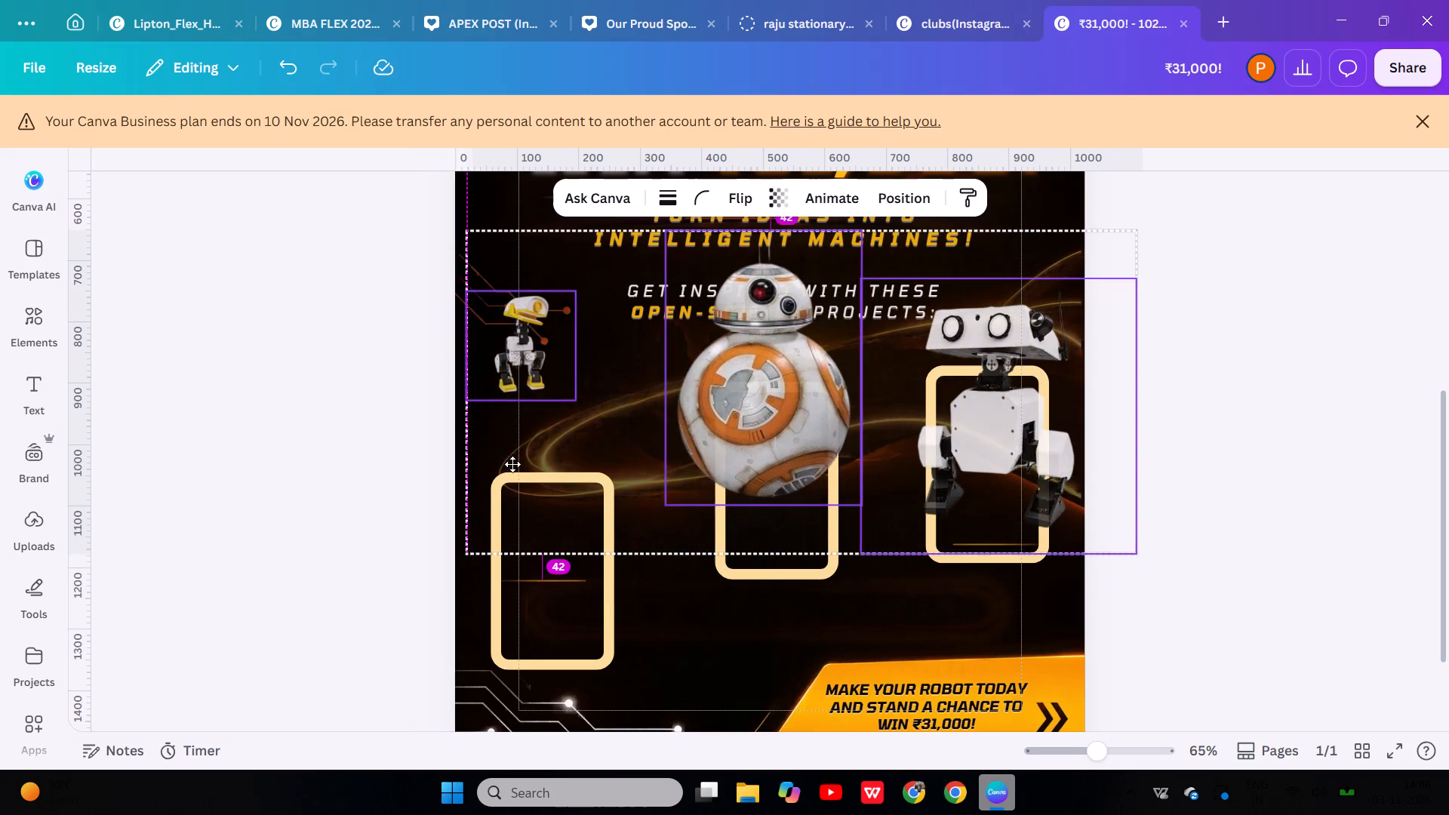
pyautogui.moveTo(512, 464); pyautogui.dragTo(513, 401)
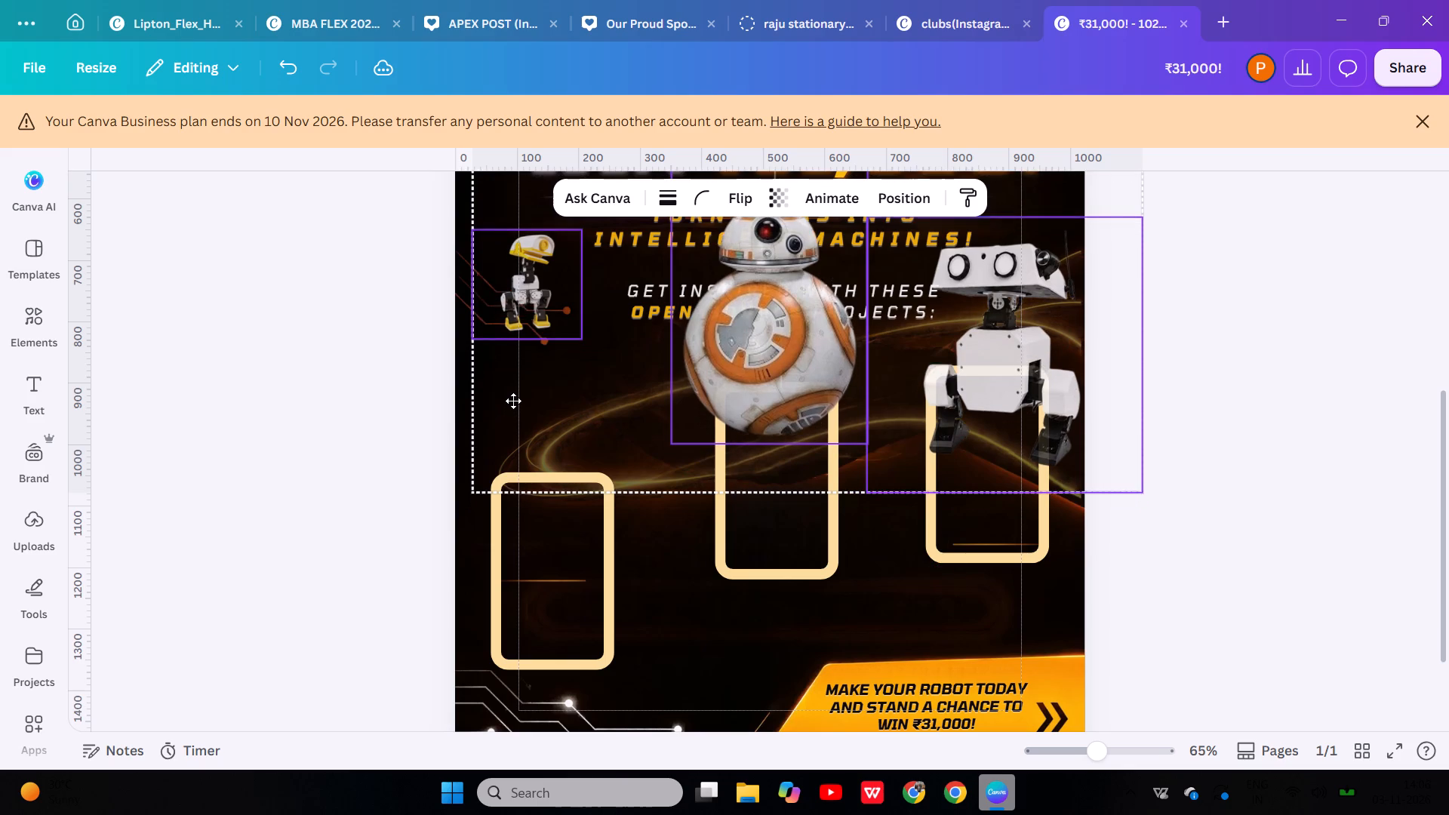
pyautogui.moveTo(513, 401); pyautogui.dragTo(510, 326)
# Move the leftmost cream frame up so it sits roughly level with the middle frame.
pyautogui.moveTo(532, 584); pyautogui.dragTo(541, 496)
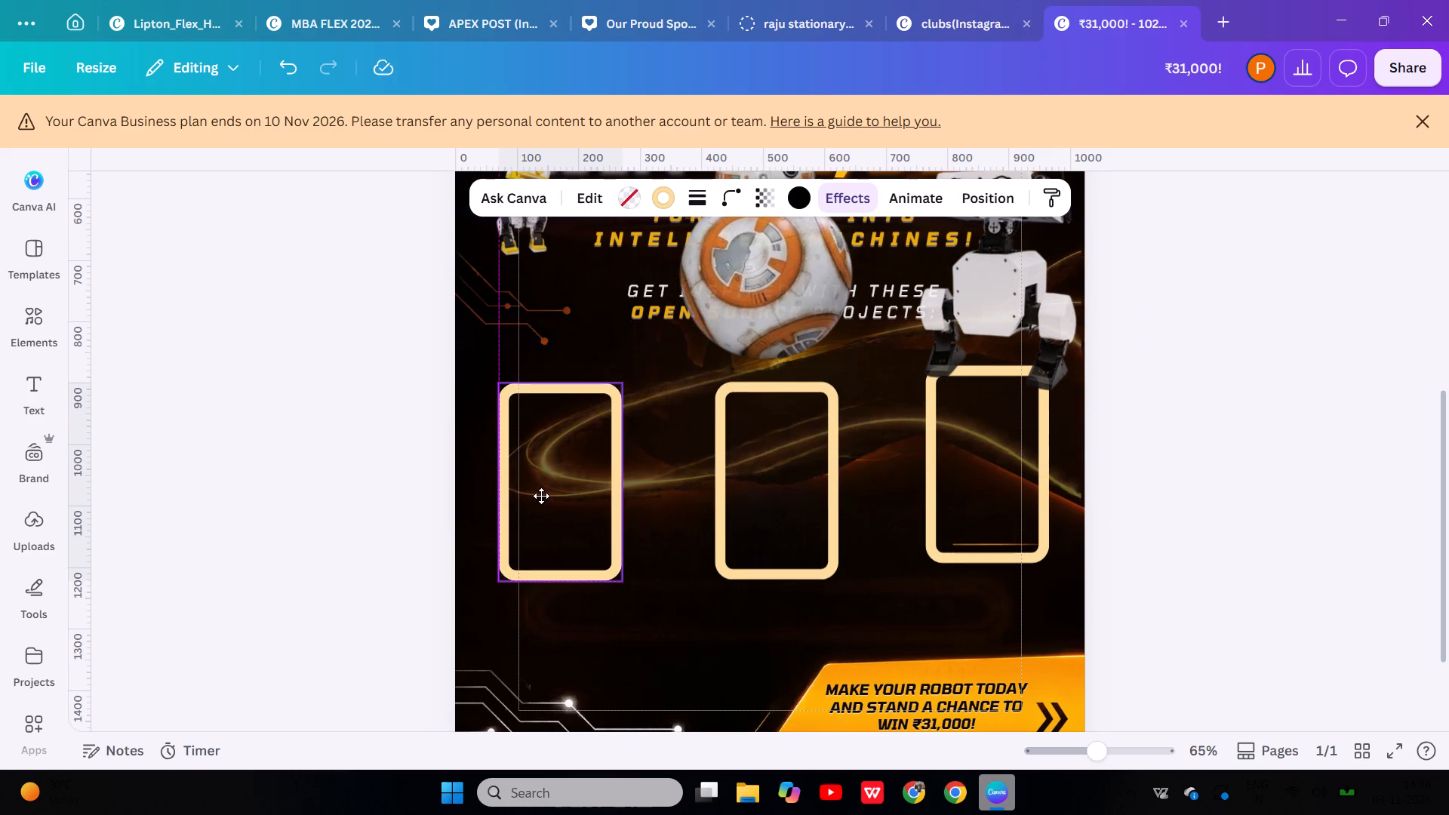
pyautogui.moveTo(541, 496); pyautogui.dragTo(542, 497)
# Align the middle cream frame to the horizontal centre of the page.
pyautogui.click(803, 515)
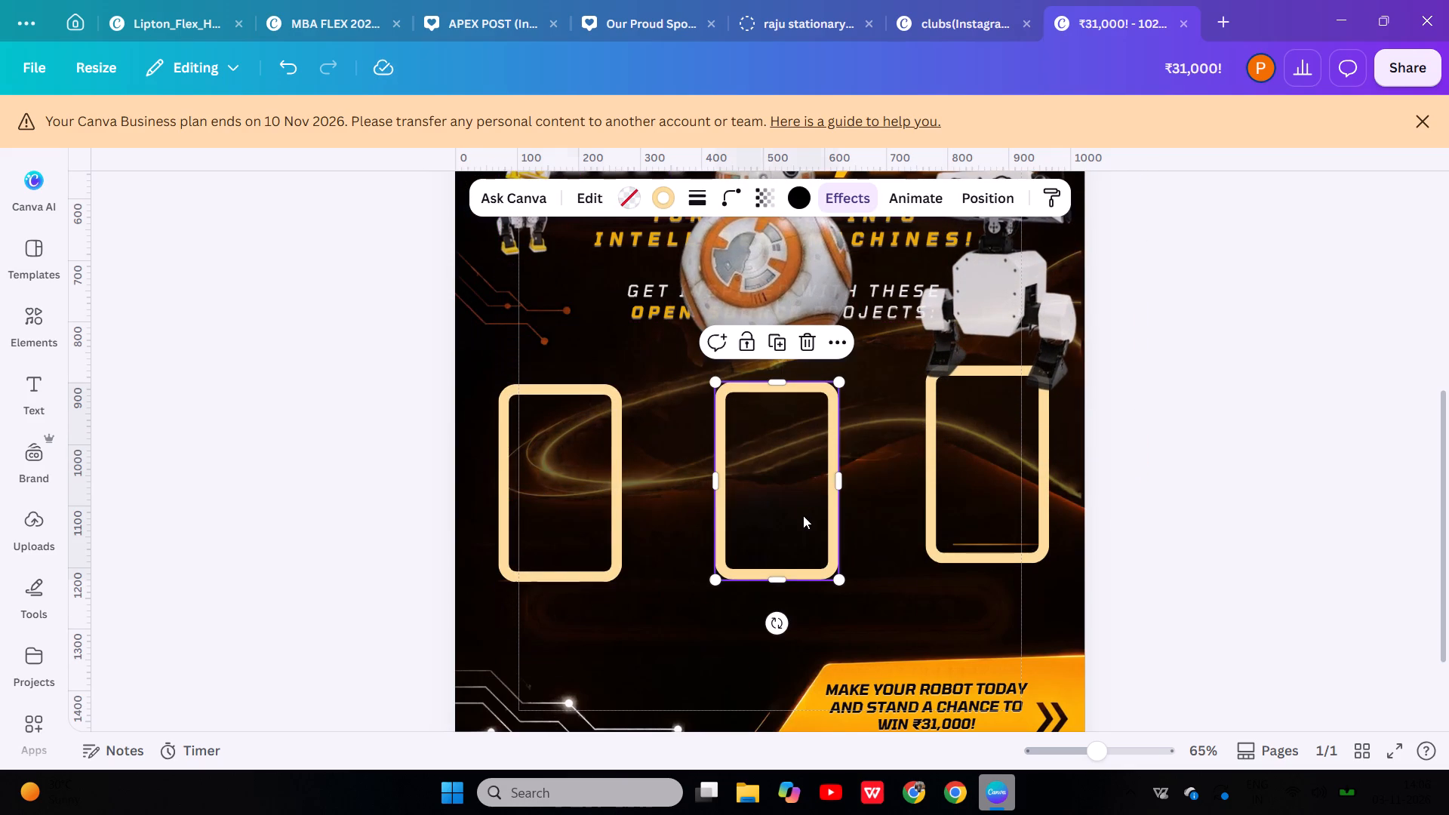
pyautogui.rightClick(801, 516)
pyautogui.click(899, 481)
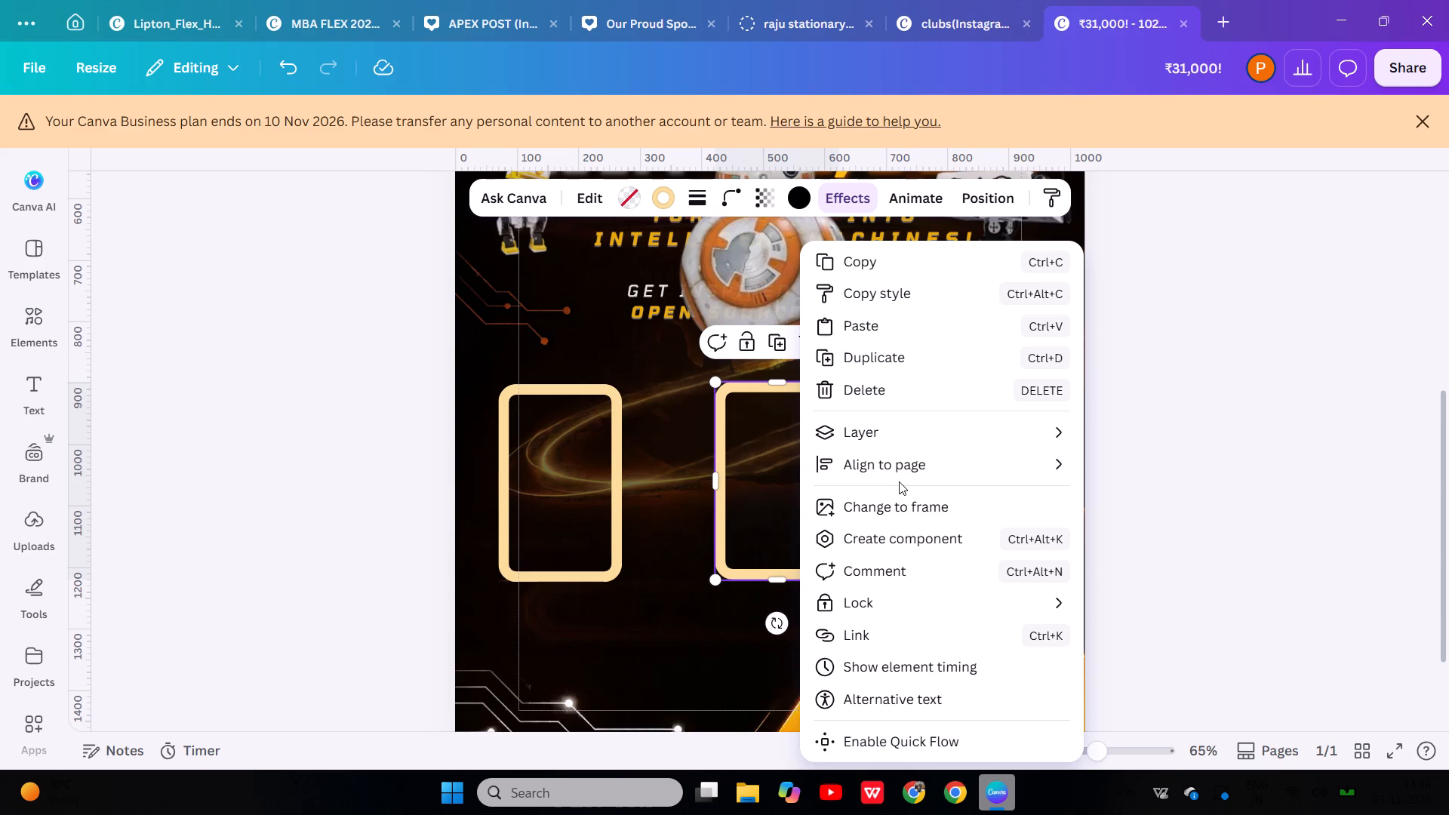
pyautogui.click(953, 460)
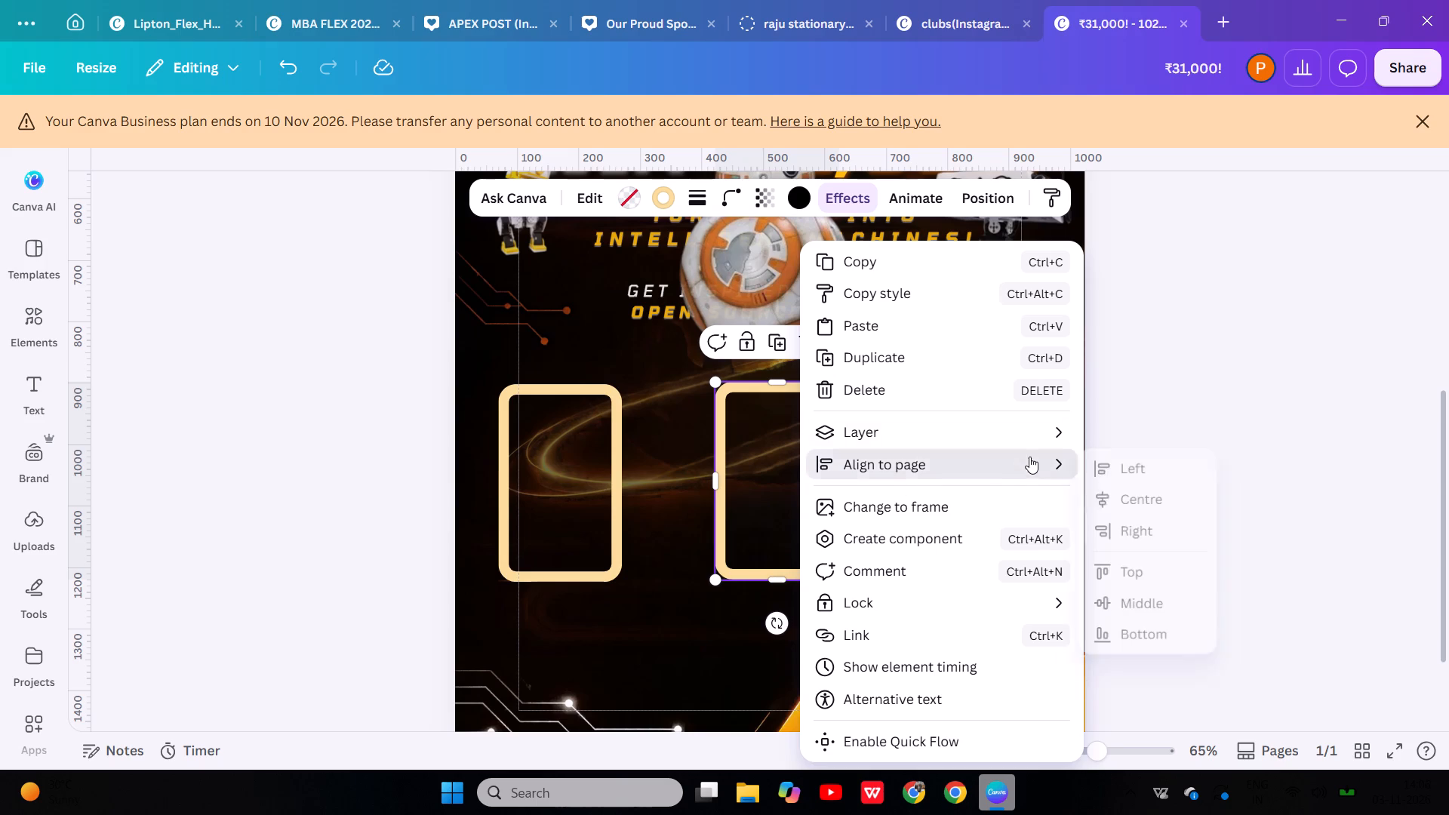
pyautogui.click(1107, 490)
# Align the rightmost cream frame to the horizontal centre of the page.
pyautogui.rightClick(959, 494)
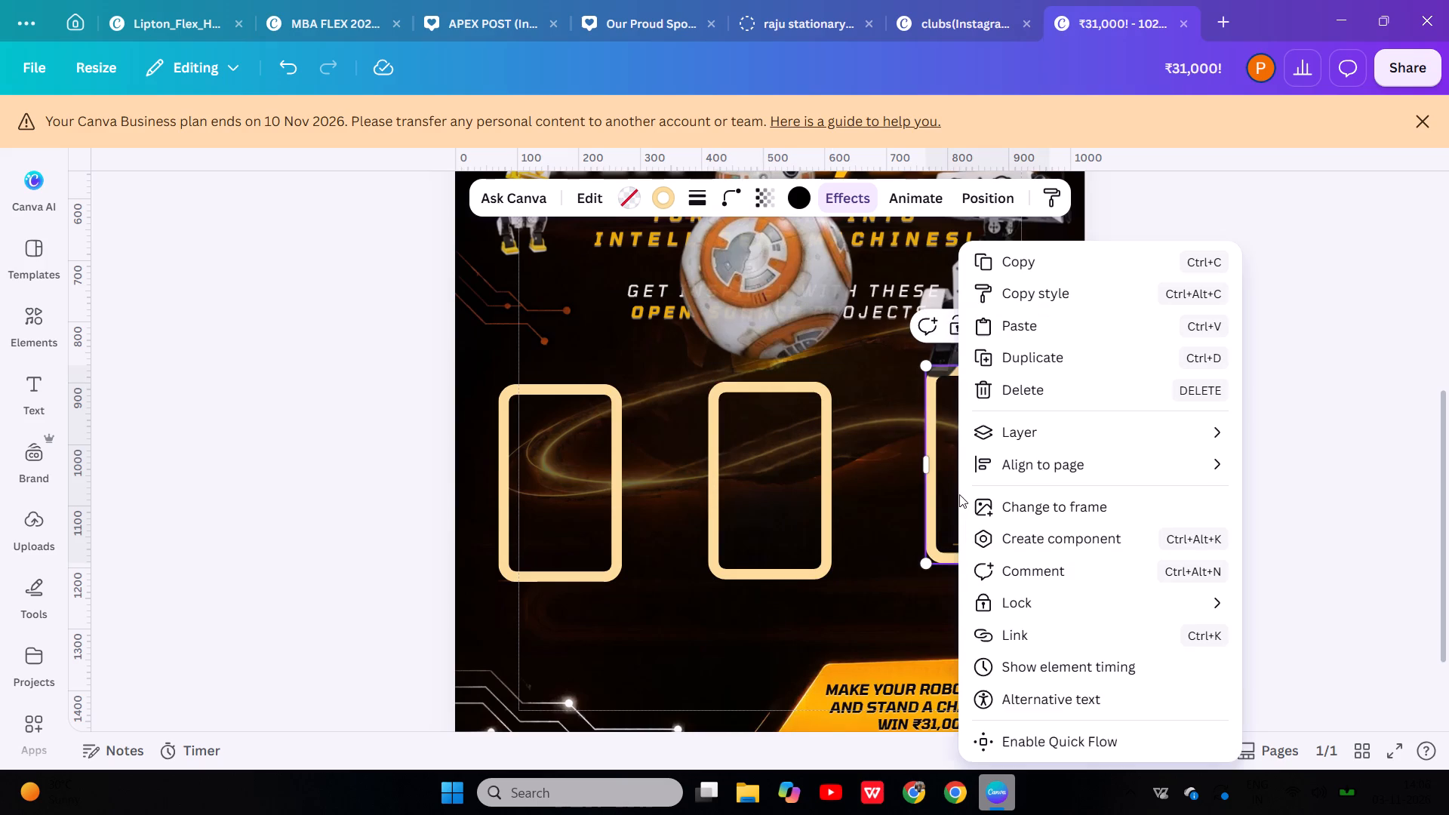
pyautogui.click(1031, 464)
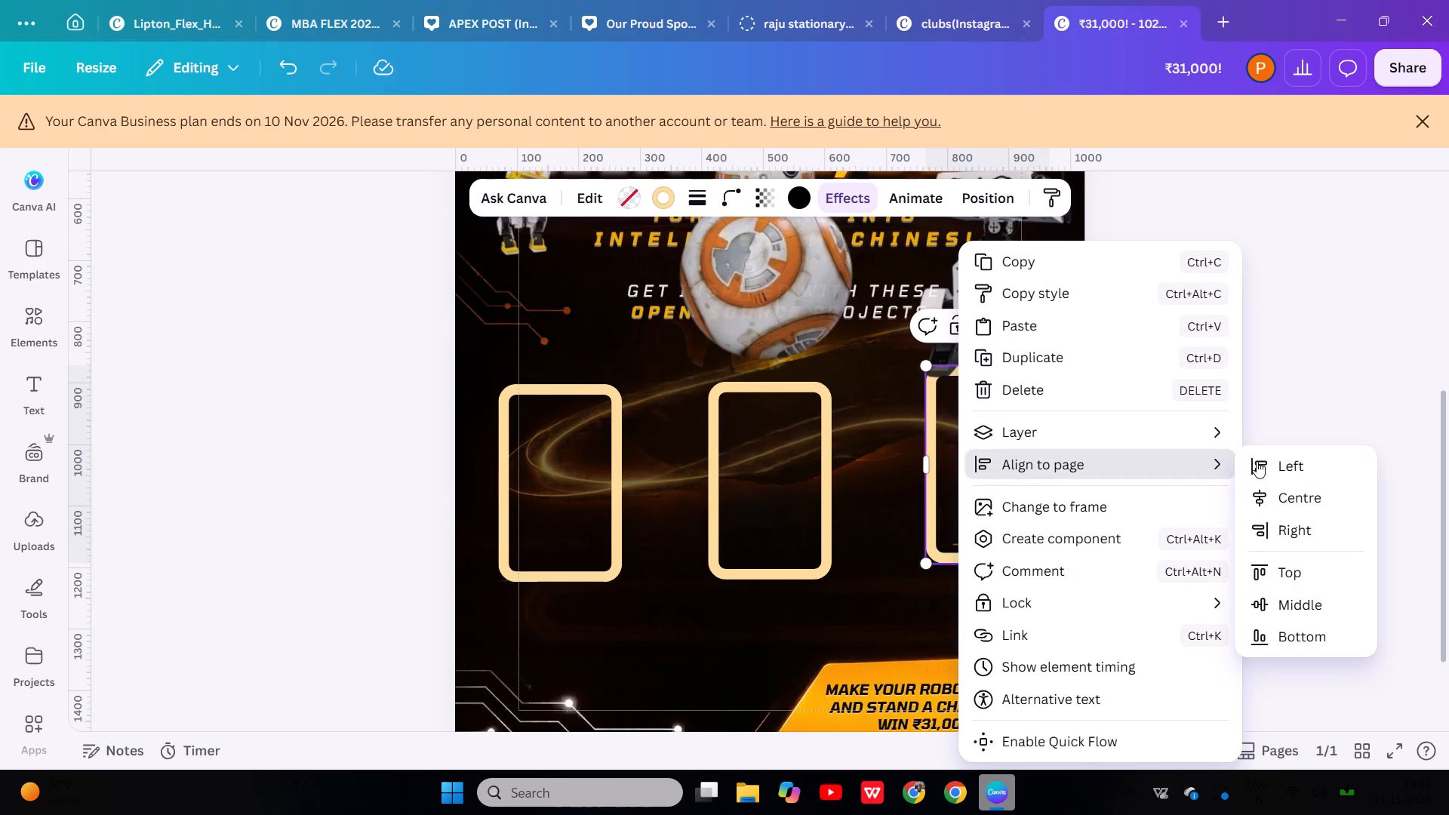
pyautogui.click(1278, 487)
# Move the cream frame stacked on the middle one back to the poster's right side, level with the middle frame.
pyautogui.moveTo(789, 477); pyautogui.dragTo(848, 494)
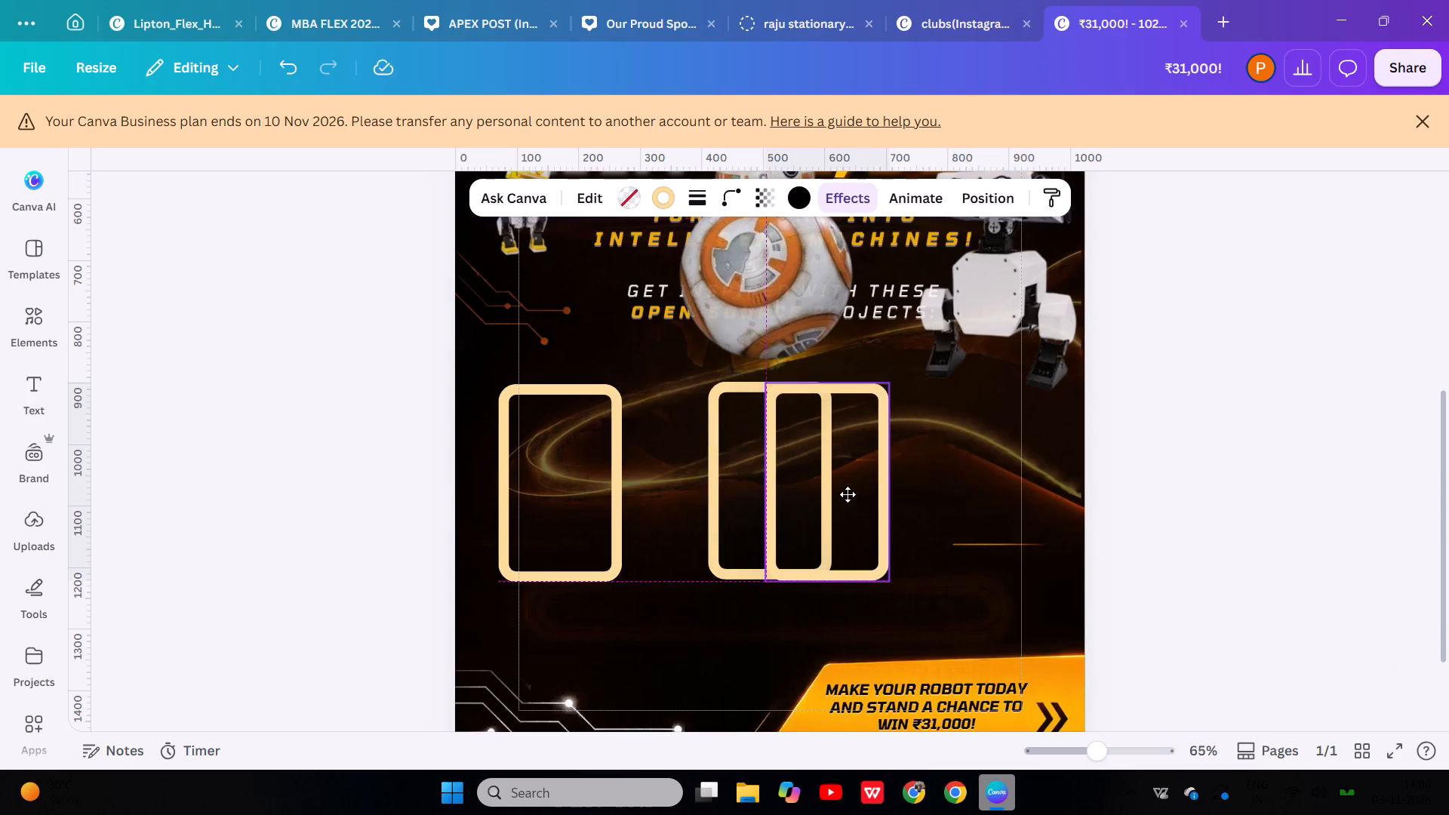
pyautogui.moveTo(848, 494); pyautogui.dragTo(1014, 489)
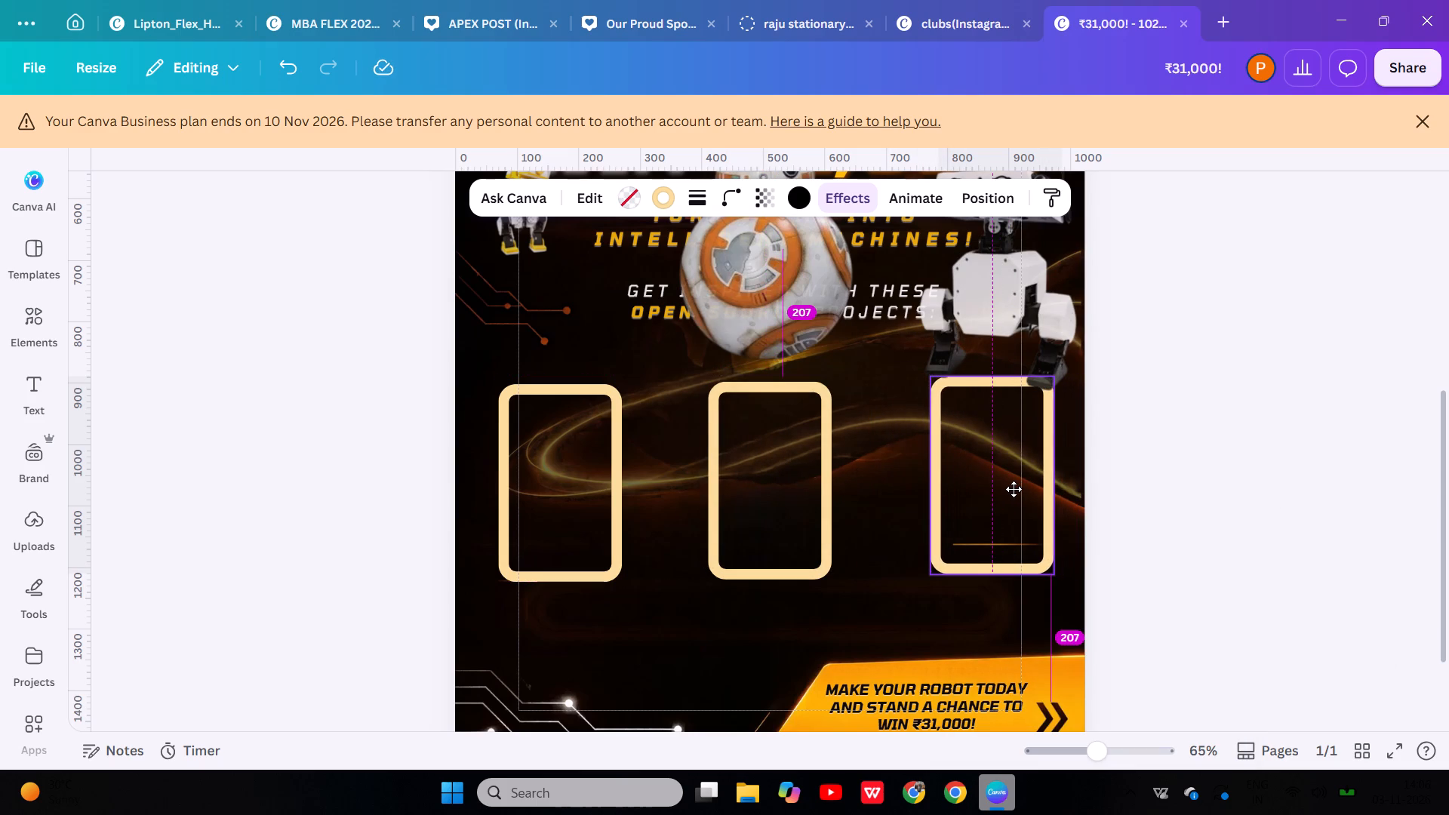
pyautogui.moveTo(1014, 489); pyautogui.dragTo(1007, 489)
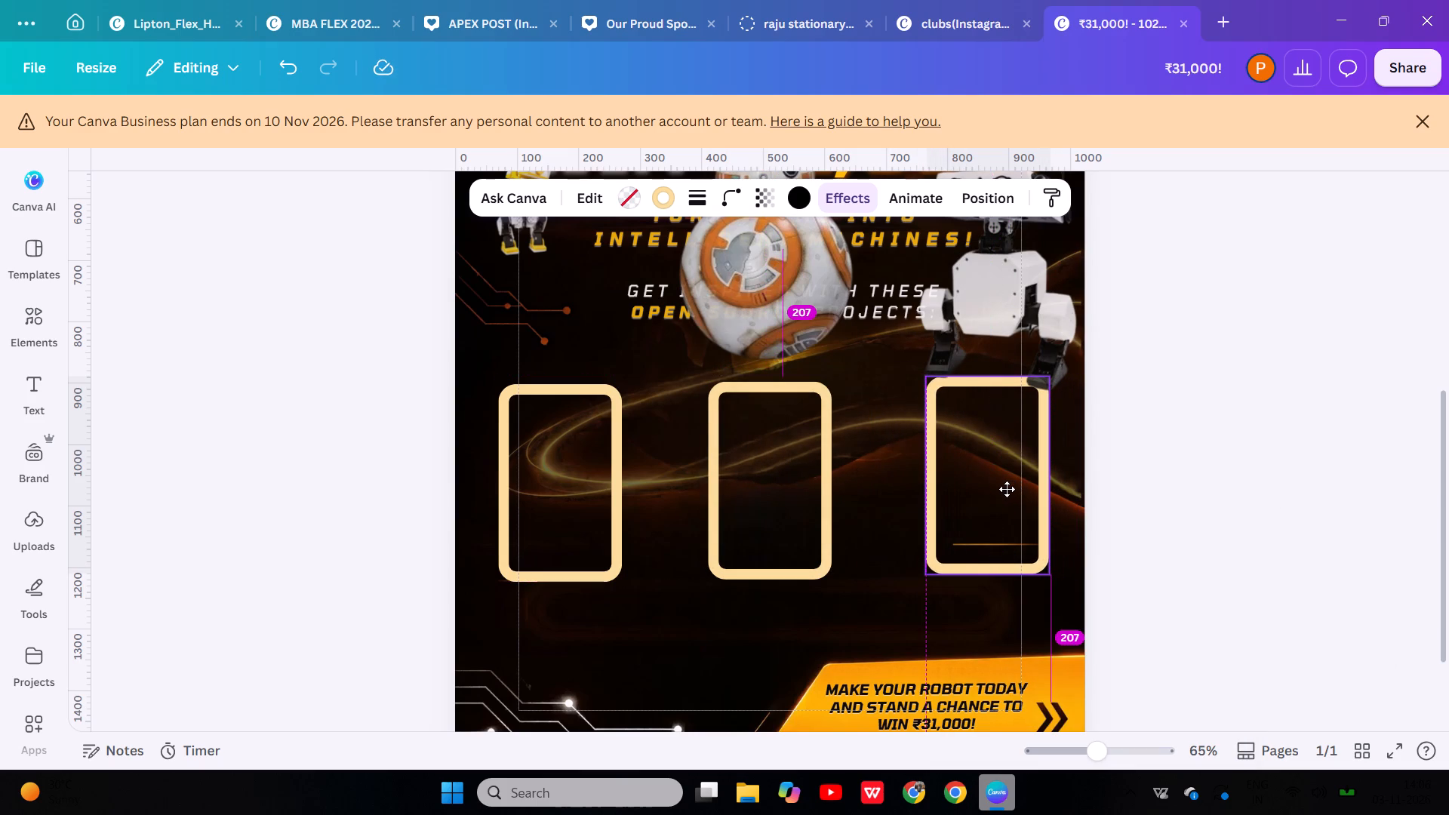
pyautogui.moveTo(1007, 489); pyautogui.dragTo(1004, 491)
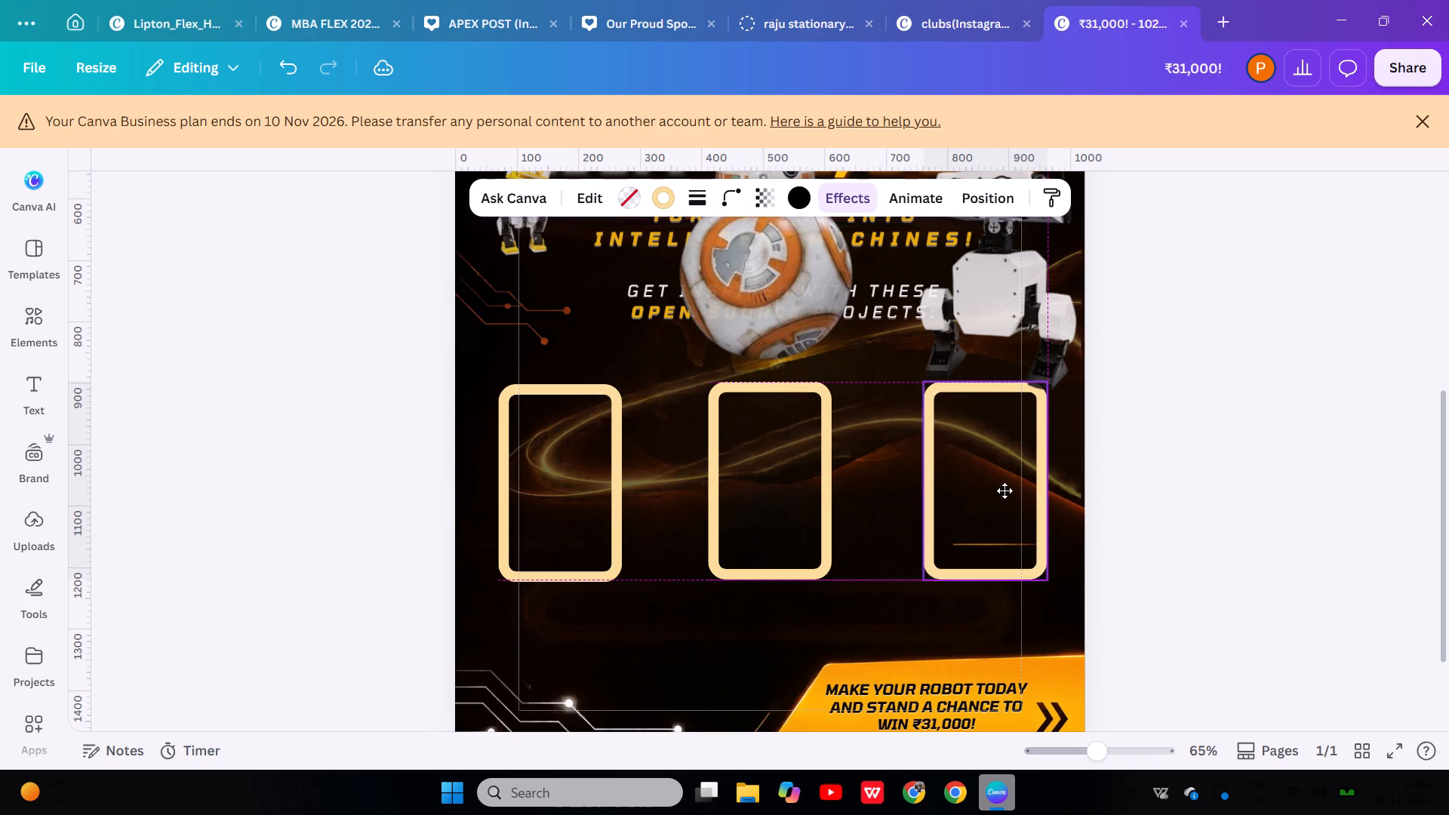
pyautogui.moveTo(1004, 491); pyautogui.dragTo(1004, 491)
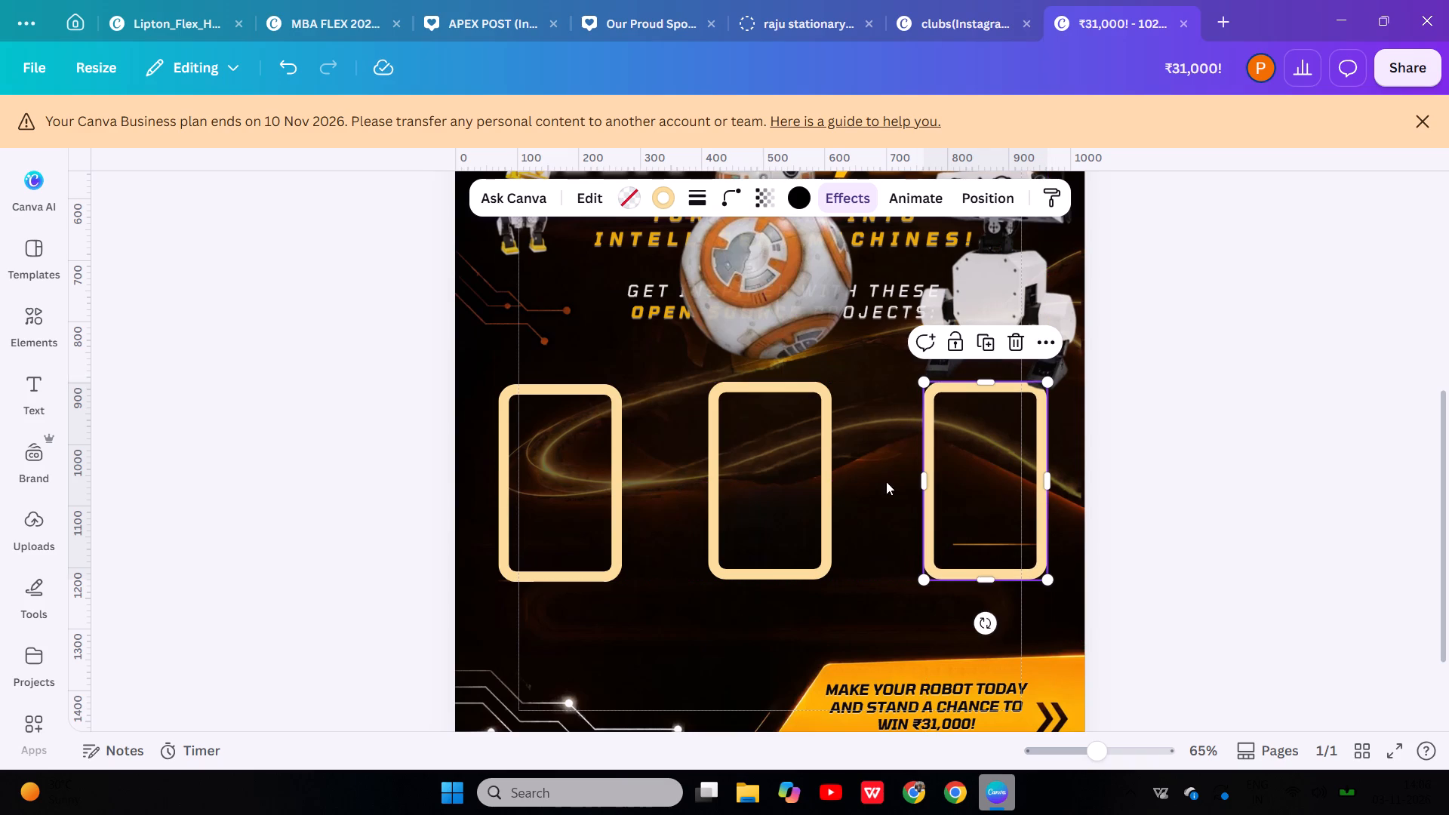
# Move the small yellow-and-white robot from beside the headline down into the leftmost cream frame.
pyautogui.click(817, 480)
pyautogui.scroll(1, 817, 480)
pyautogui.moveTo(515, 340); pyautogui.dragTo(538, 600)
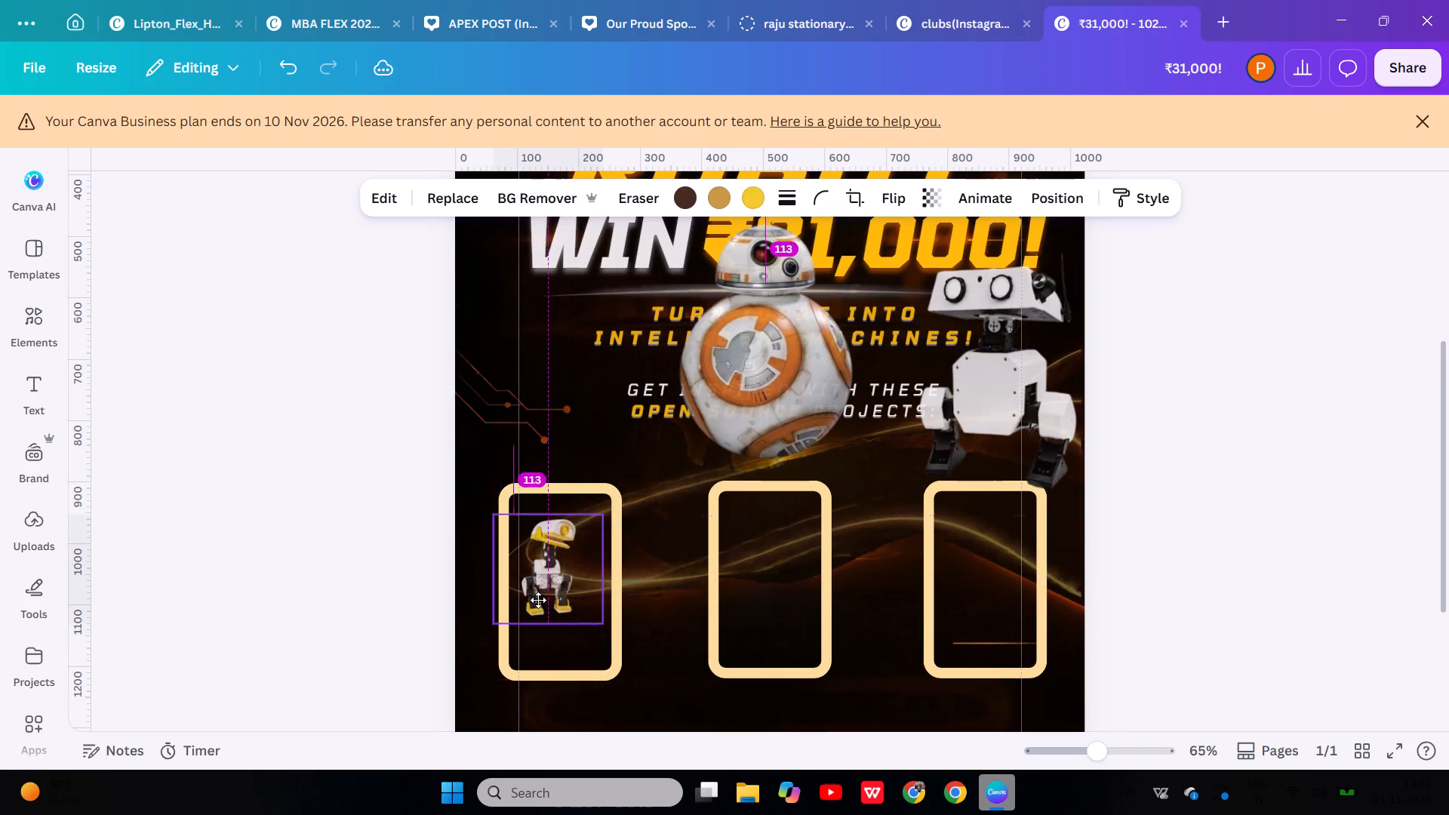
pyautogui.moveTo(538, 600); pyautogui.dragTo(539, 595)
# Set the yellow-and-white robot's transparency value to 100 so it is fully opaque.
pyautogui.click(924, 194)
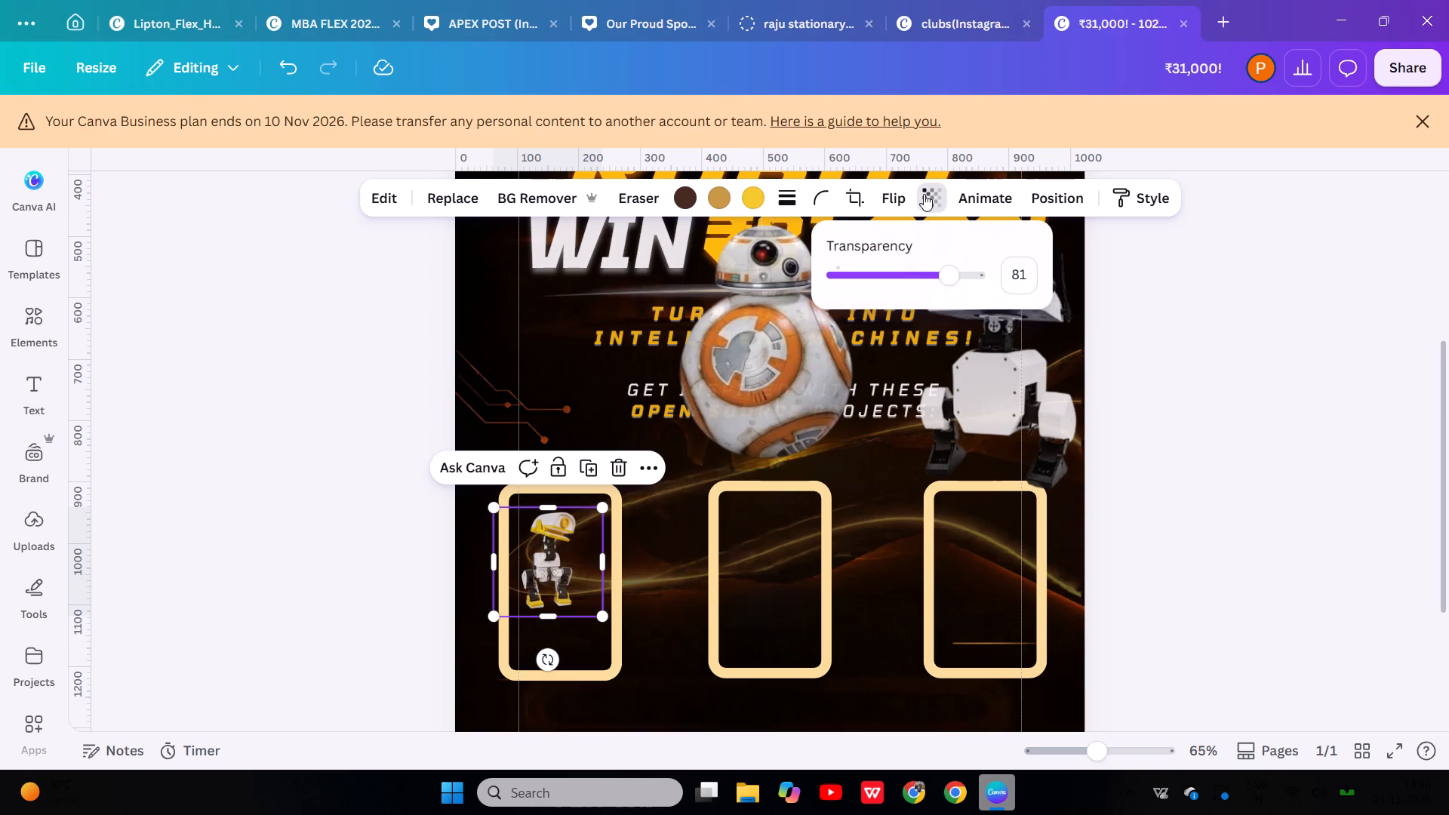
pyautogui.moveTo(946, 272); pyautogui.dragTo(1051, 256)
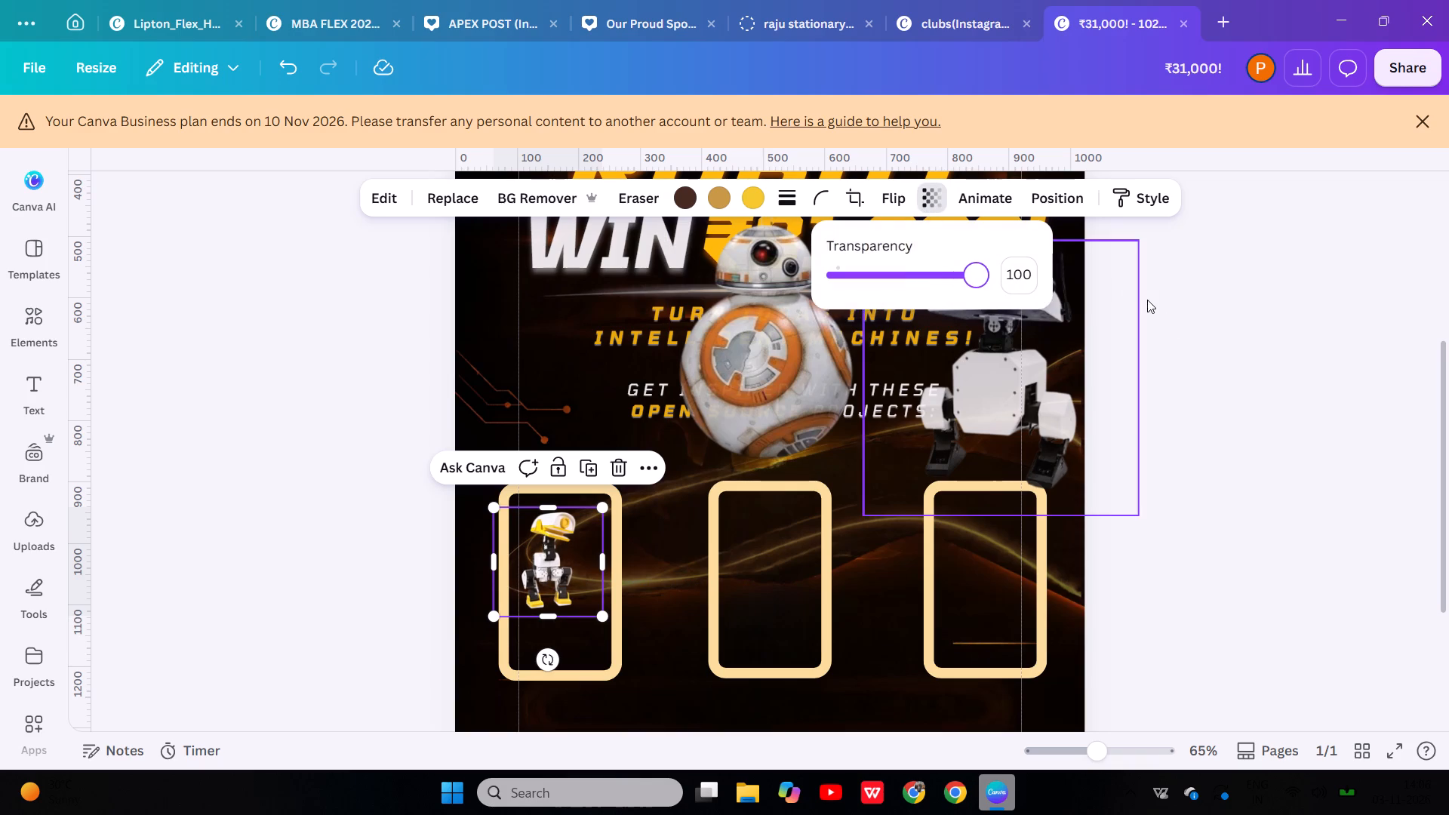
pyautogui.click(1169, 323)
# Centre the yellow-and-white robot across the leftmost cream frame and raise it into the frame's upper part.
pyautogui.moveTo(579, 561); pyautogui.dragTo(587, 558)
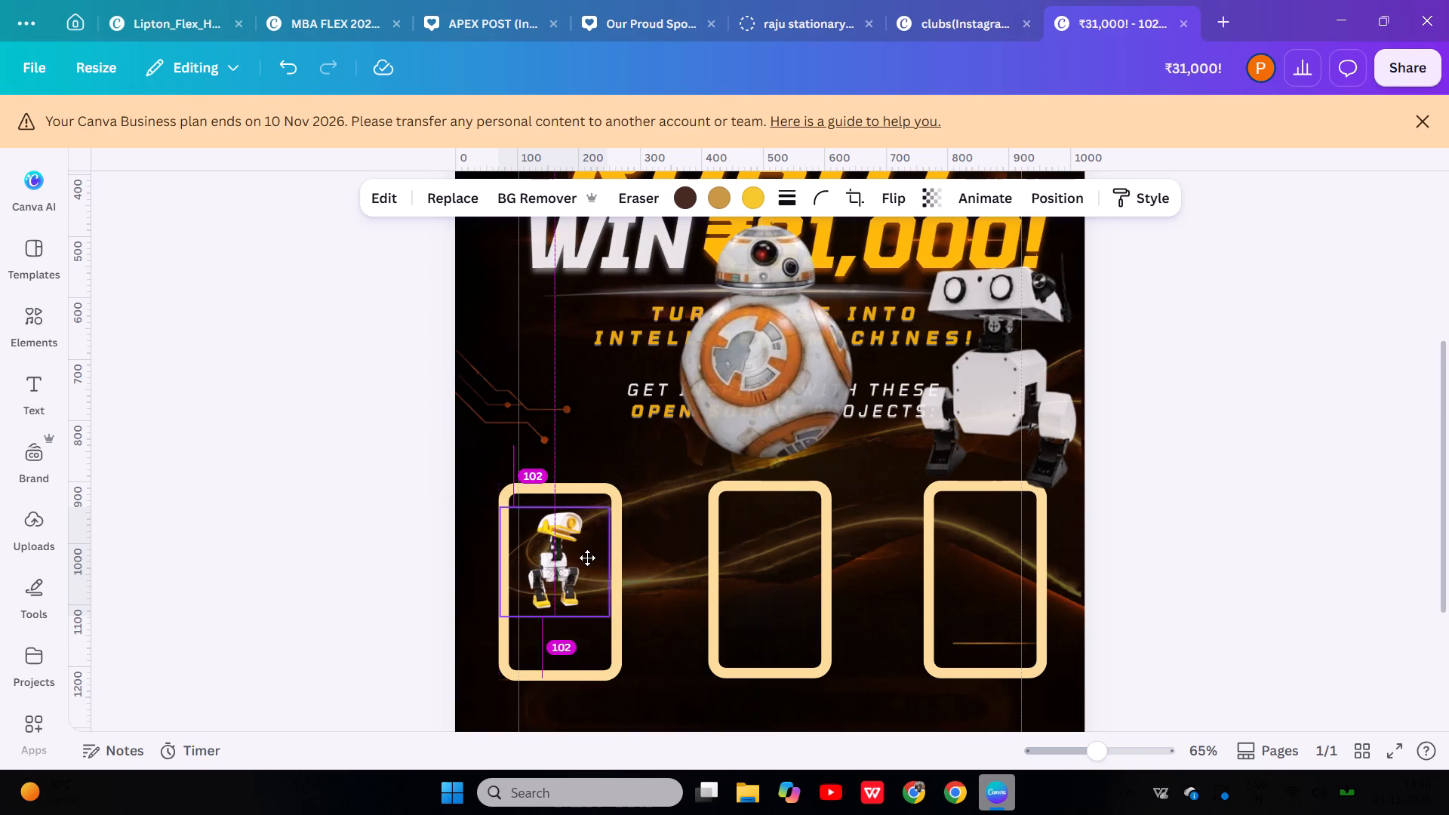
pyautogui.moveTo(587, 558); pyautogui.dragTo(585, 552)
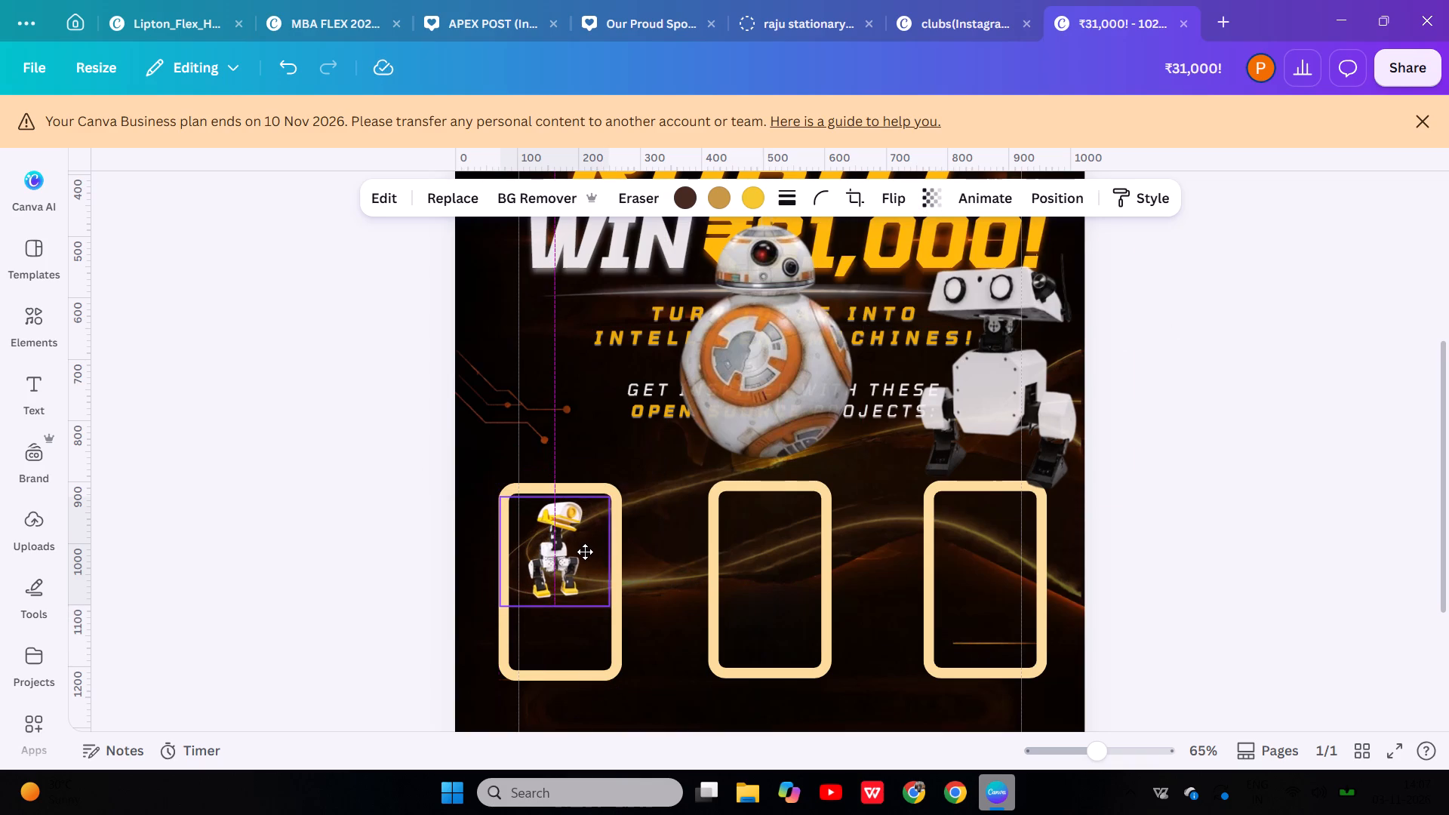
pyautogui.moveTo(585, 552); pyautogui.dragTo(585, 552)
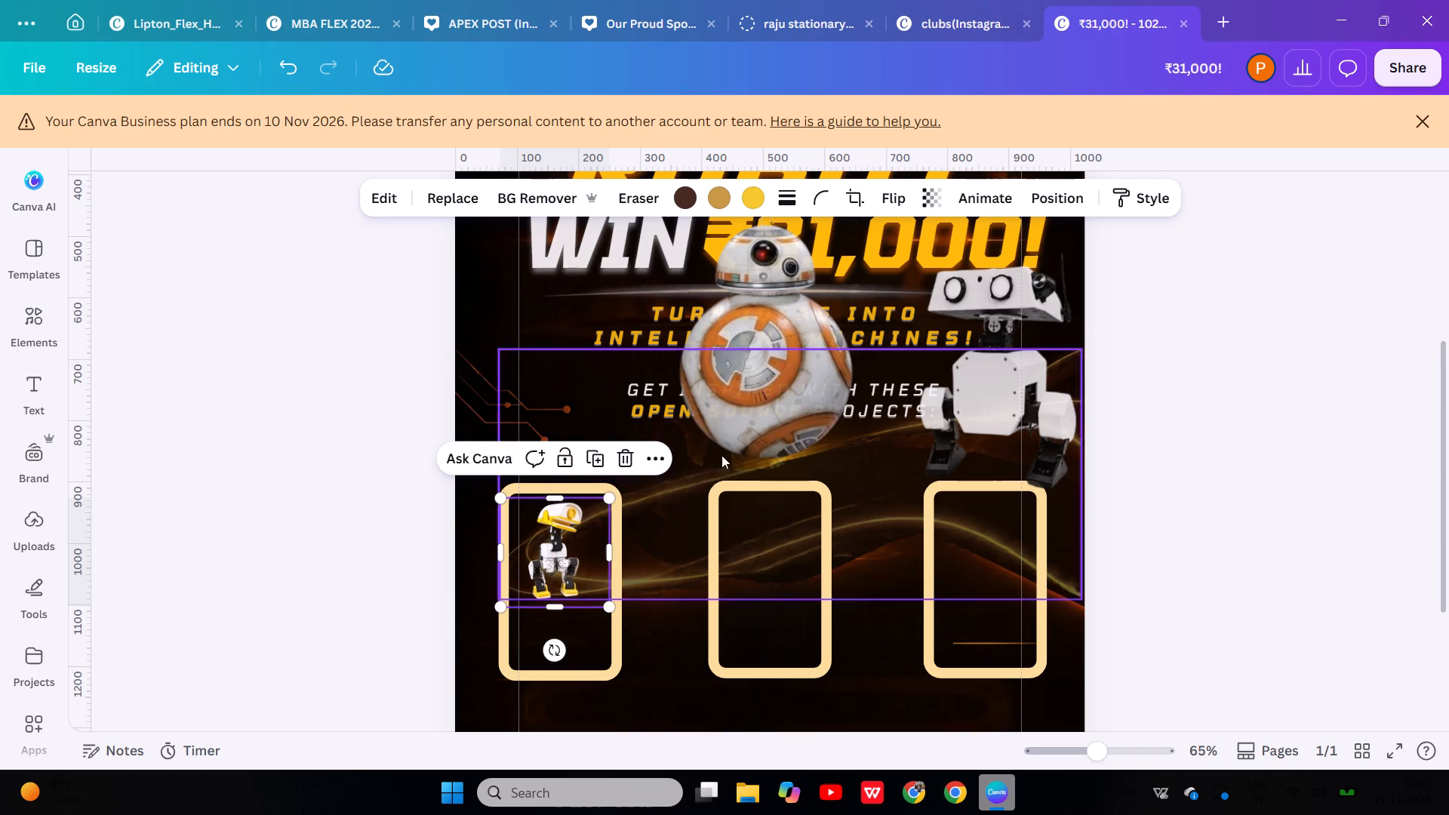
# Shrink the round orange-and-white robot to fit inside the middle cream frame and move it there, near the frame's top.
pyautogui.click(764, 361)
pyautogui.moveTo(673, 465); pyautogui.dragTo(707, 431)
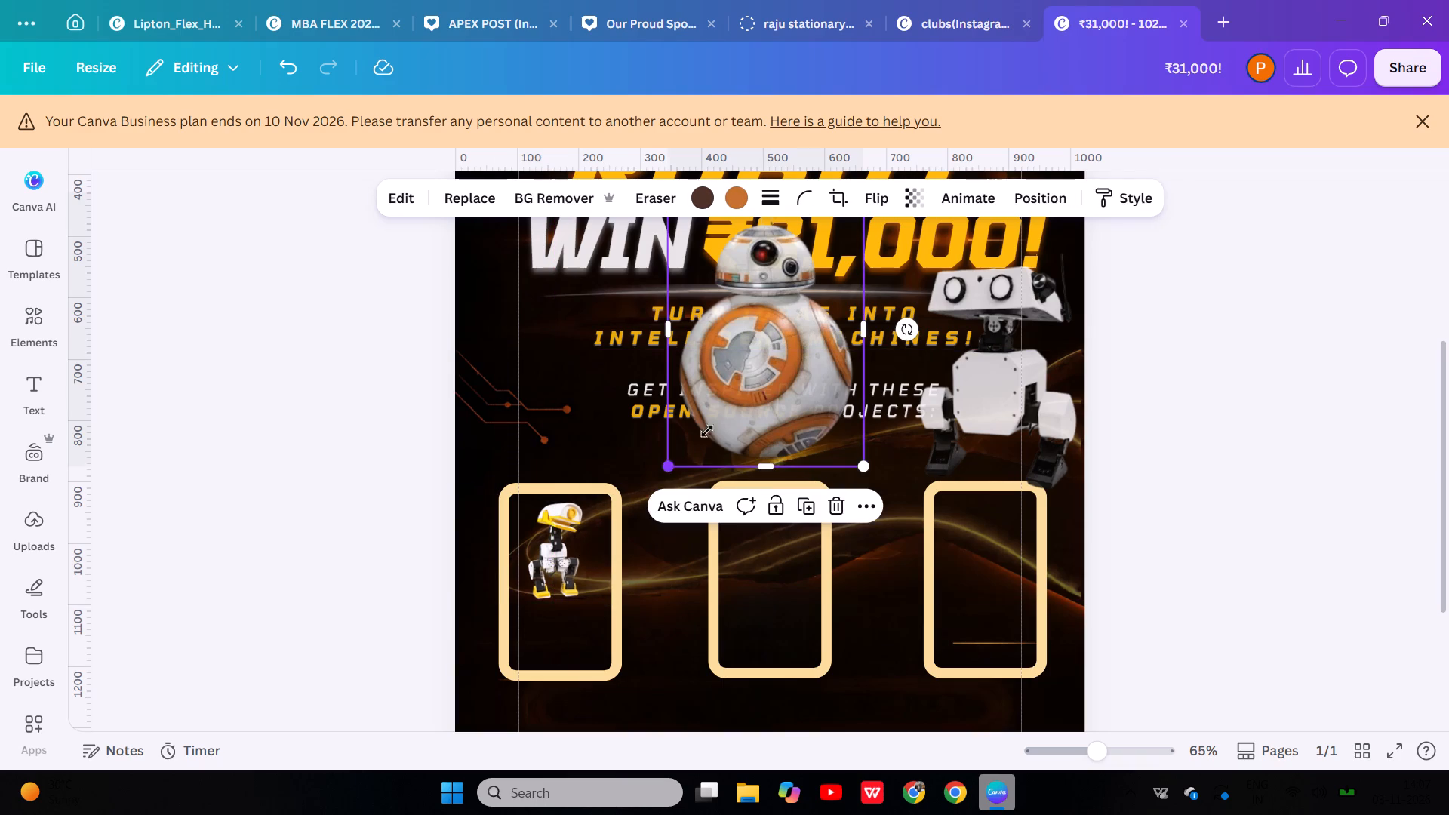
pyautogui.hscroll(1, 707, 431)
pyautogui.moveTo(707, 431); pyautogui.dragTo(795, 312)
pyautogui.moveTo(821, 270); pyautogui.dragTo(771, 607)
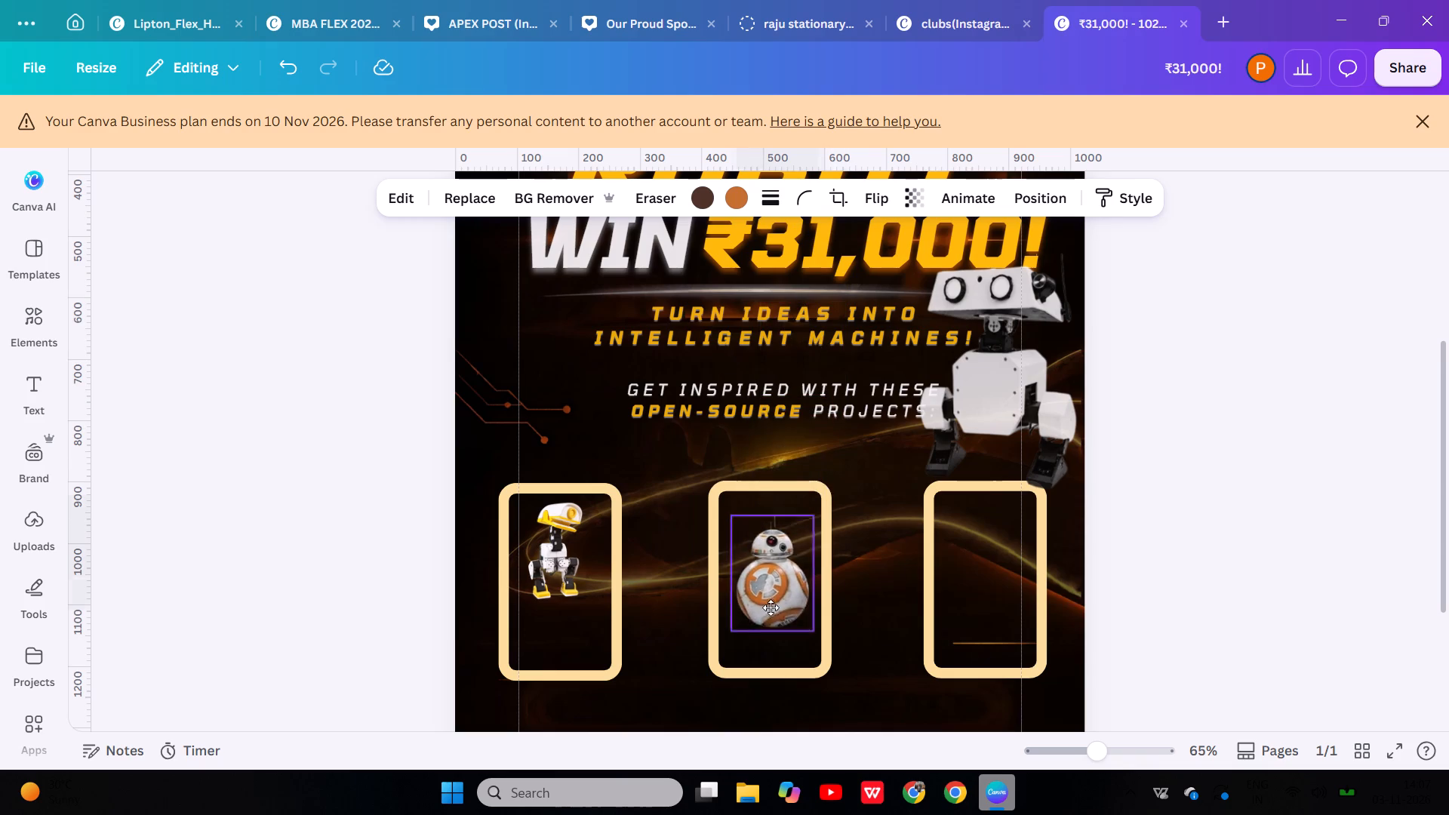
pyautogui.moveTo(771, 607); pyautogui.dragTo(773, 571)
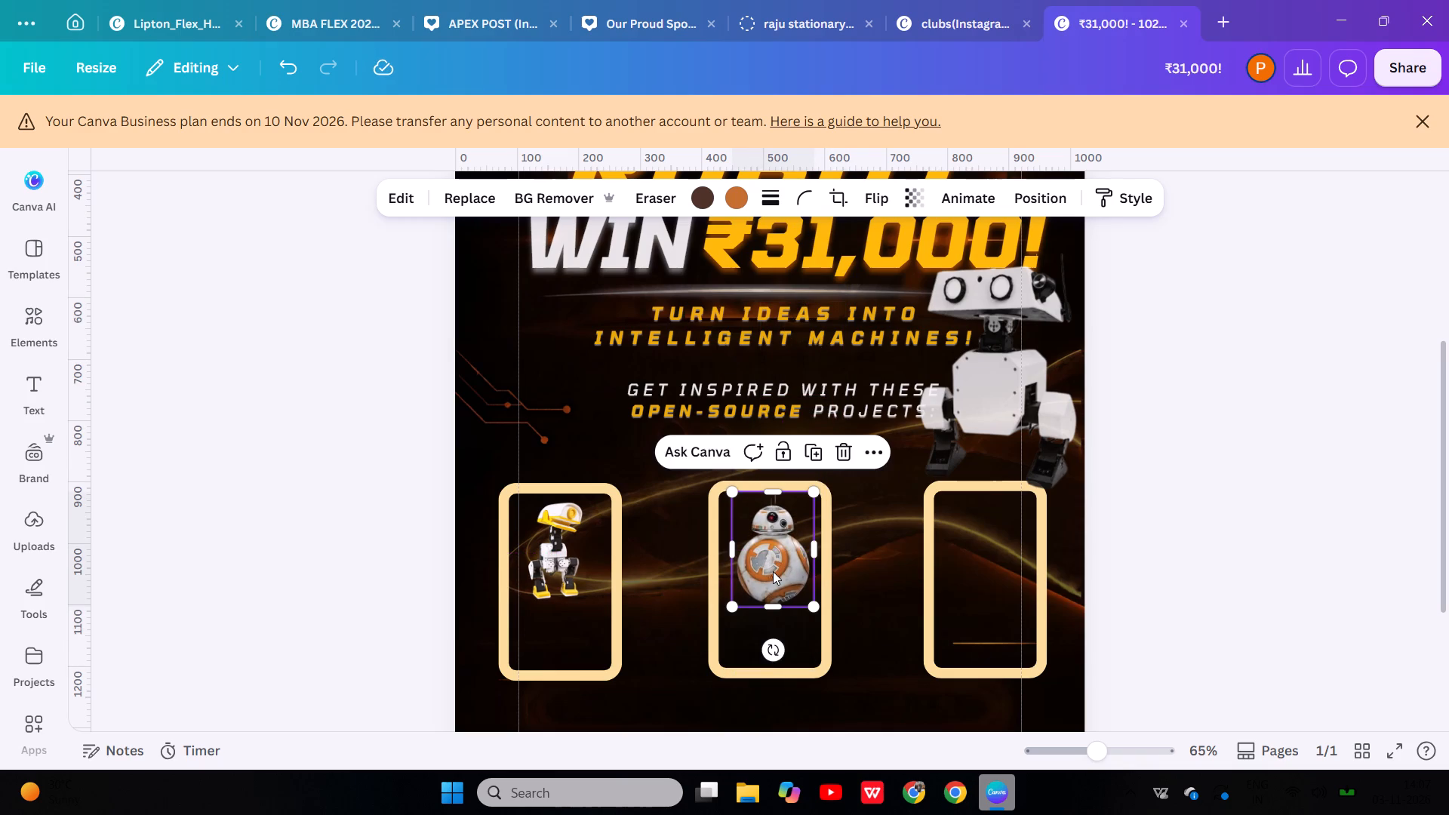
# Shrink the orange-and-white robot slightly more and place it in the middle frame's upper part, level with the yellow robot.
pyautogui.moveTo(819, 494); pyautogui.dragTo(803, 503)
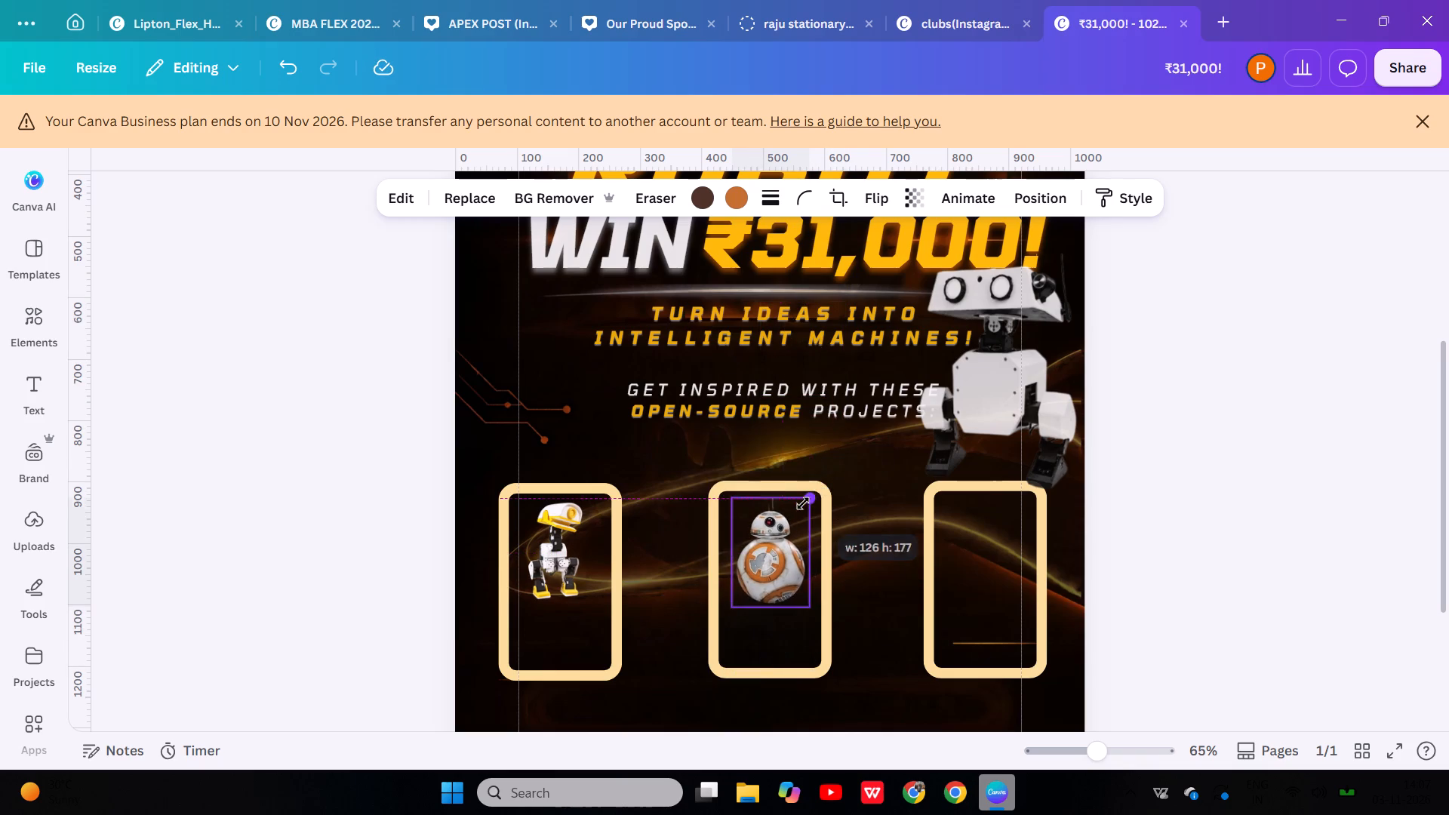
pyautogui.moveTo(803, 503); pyautogui.dragTo(800, 506)
pyautogui.moveTo(768, 568); pyautogui.dragTo(774, 556)
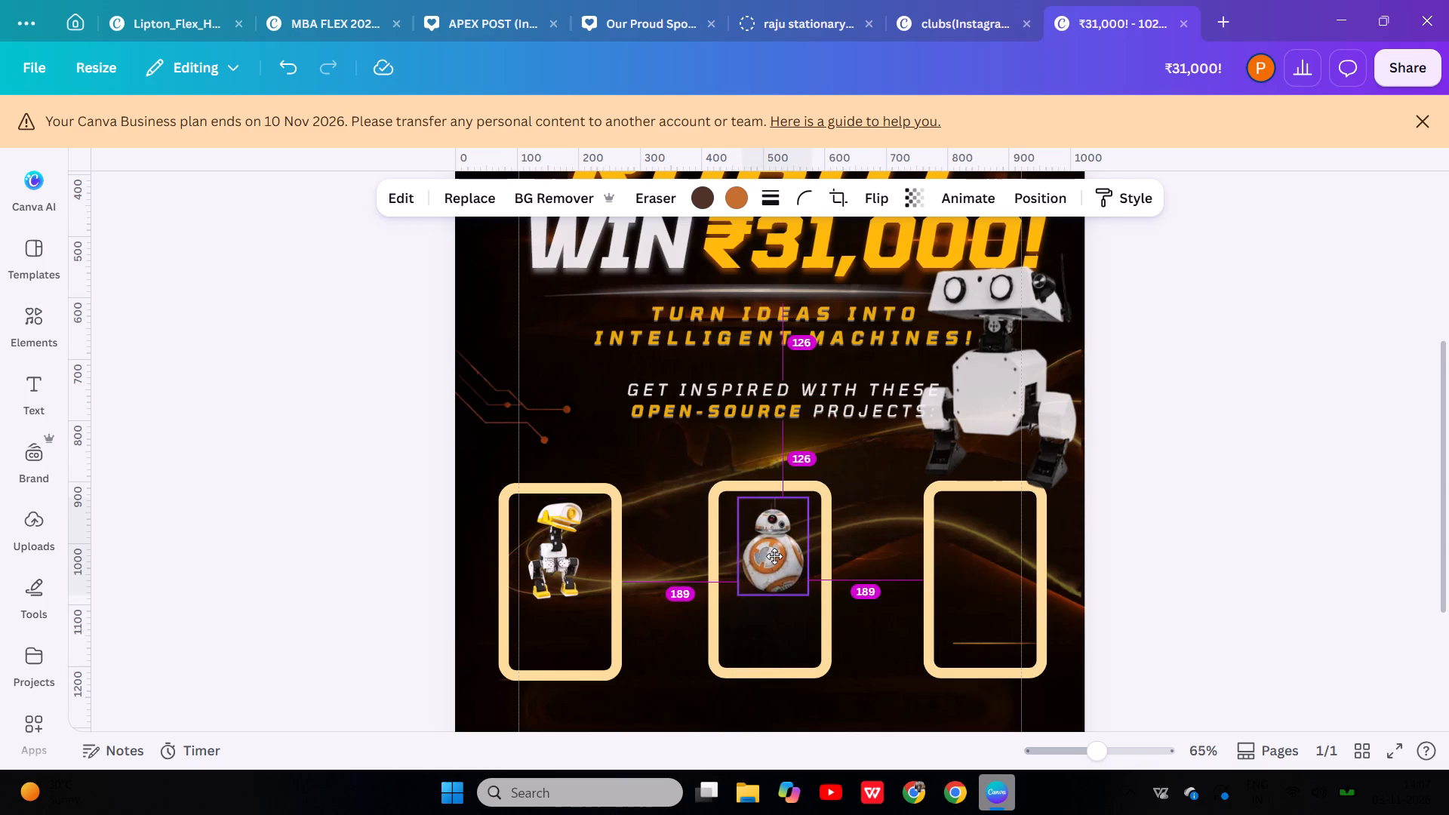
pyautogui.moveTo(774, 556); pyautogui.dragTo(777, 555)
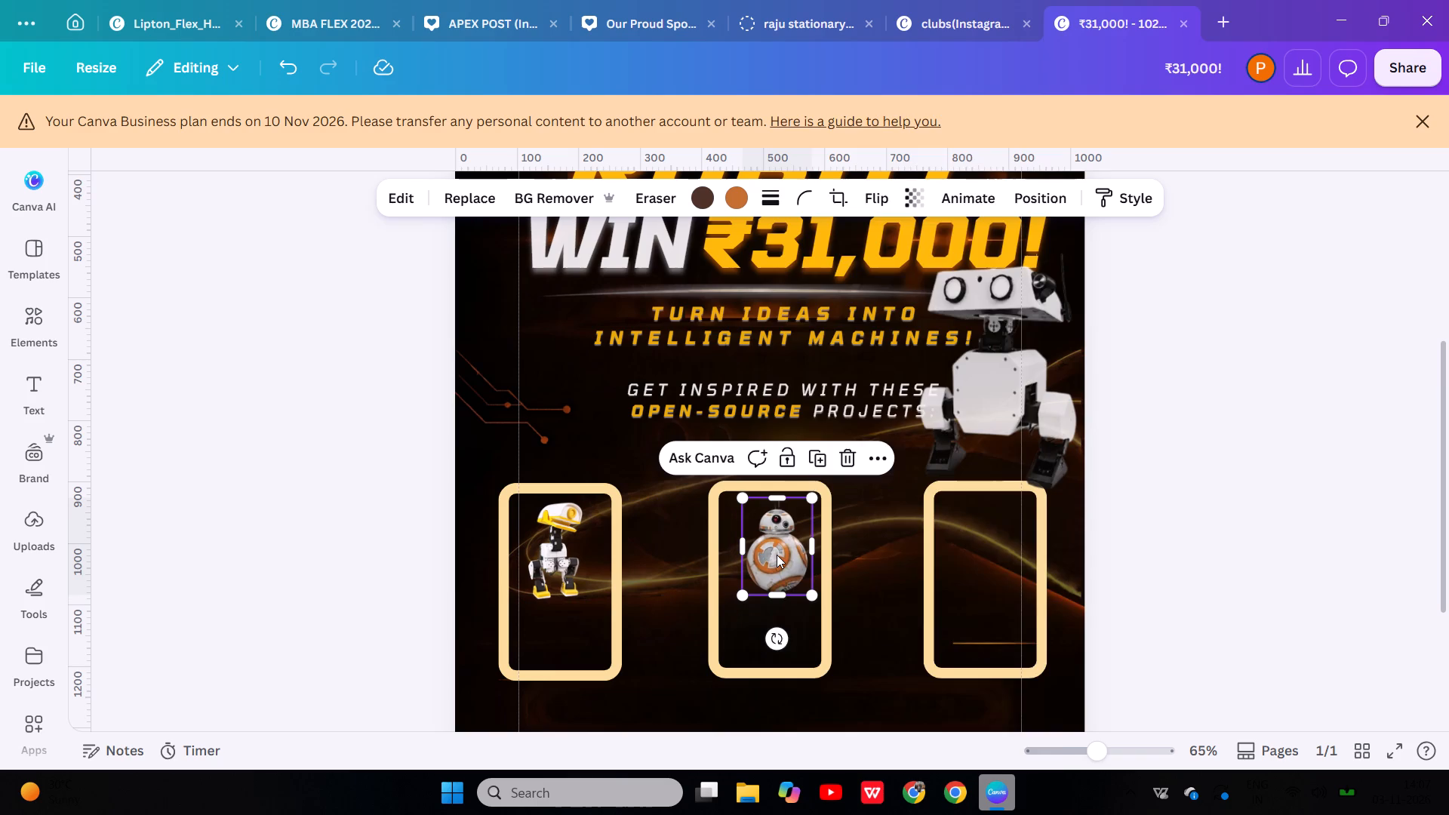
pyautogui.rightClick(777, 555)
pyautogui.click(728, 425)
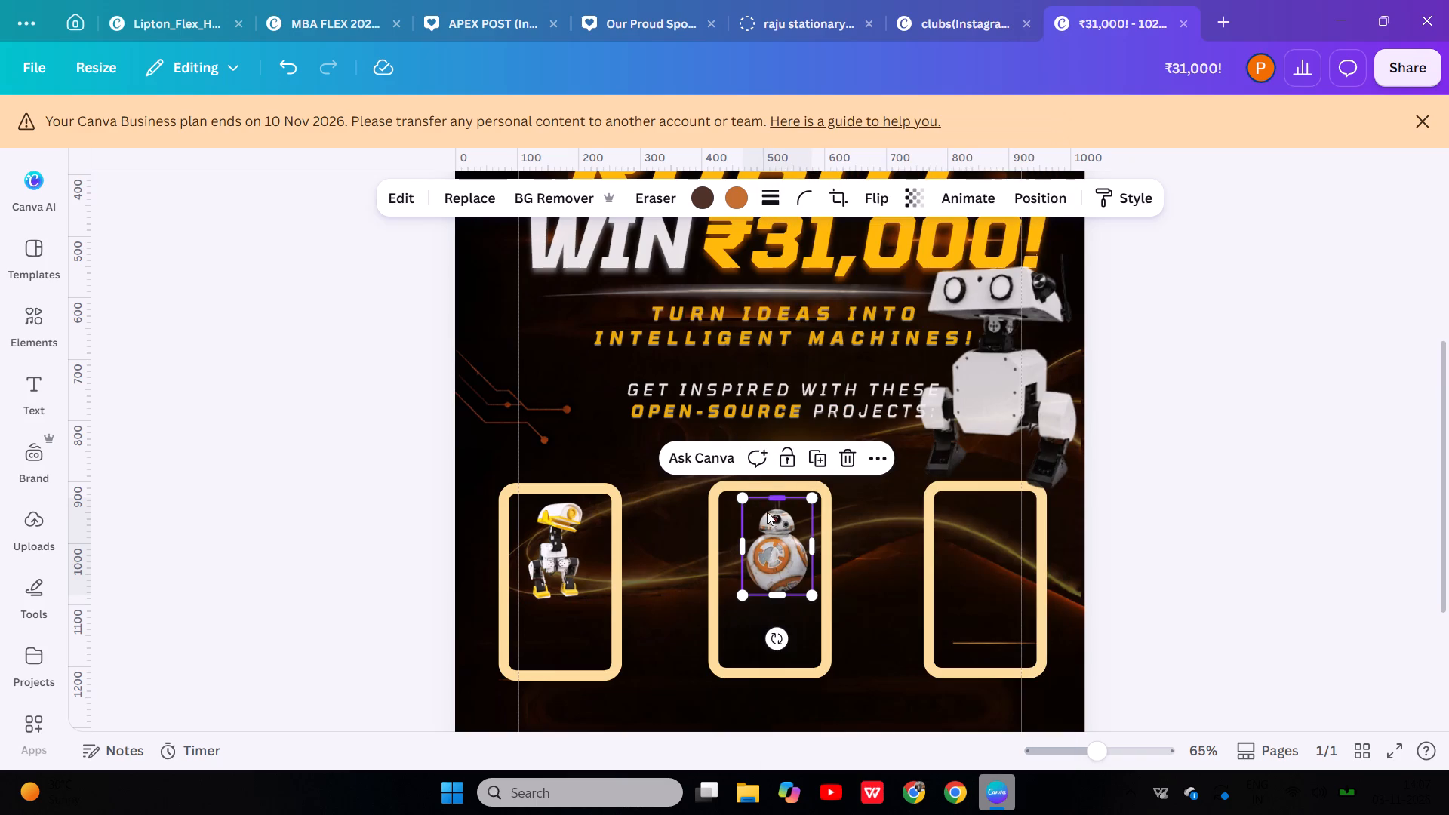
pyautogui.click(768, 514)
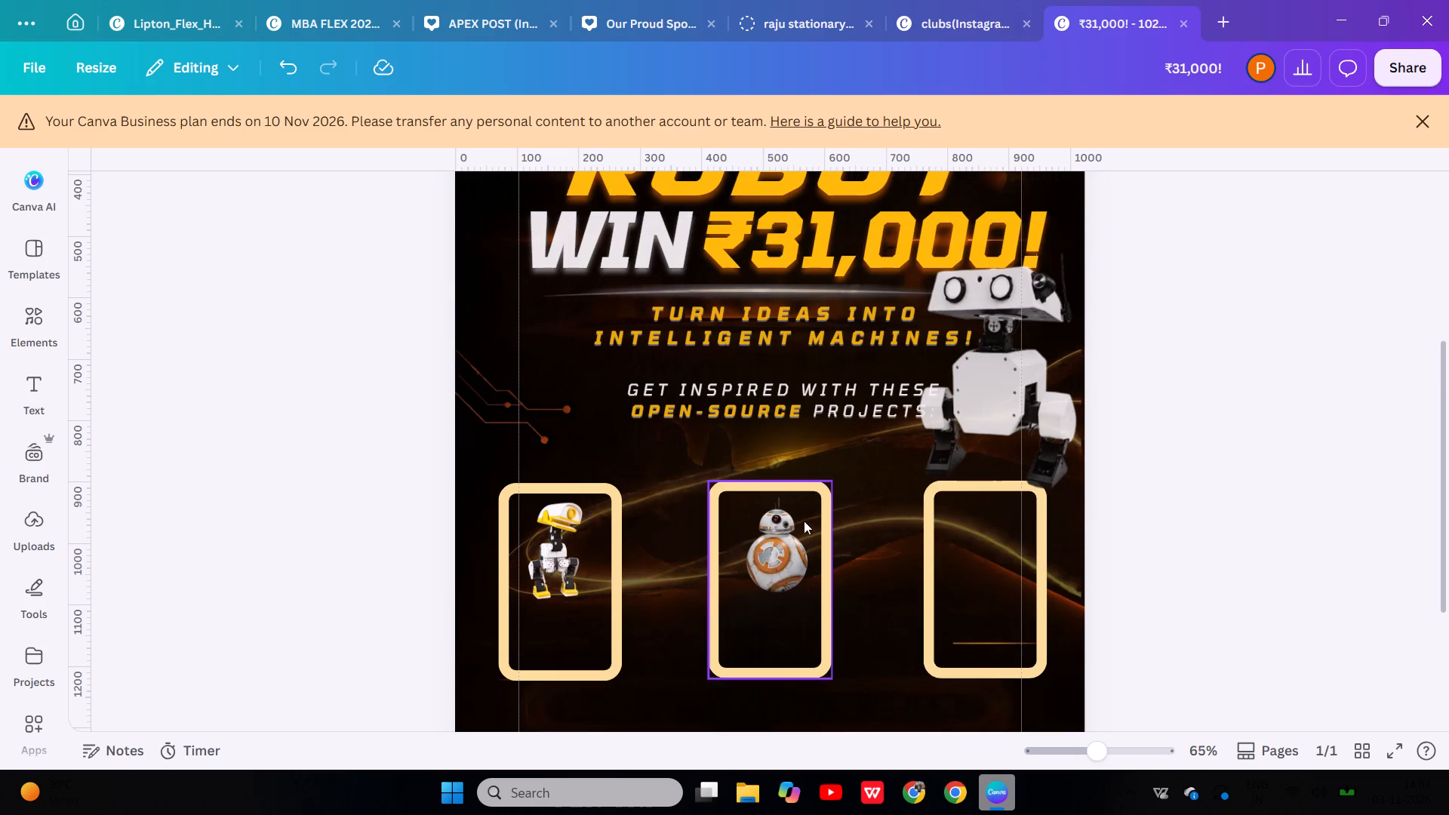
# Set the orange-and-white robot's transparency value to 100 so it is fully opaque.
pyautogui.click(792, 538)
pyautogui.click(916, 205)
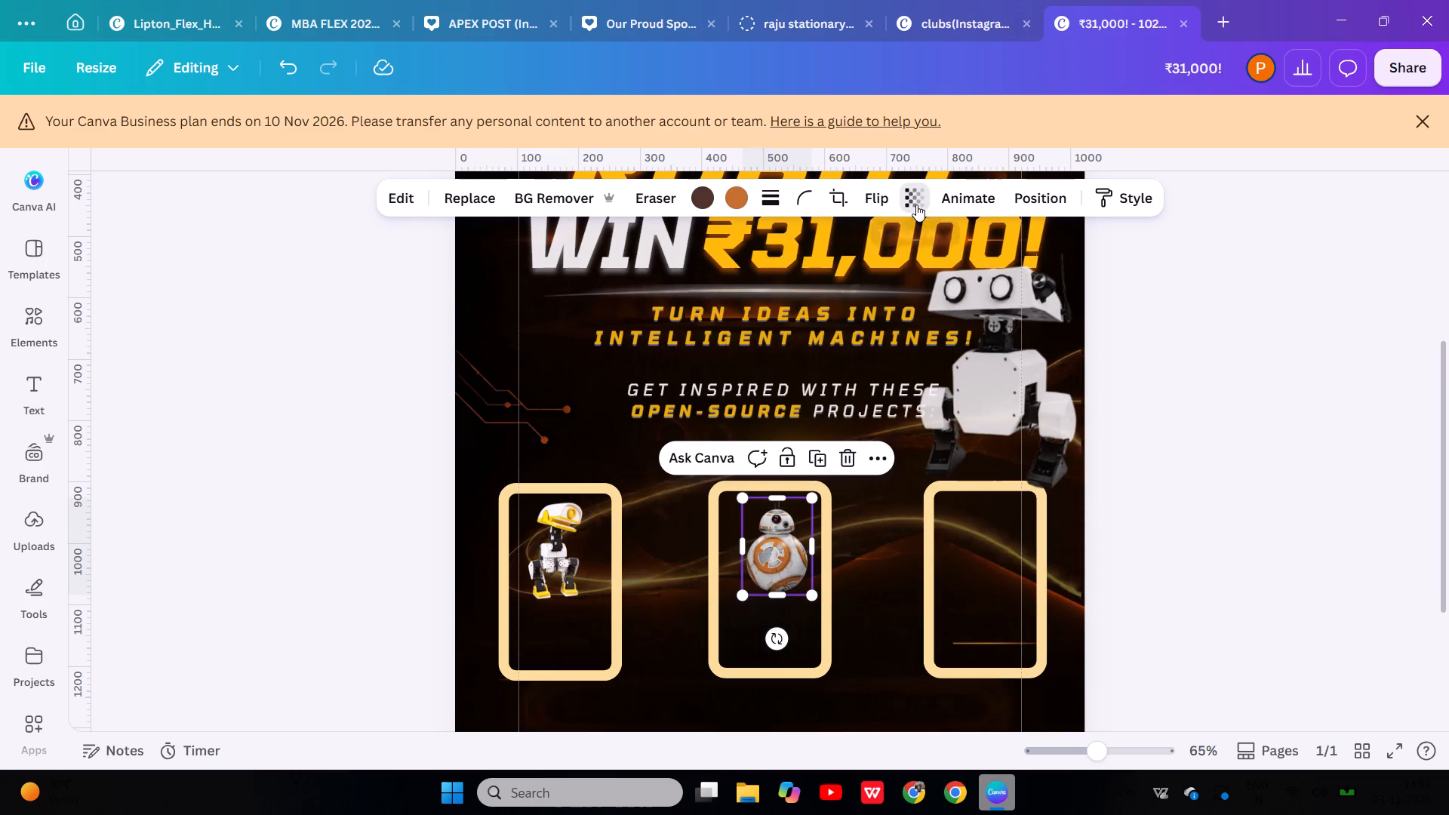
pyautogui.moveTo(949, 275); pyautogui.dragTo(1032, 281)
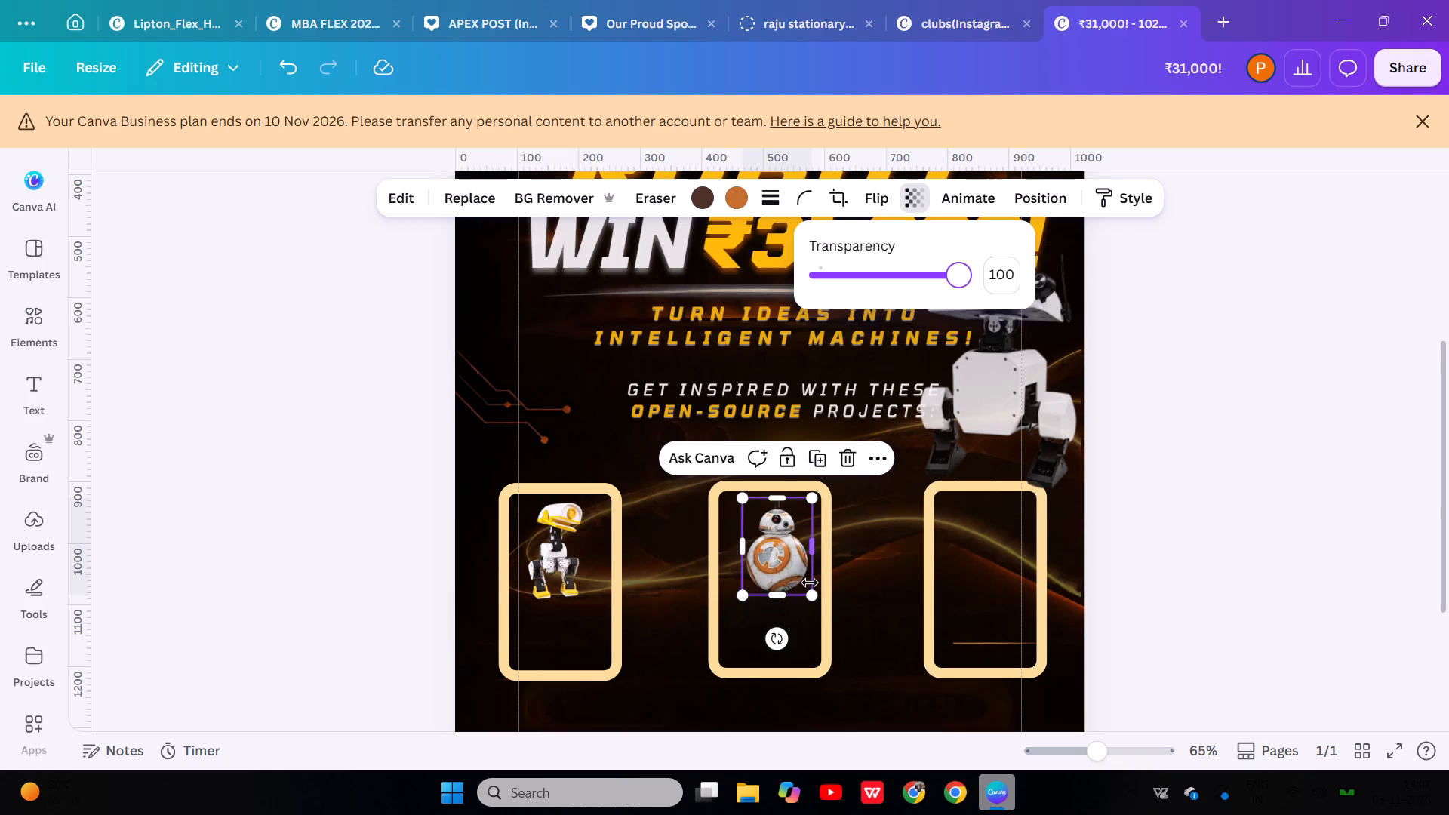
pyautogui.click(811, 664)
# Nudge the orange-and-white robot slightly left to centre it between the sides of the middle cream frame.
pyautogui.click(777, 549)
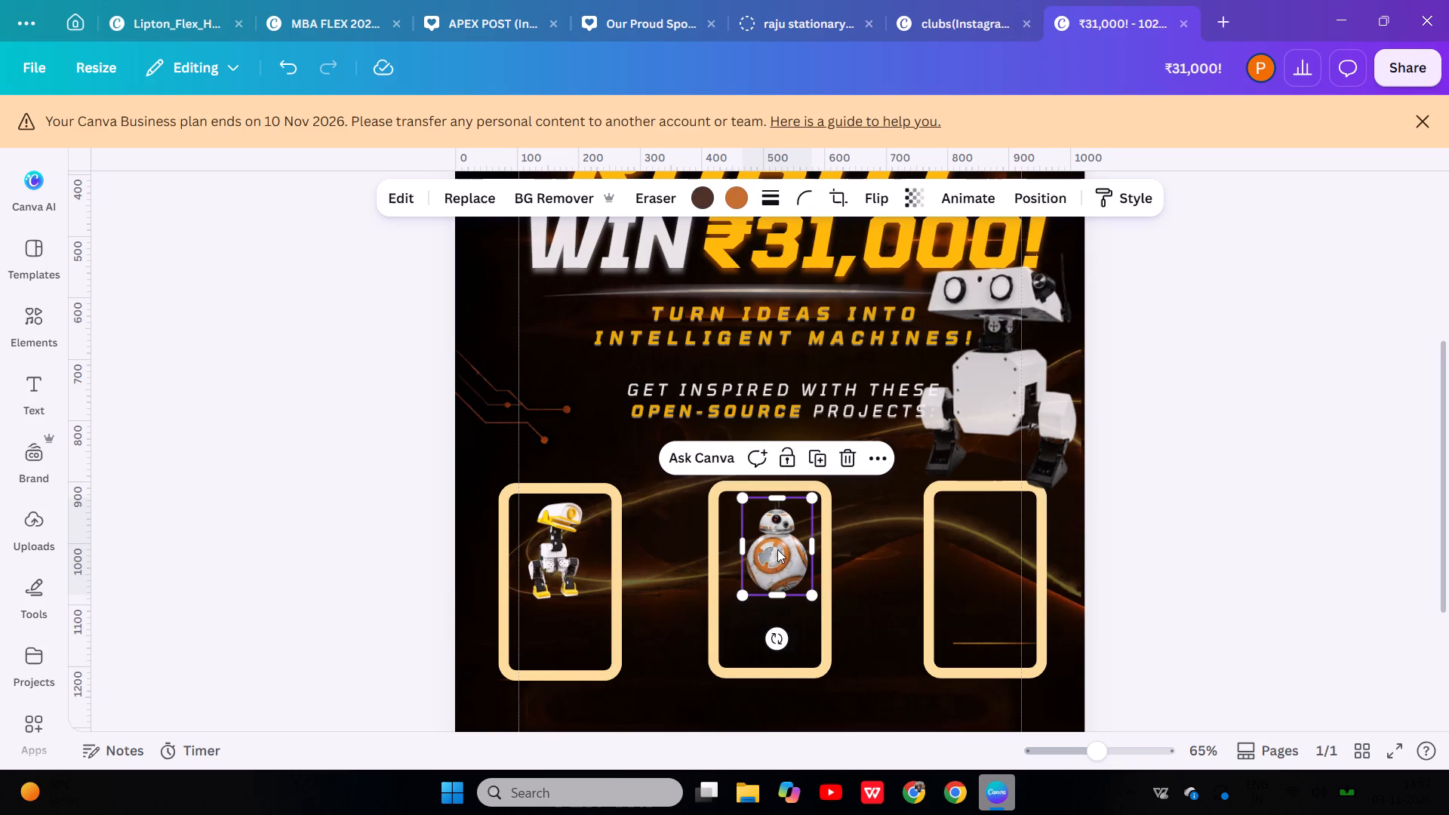
pyautogui.press('Left')
pyautogui.press('Left')
pyautogui.press('Left')
pyautogui.press('Left')
pyautogui.press('Left')
pyautogui.press('Left')
pyautogui.press('Left')
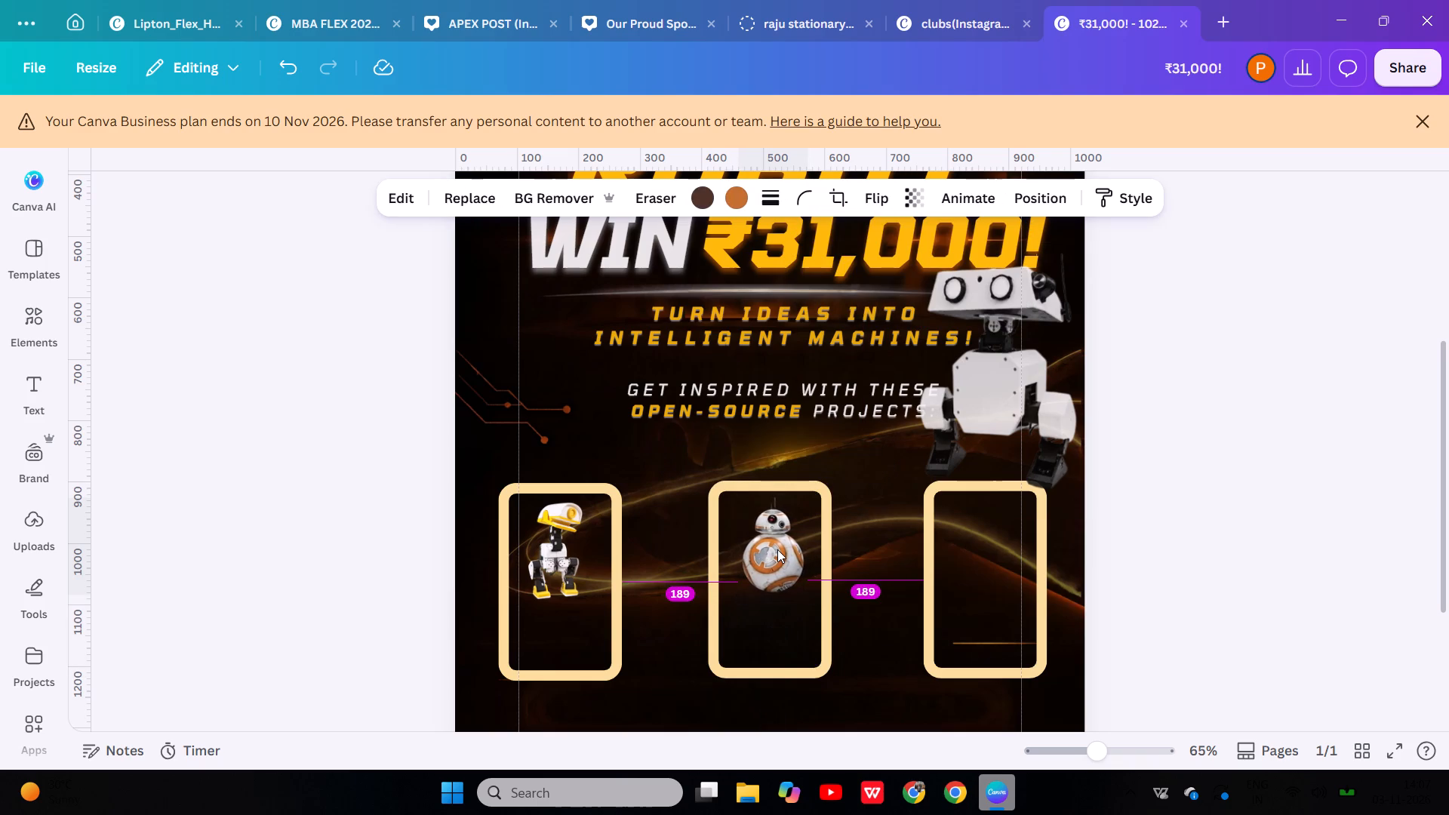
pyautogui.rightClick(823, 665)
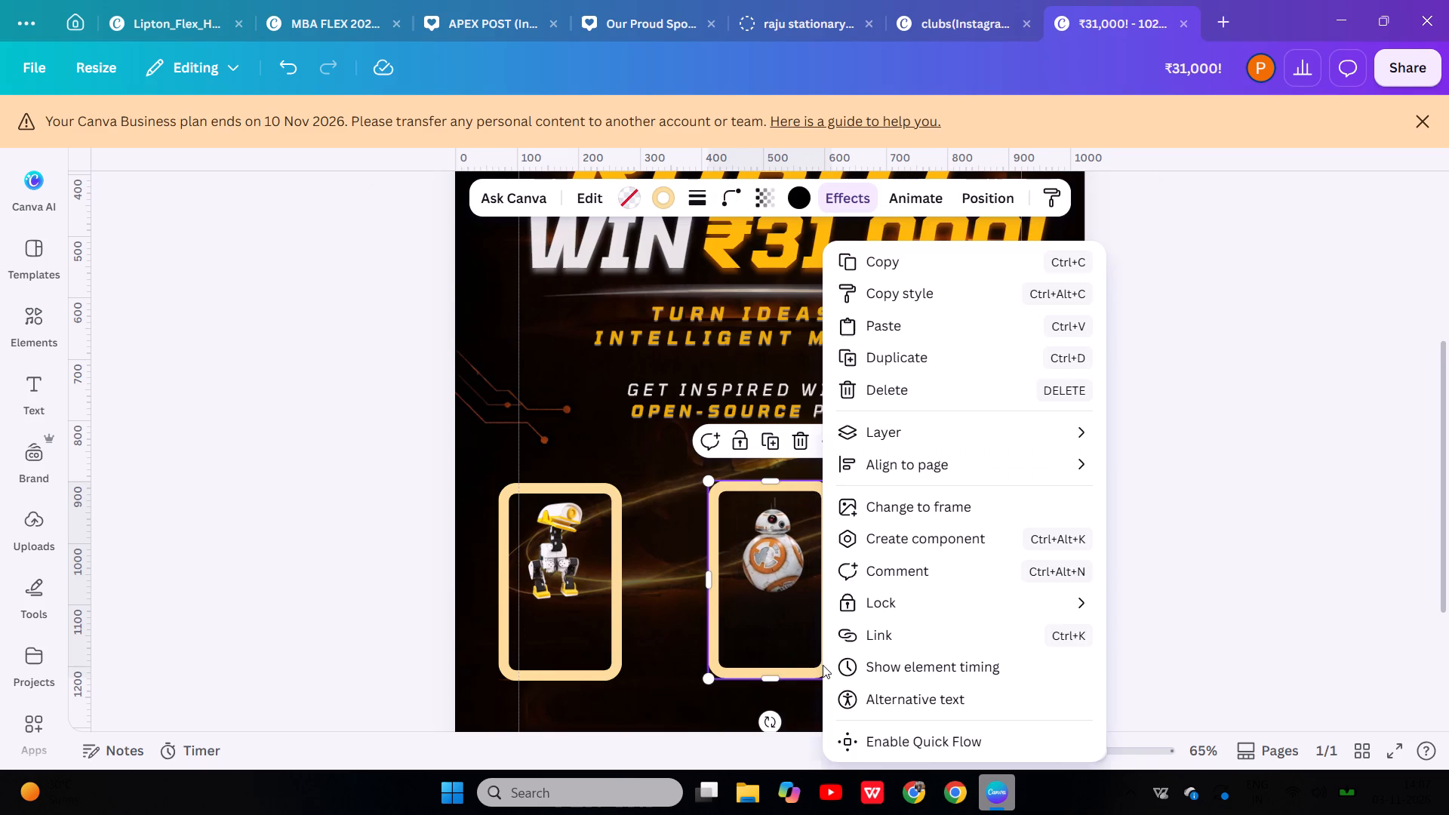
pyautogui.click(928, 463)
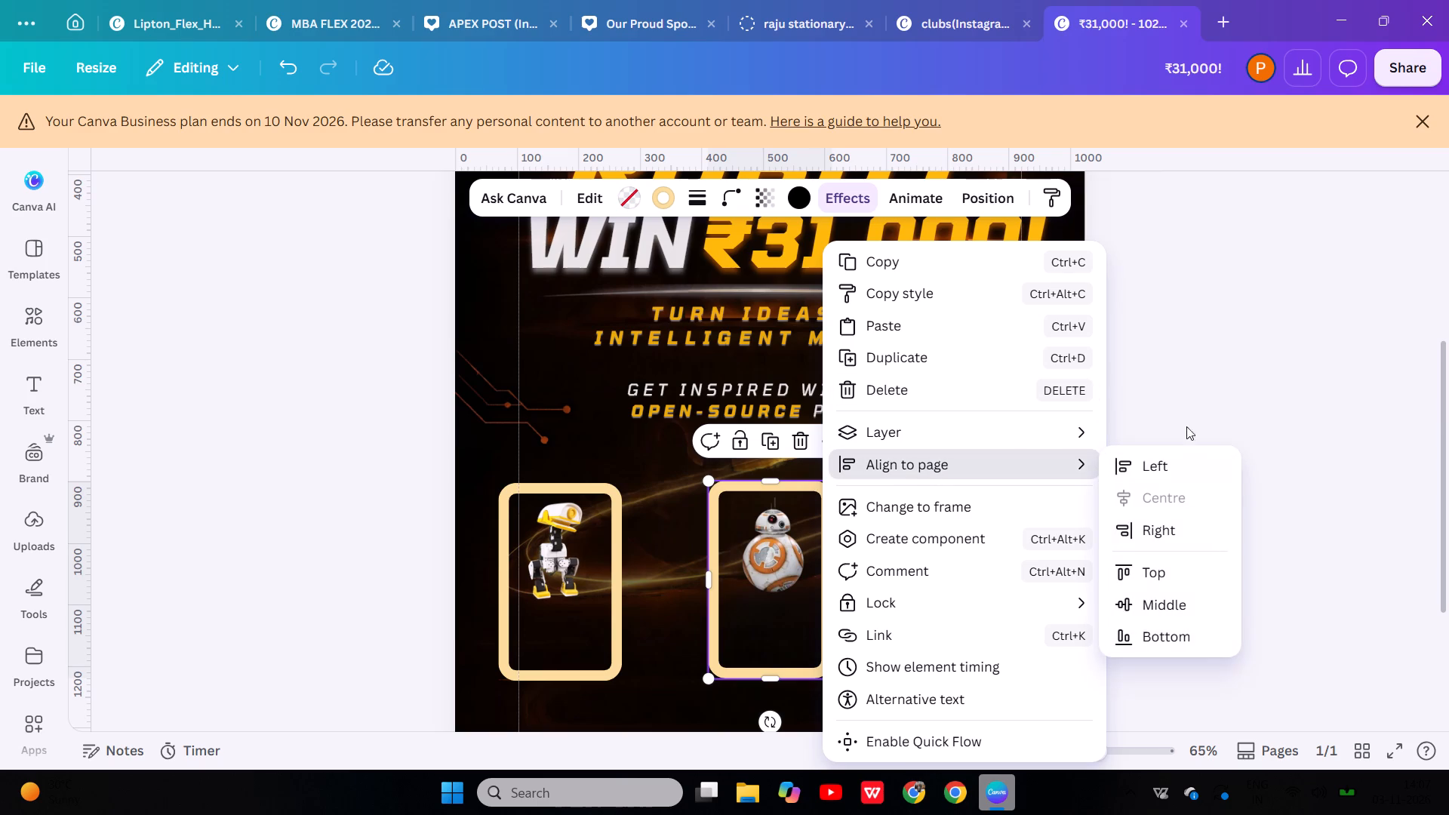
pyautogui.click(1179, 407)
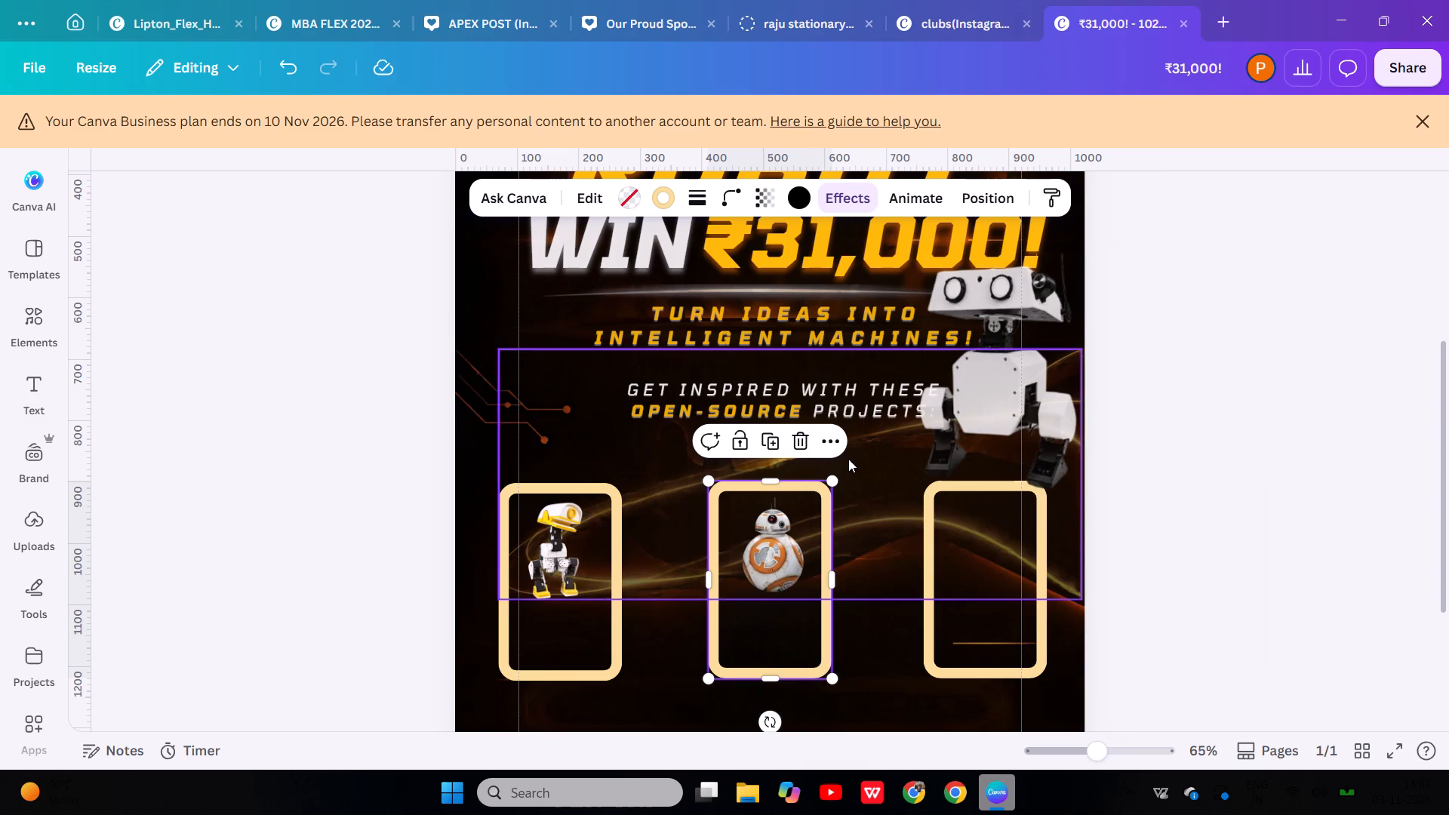
# Shrink the large white robot until it fits the rightmost cream frame, bringing it just above that frame.
pyautogui.click(975, 385)
pyautogui.moveTo(866, 520); pyautogui.dragTo(949, 449)
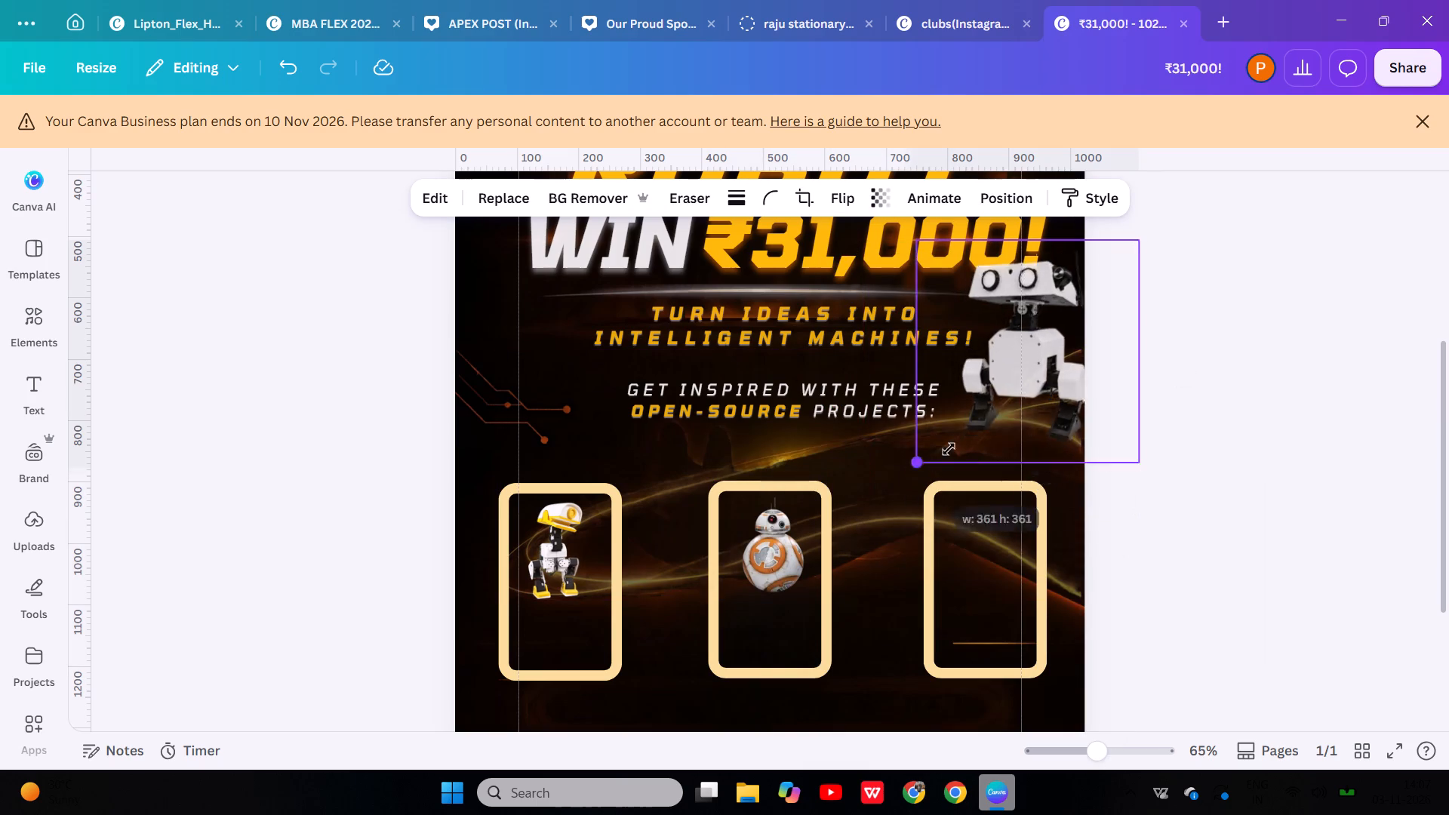
pyautogui.moveTo(949, 449); pyautogui.dragTo(968, 425)
pyautogui.moveTo(1032, 352); pyautogui.dragTo(953, 453)
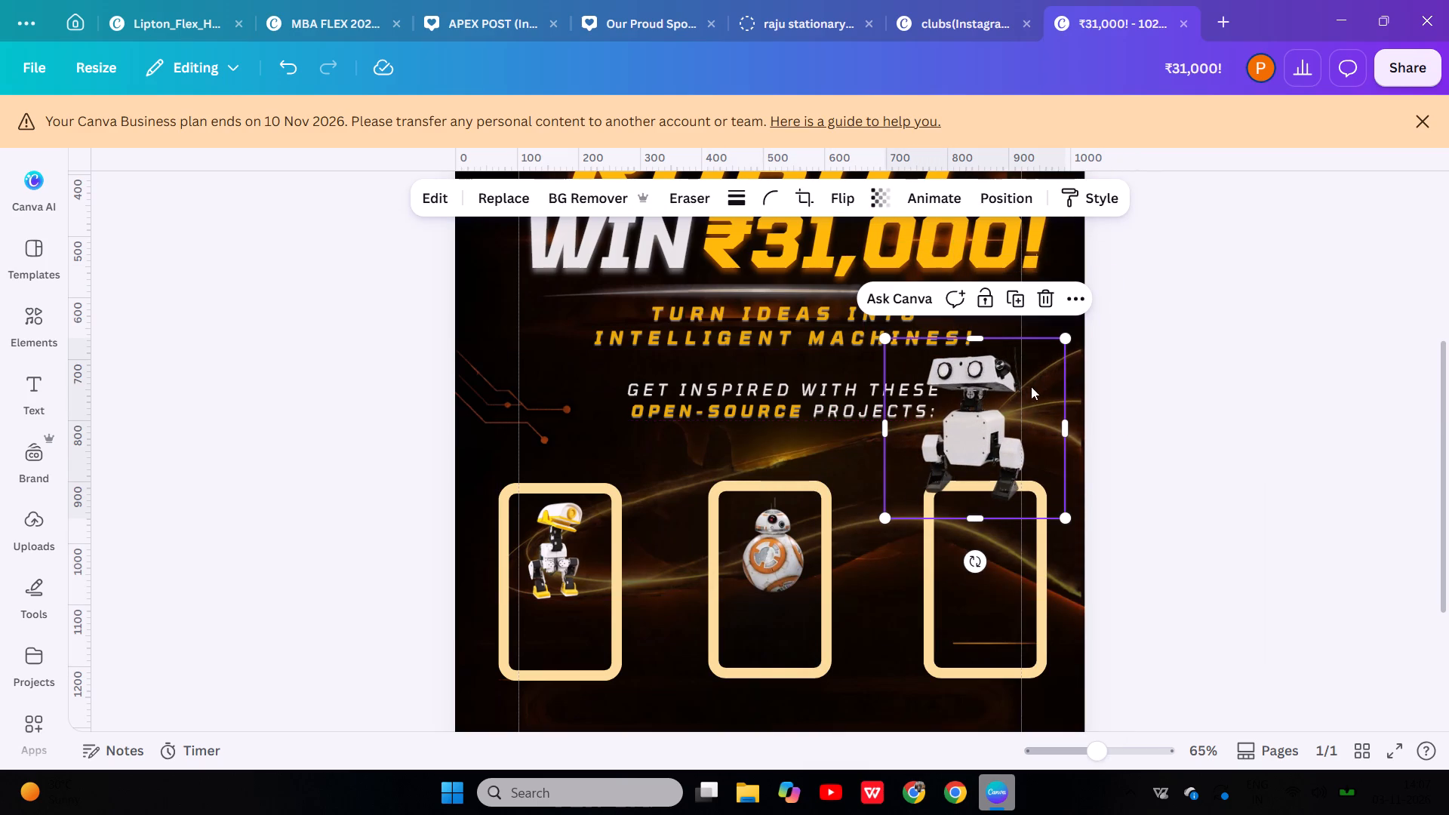
pyautogui.moveTo(1068, 344); pyautogui.dragTo(1012, 425)
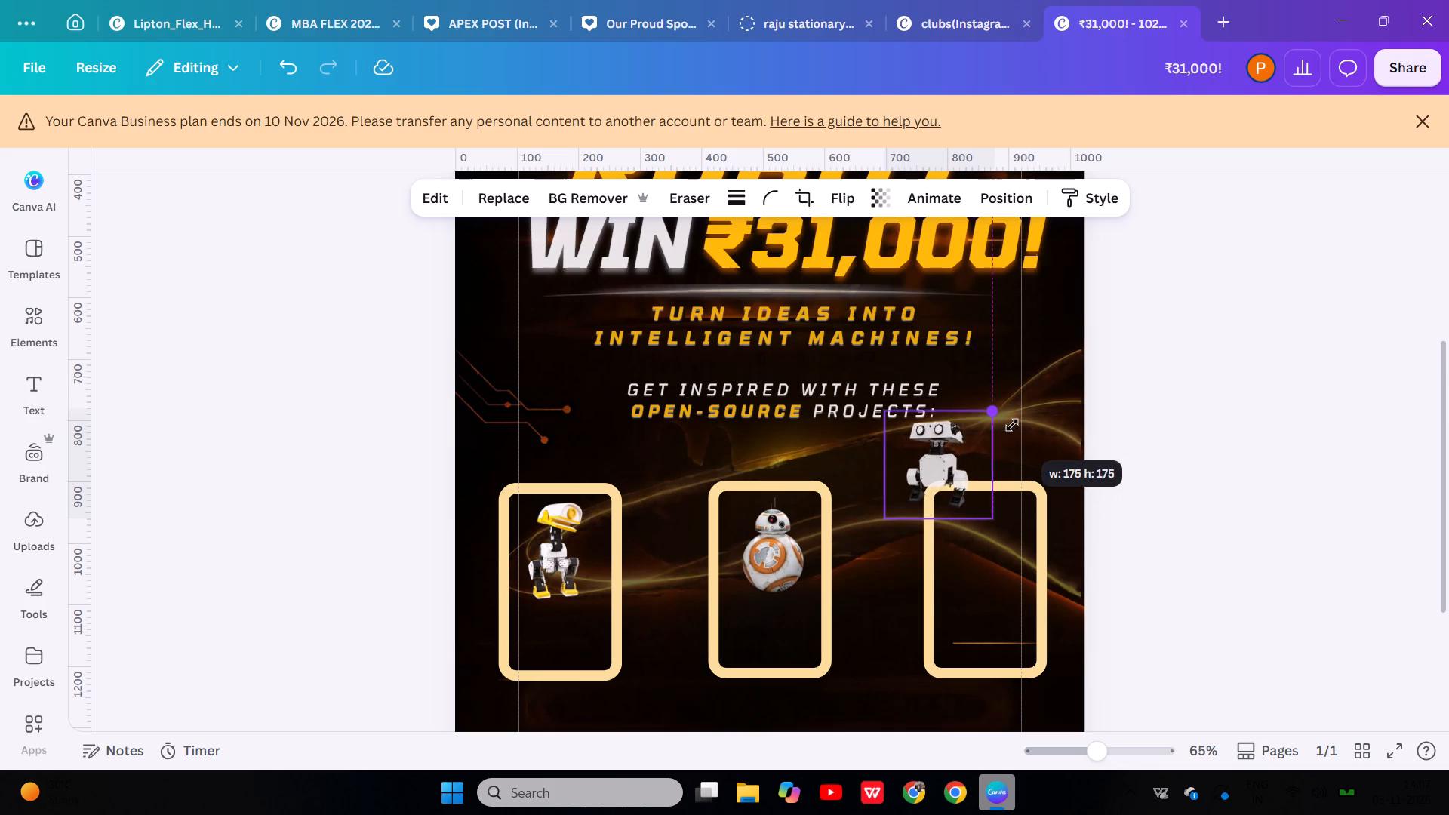
pyautogui.moveTo(1012, 425); pyautogui.dragTo(1014, 423)
# Move the white robot into the upper part of the rightmost cream frame, level with the other two robots.
pyautogui.moveTo(934, 467); pyautogui.dragTo(941, 471)
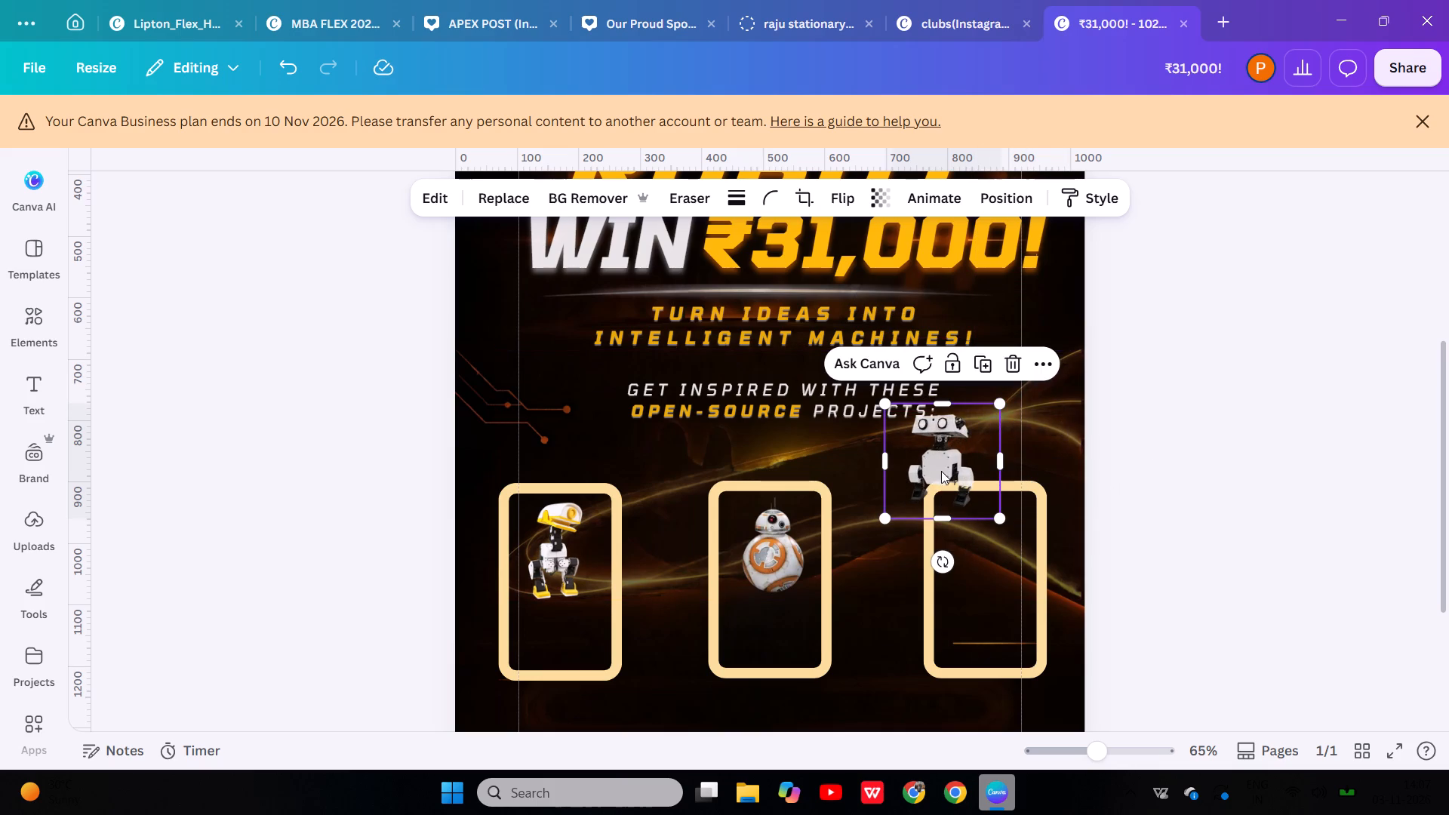
pyautogui.moveTo(941, 471); pyautogui.dragTo(984, 555)
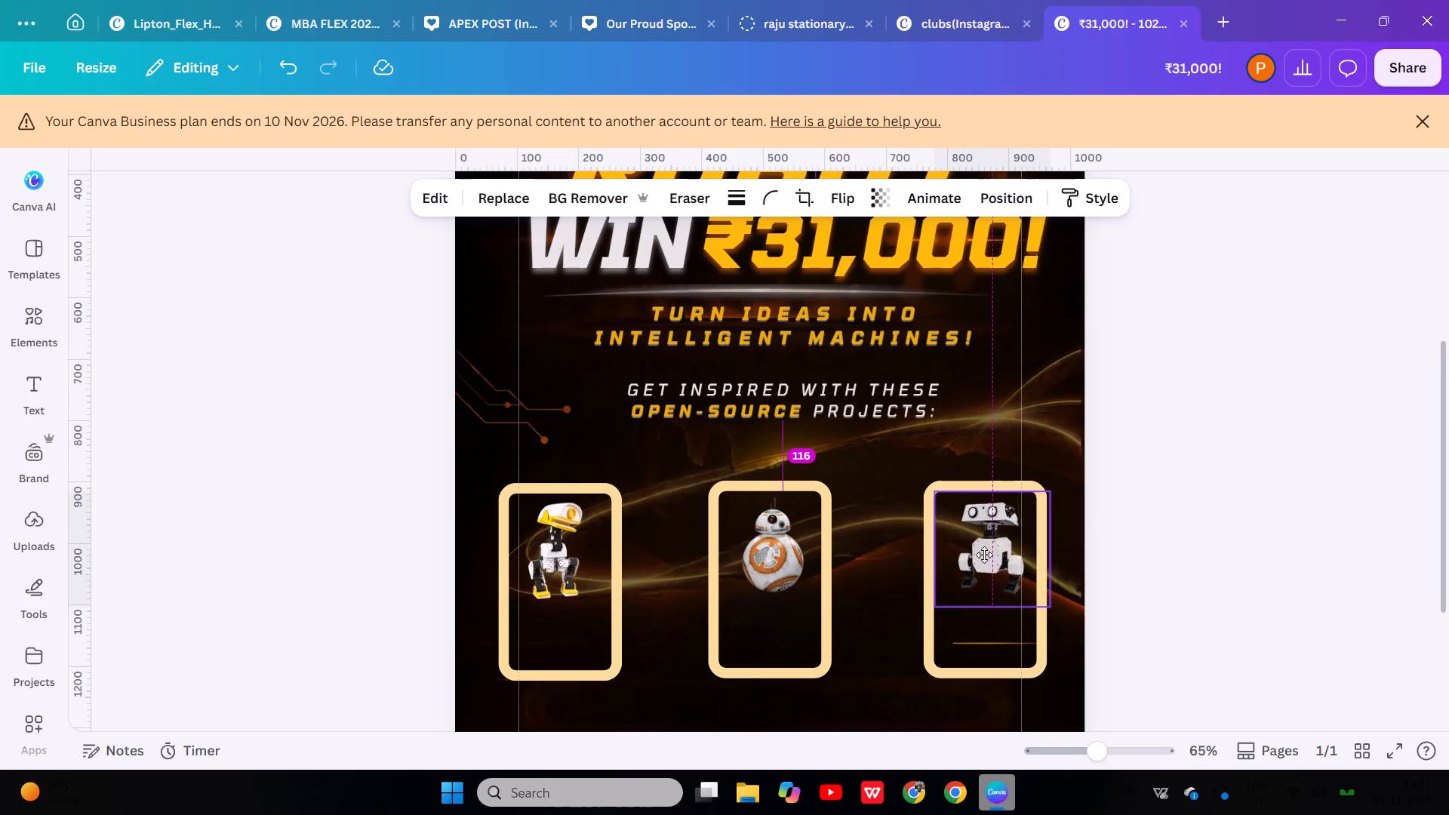
pyautogui.moveTo(984, 555); pyautogui.dragTo(984, 557)
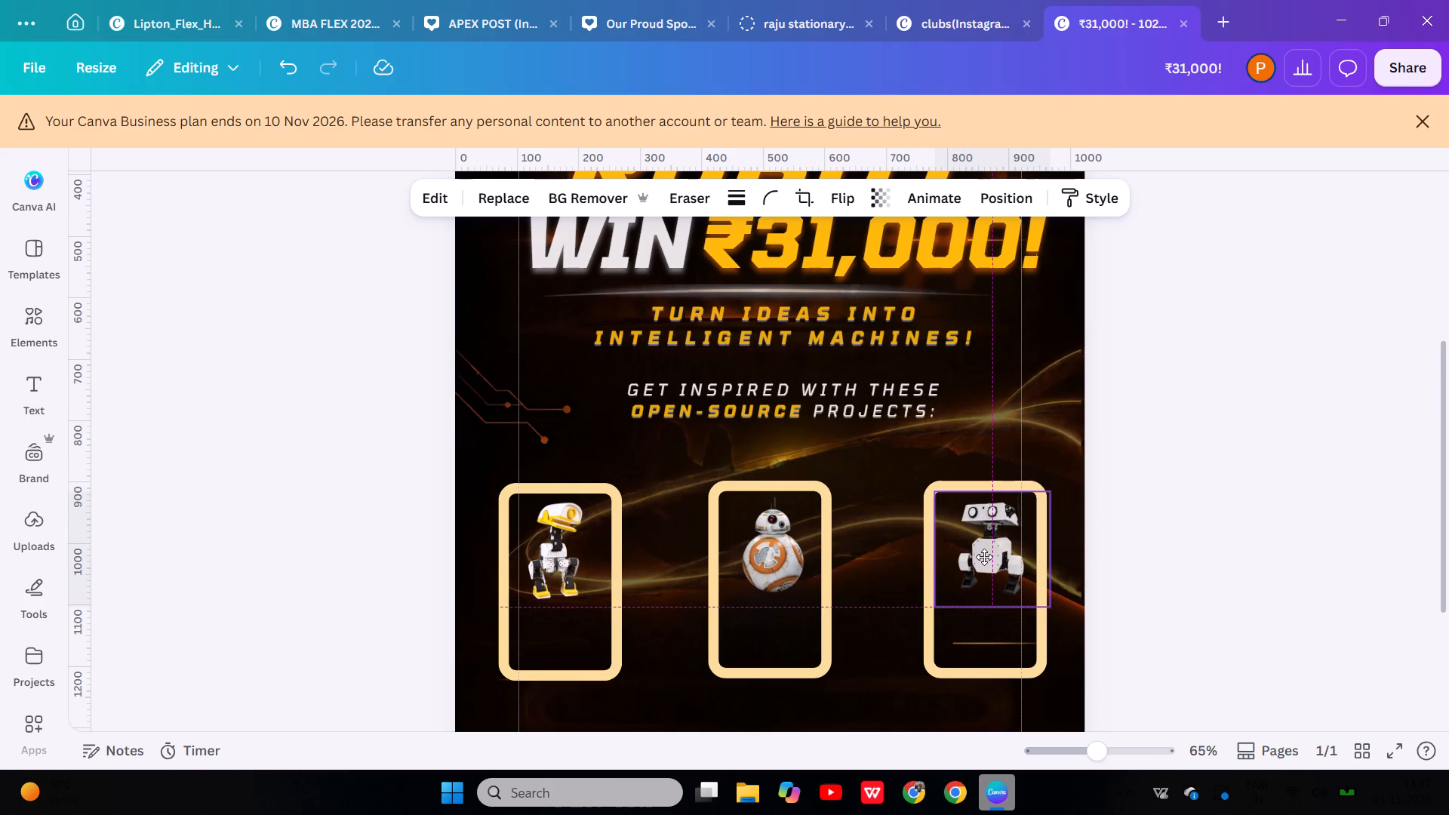
pyautogui.moveTo(984, 557); pyautogui.dragTo(983, 556)
pyautogui.click(1169, 537)
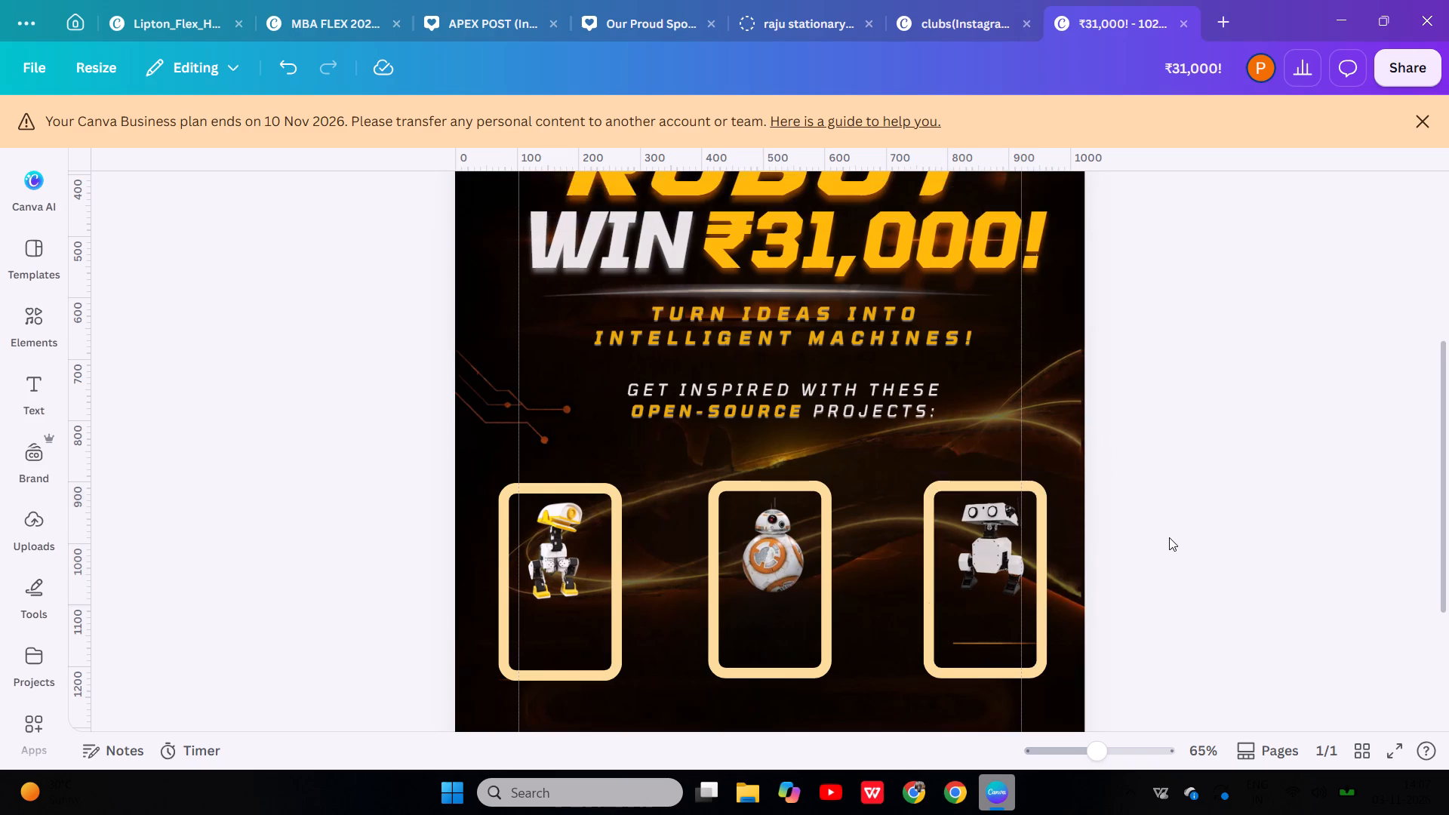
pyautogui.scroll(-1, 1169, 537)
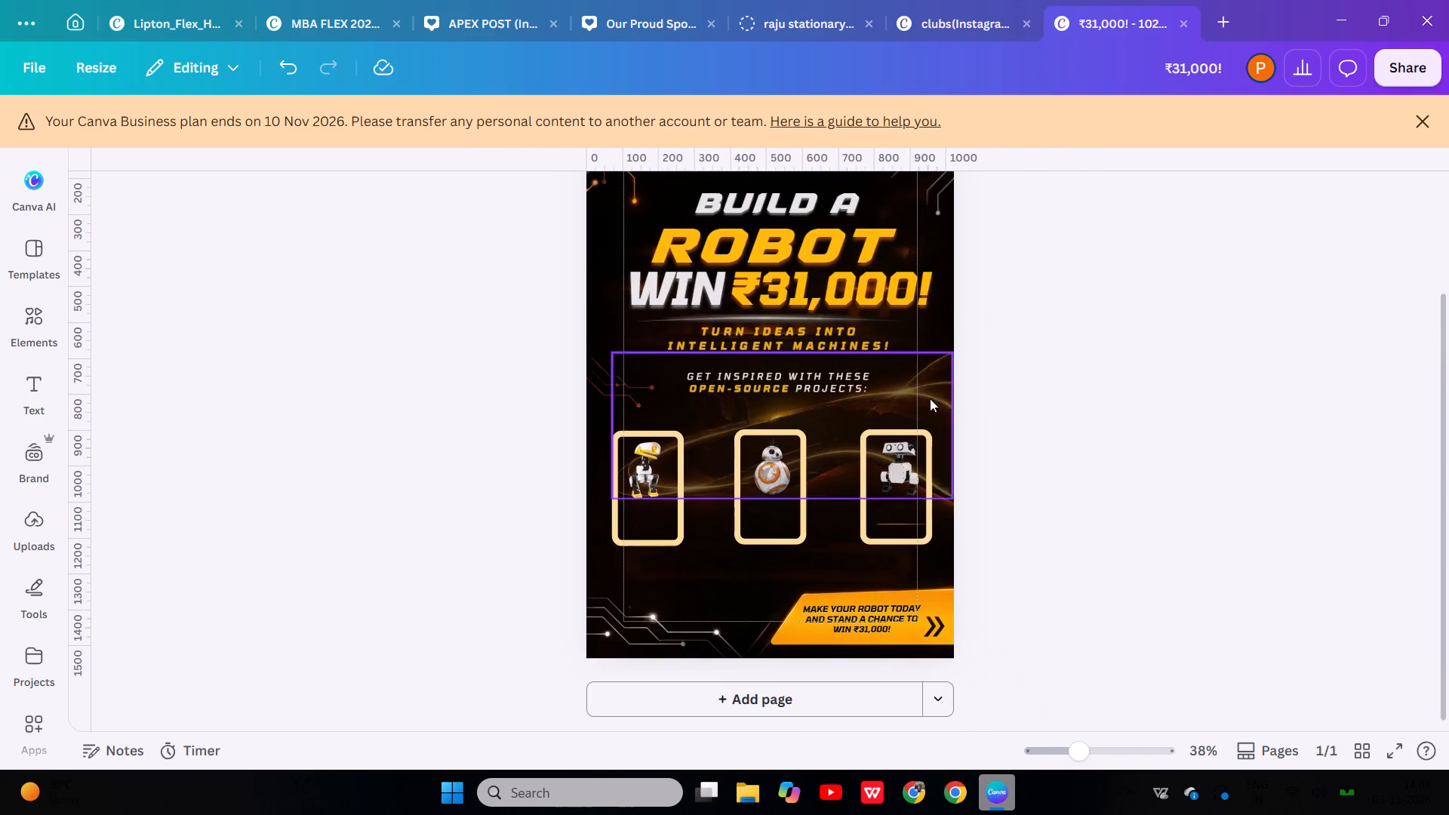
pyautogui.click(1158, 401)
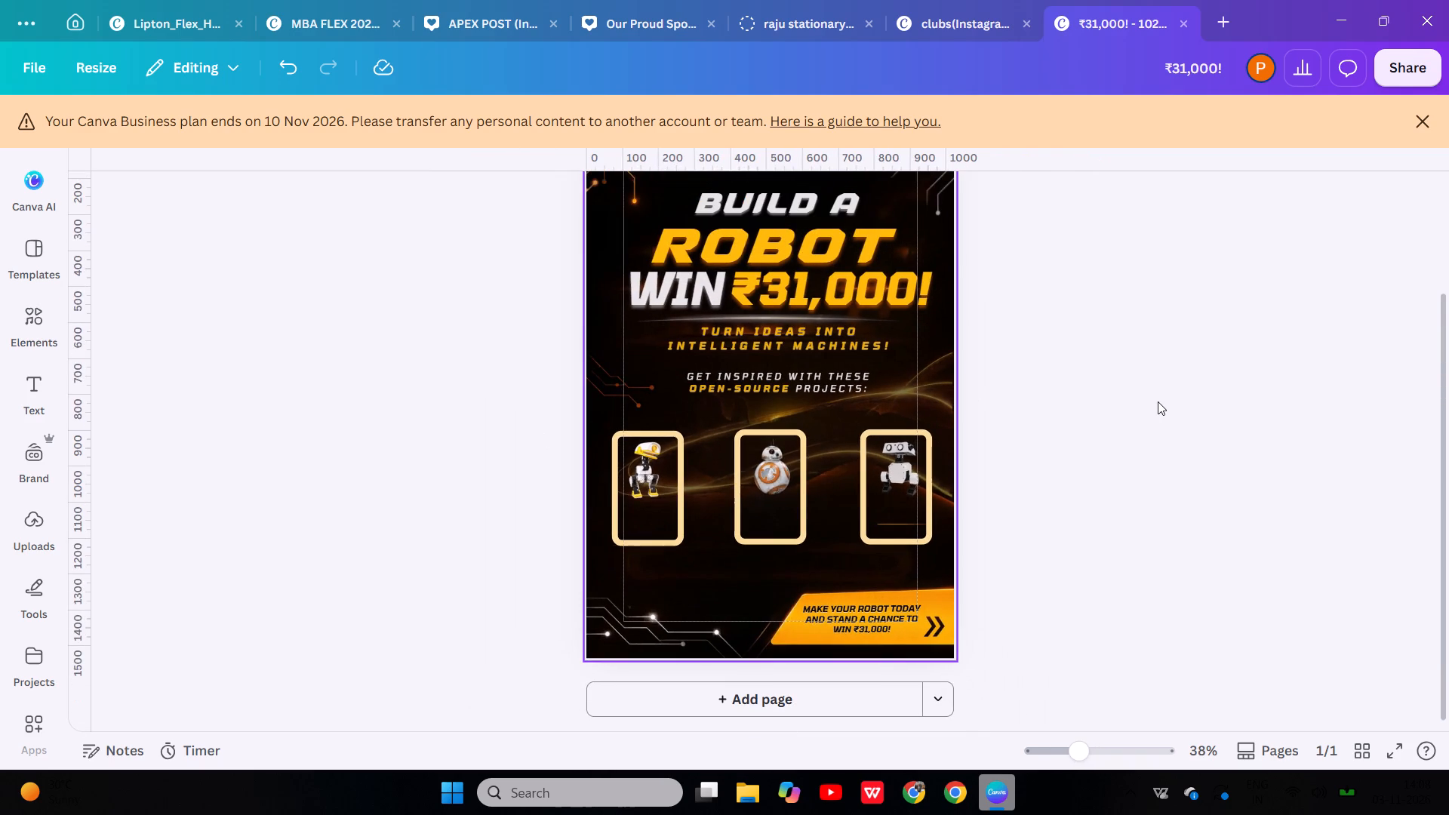
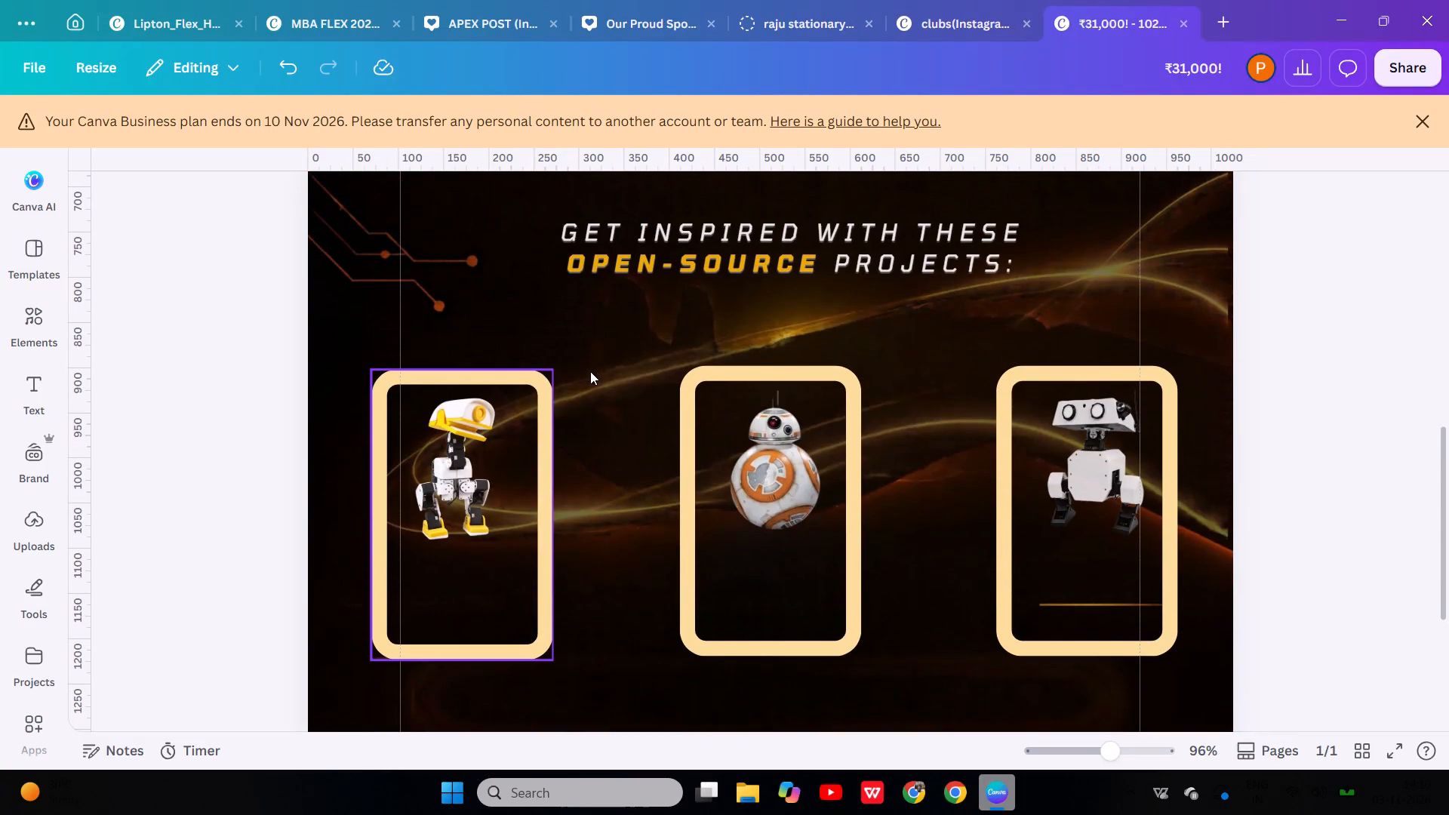
# Add a square shape to the poster and fill it with the same cream colour as the robot frames.
pyautogui.press('r')
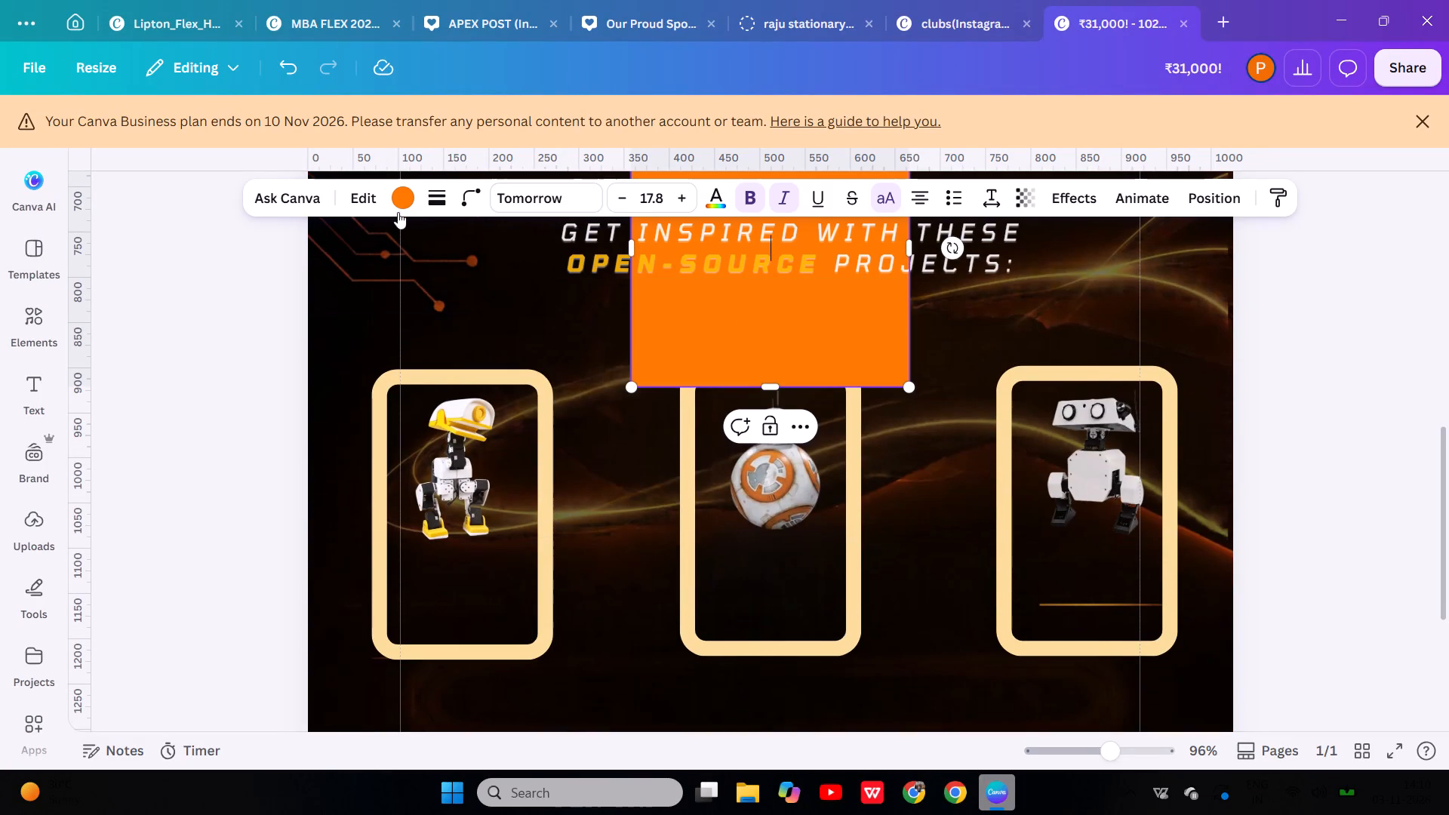
pyautogui.click(392, 197)
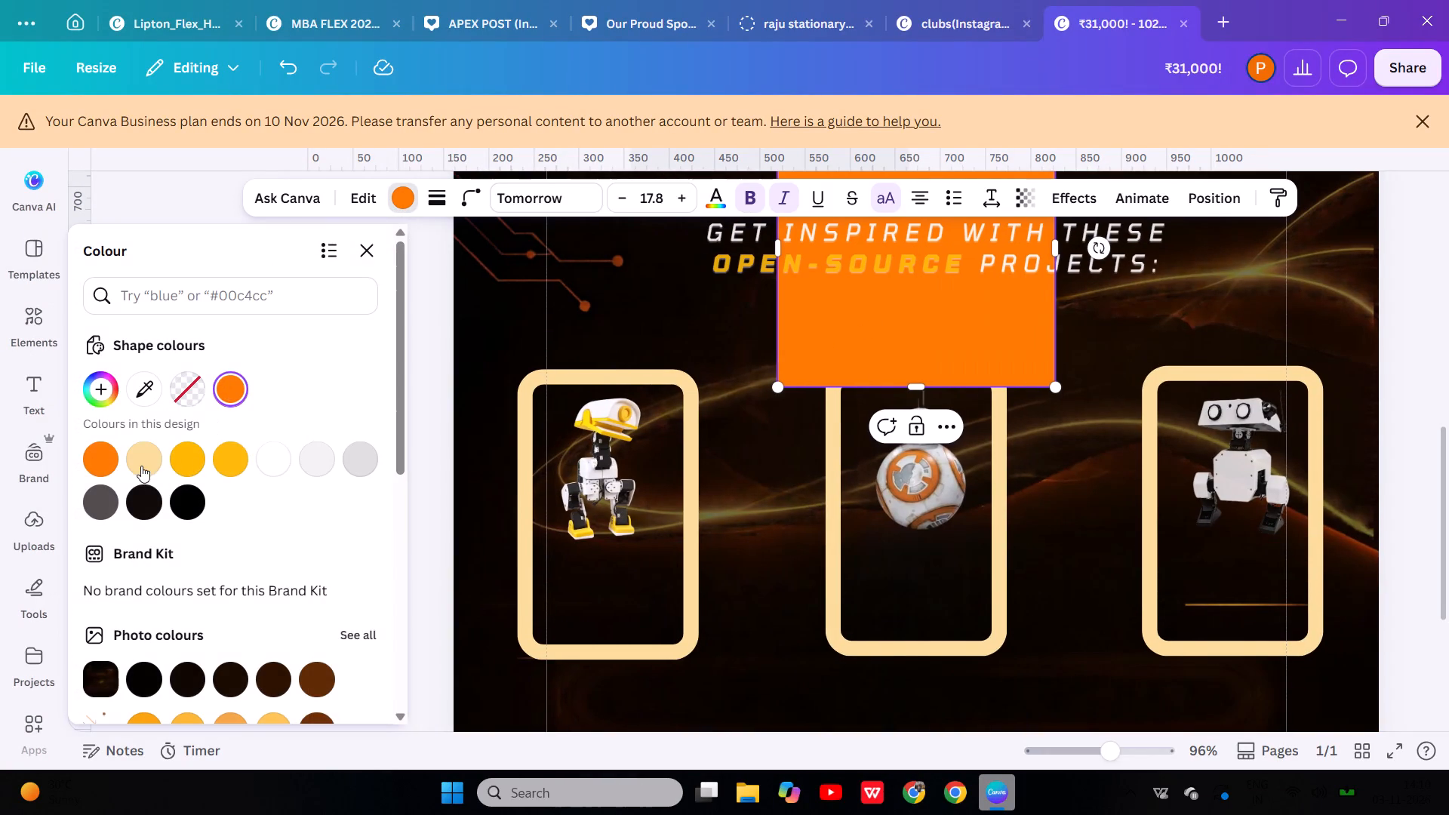
pyautogui.click(137, 463)
# Move the cream square onto the leftmost frame and resize it to fill the area below the yellow-and-white robot, within the frame's outer edges.
pyautogui.moveTo(935, 331); pyautogui.dragTo(722, 591)
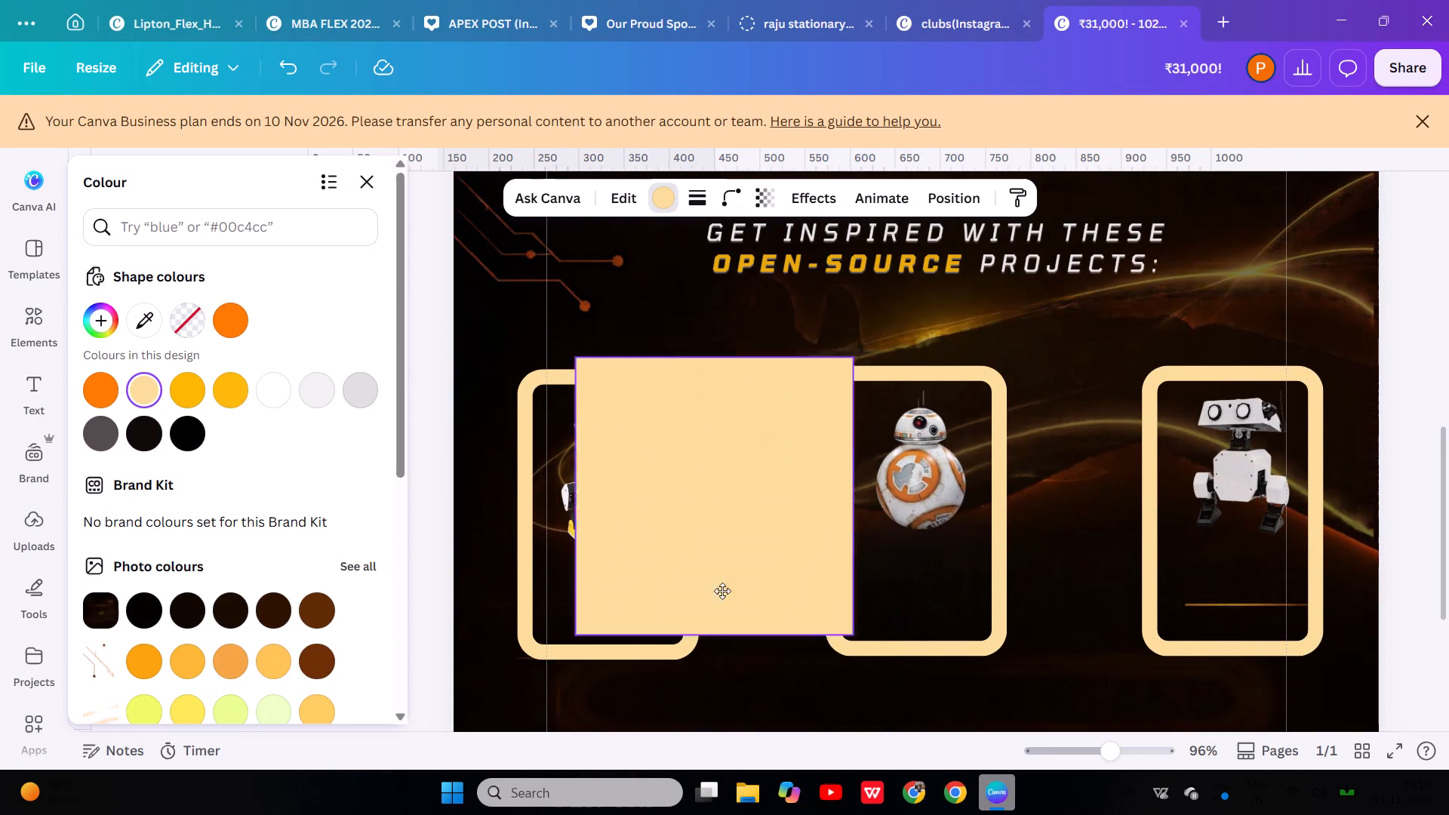
pyautogui.moveTo(722, 591); pyautogui.dragTo(657, 638)
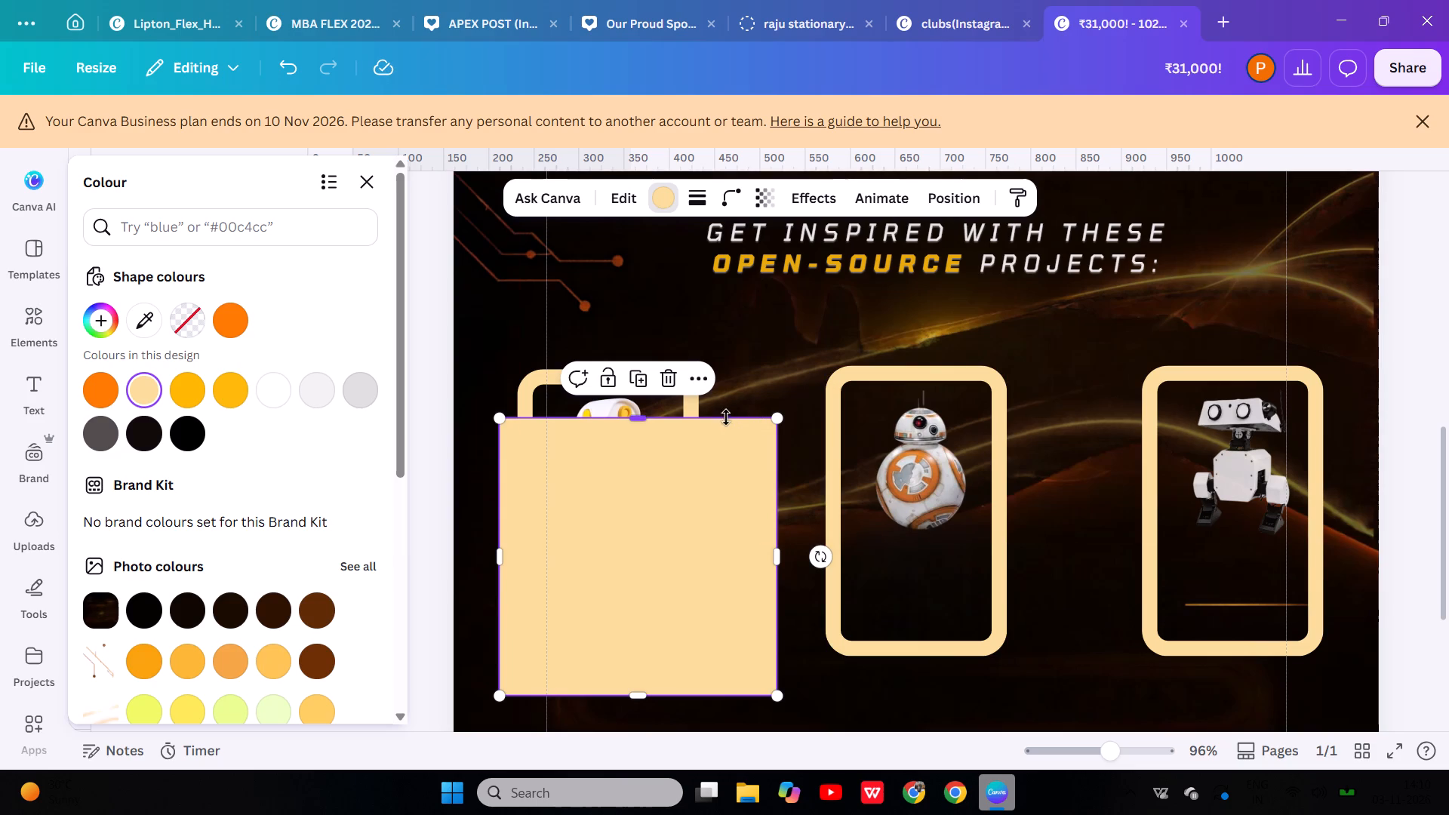
pyautogui.moveTo(650, 421); pyautogui.dragTo(650, 560)
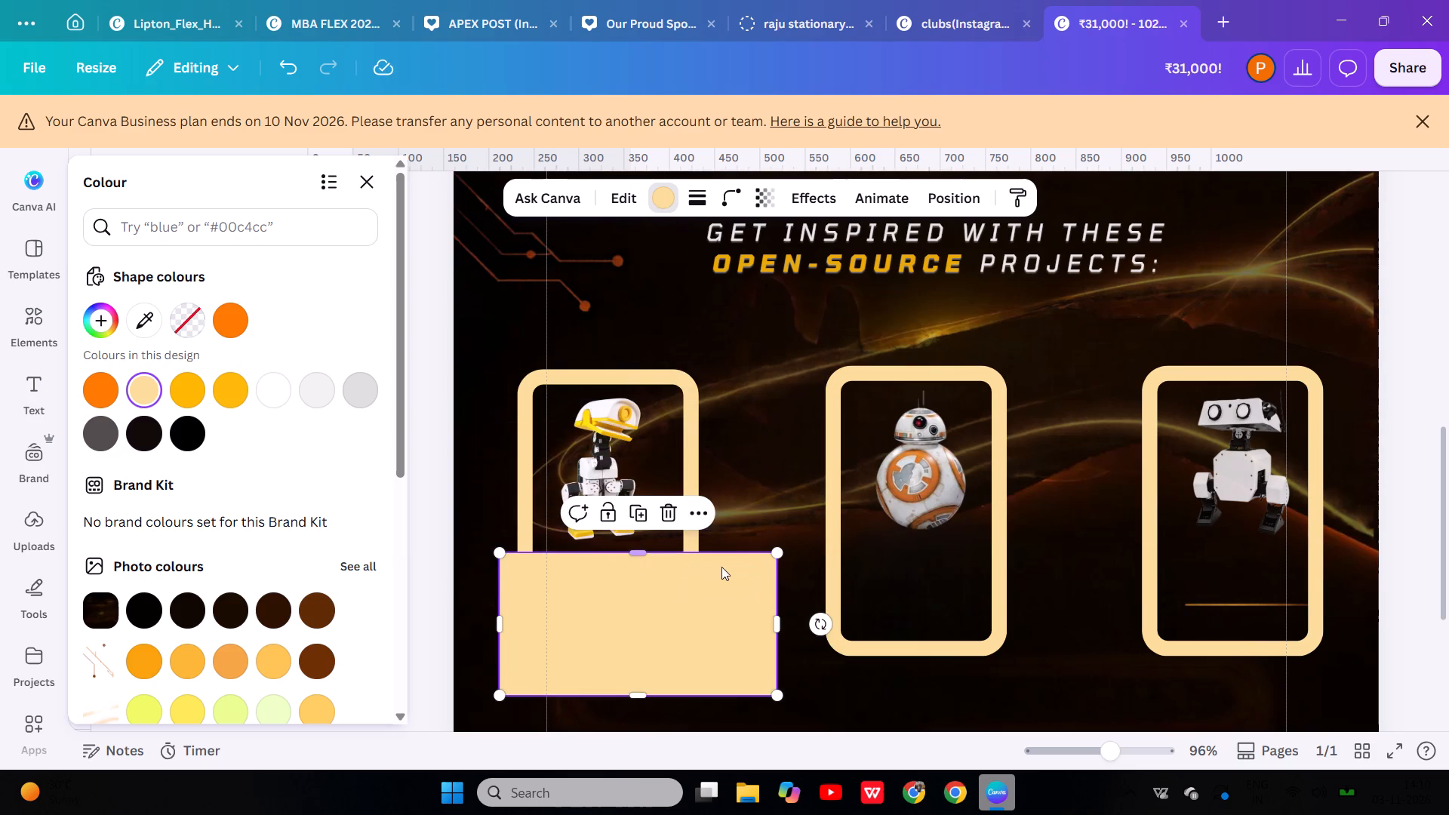
pyautogui.moveTo(783, 619); pyautogui.dragTo(691, 612)
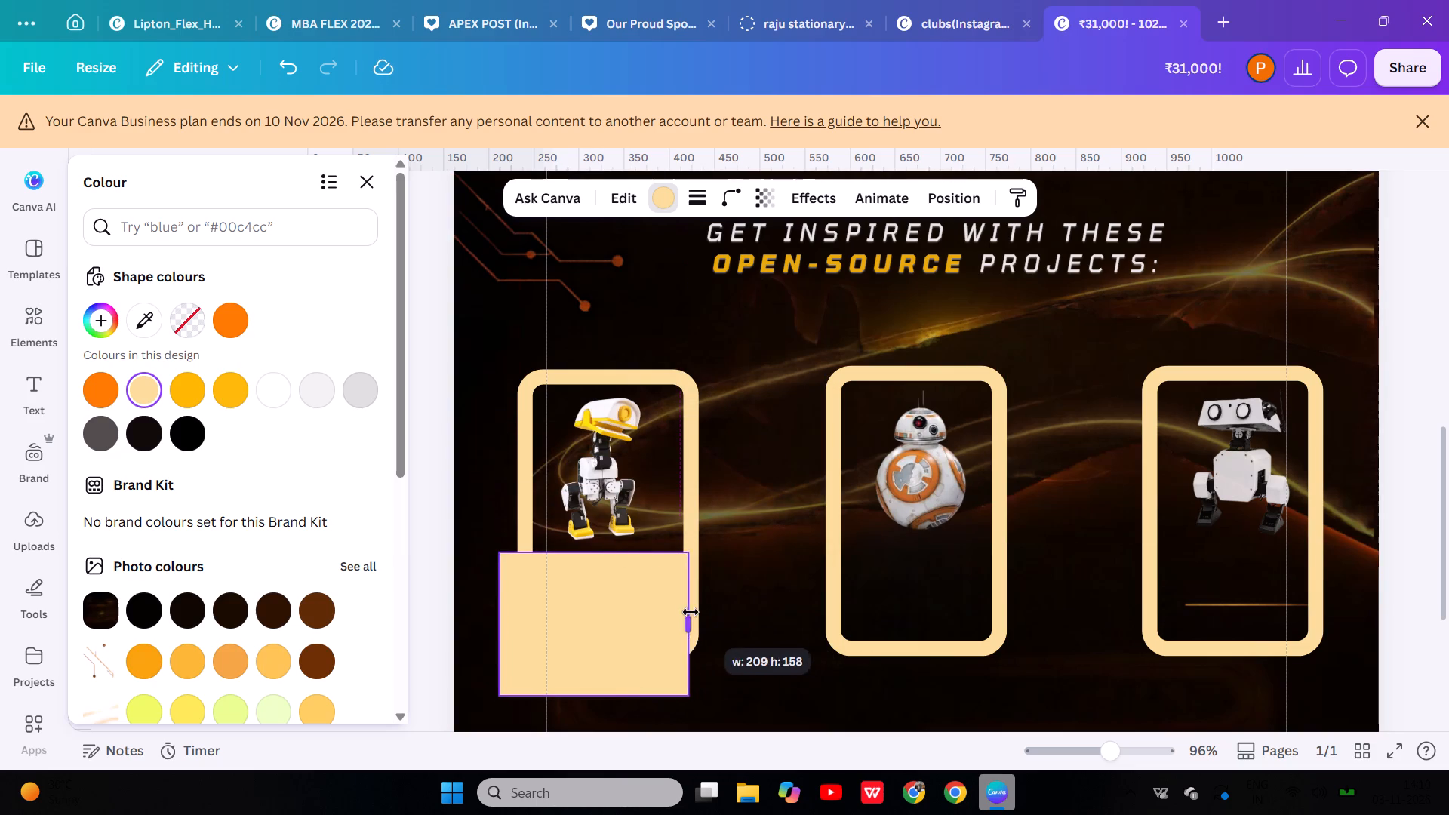
pyautogui.moveTo(691, 612); pyautogui.dragTo(700, 611)
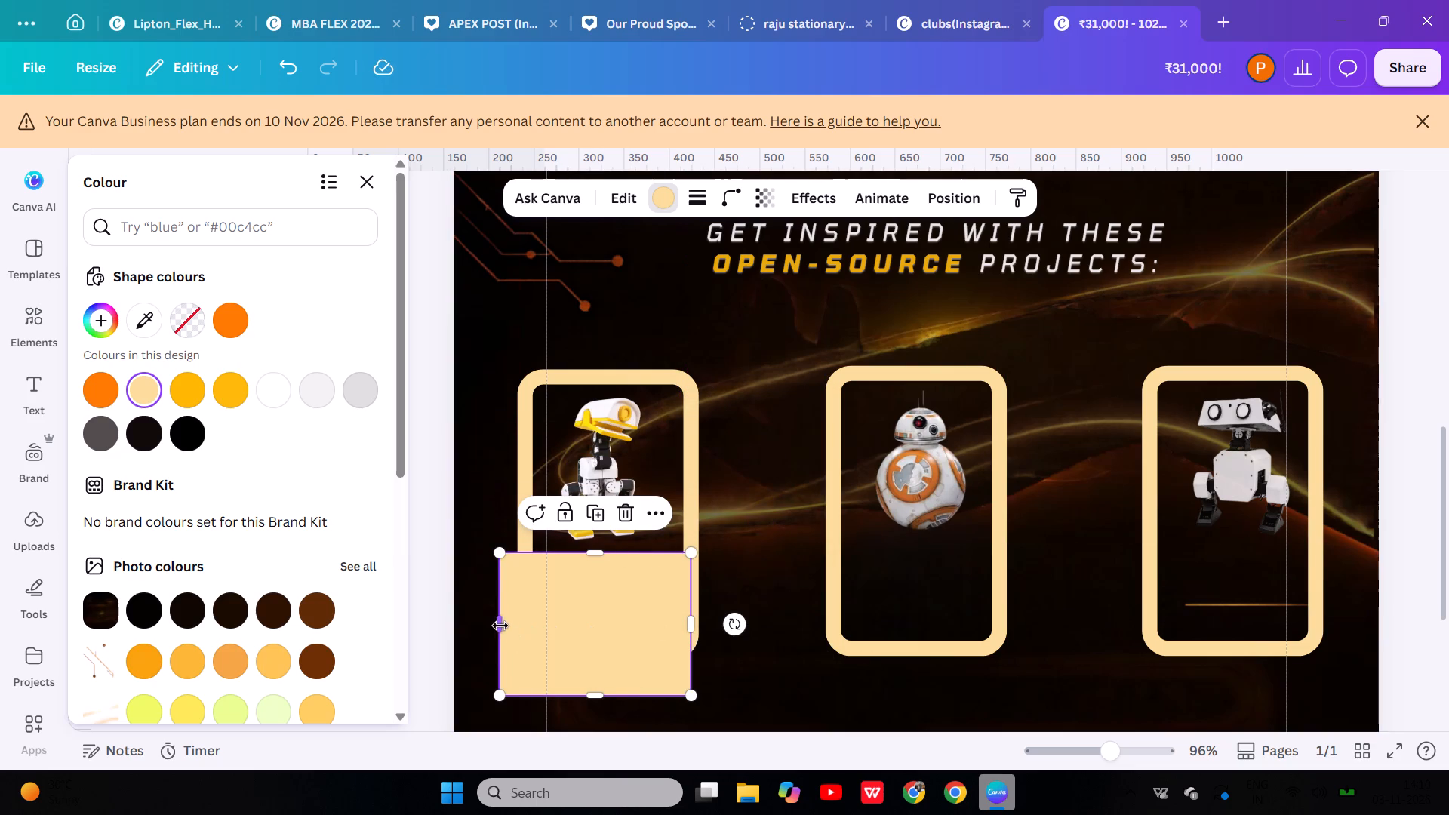
pyautogui.moveTo(500, 626); pyautogui.dragTo(525, 625)
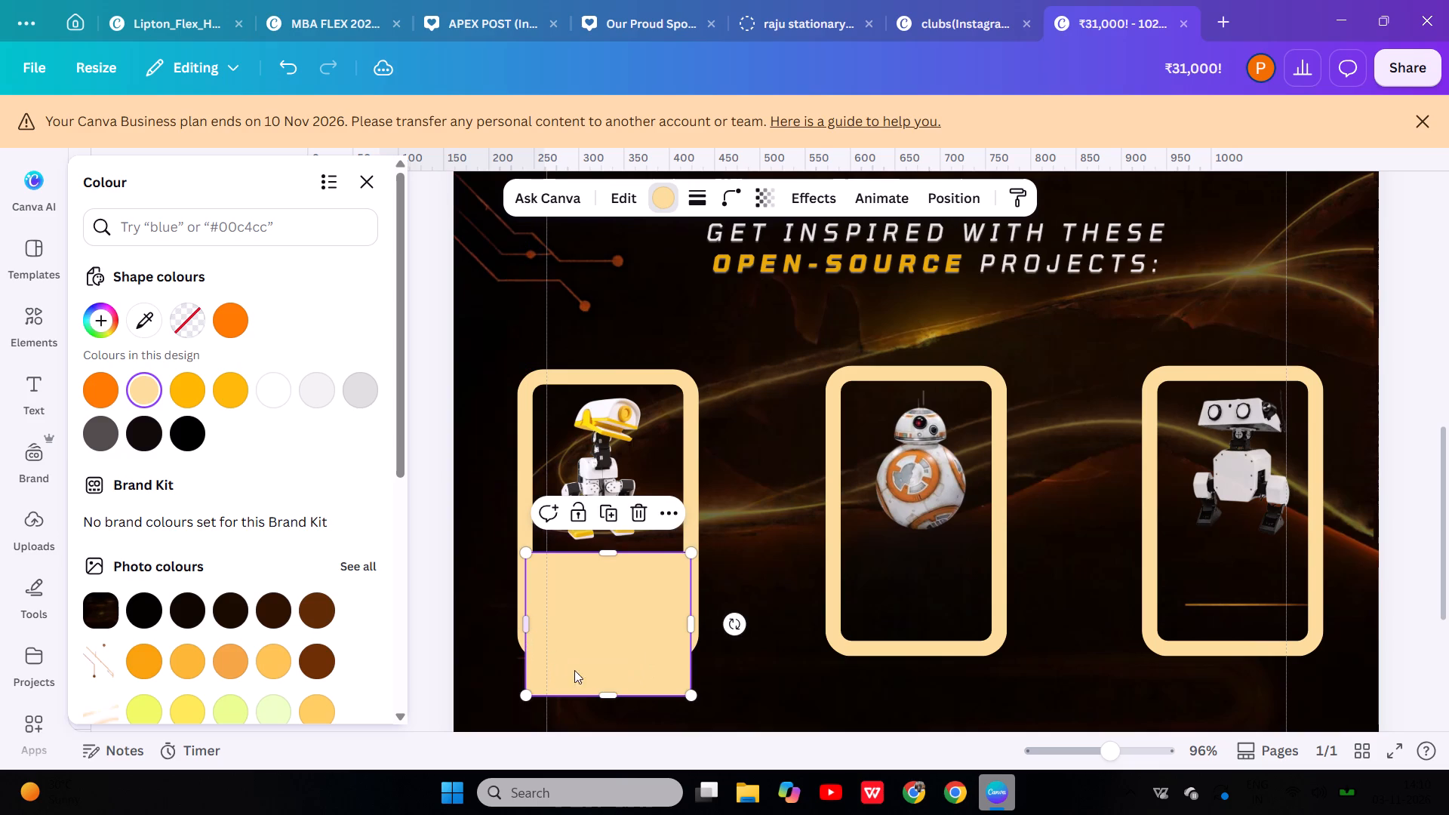
pyautogui.moveTo(606, 691); pyautogui.dragTo(603, 644)
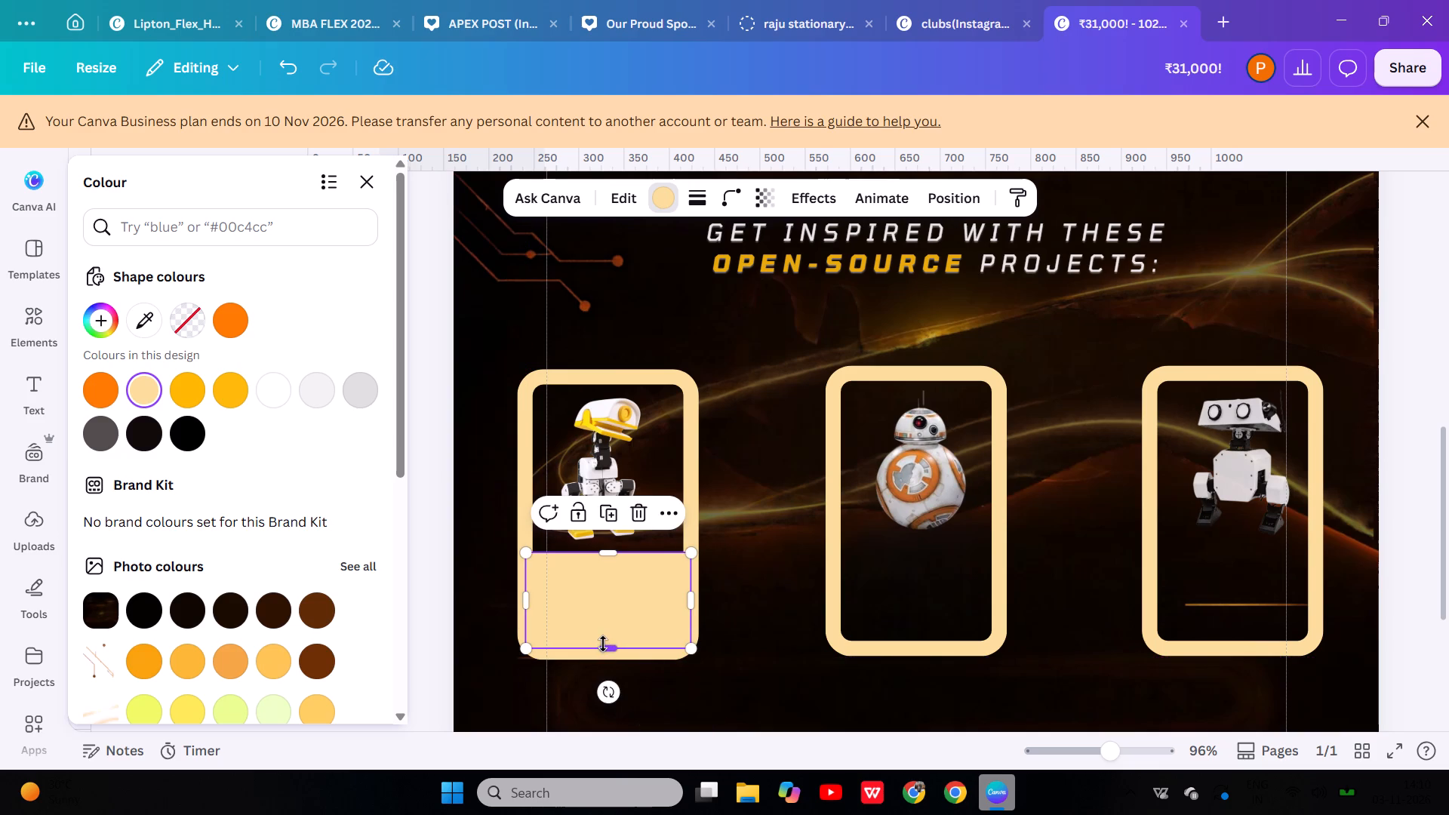
pyautogui.click(745, 638)
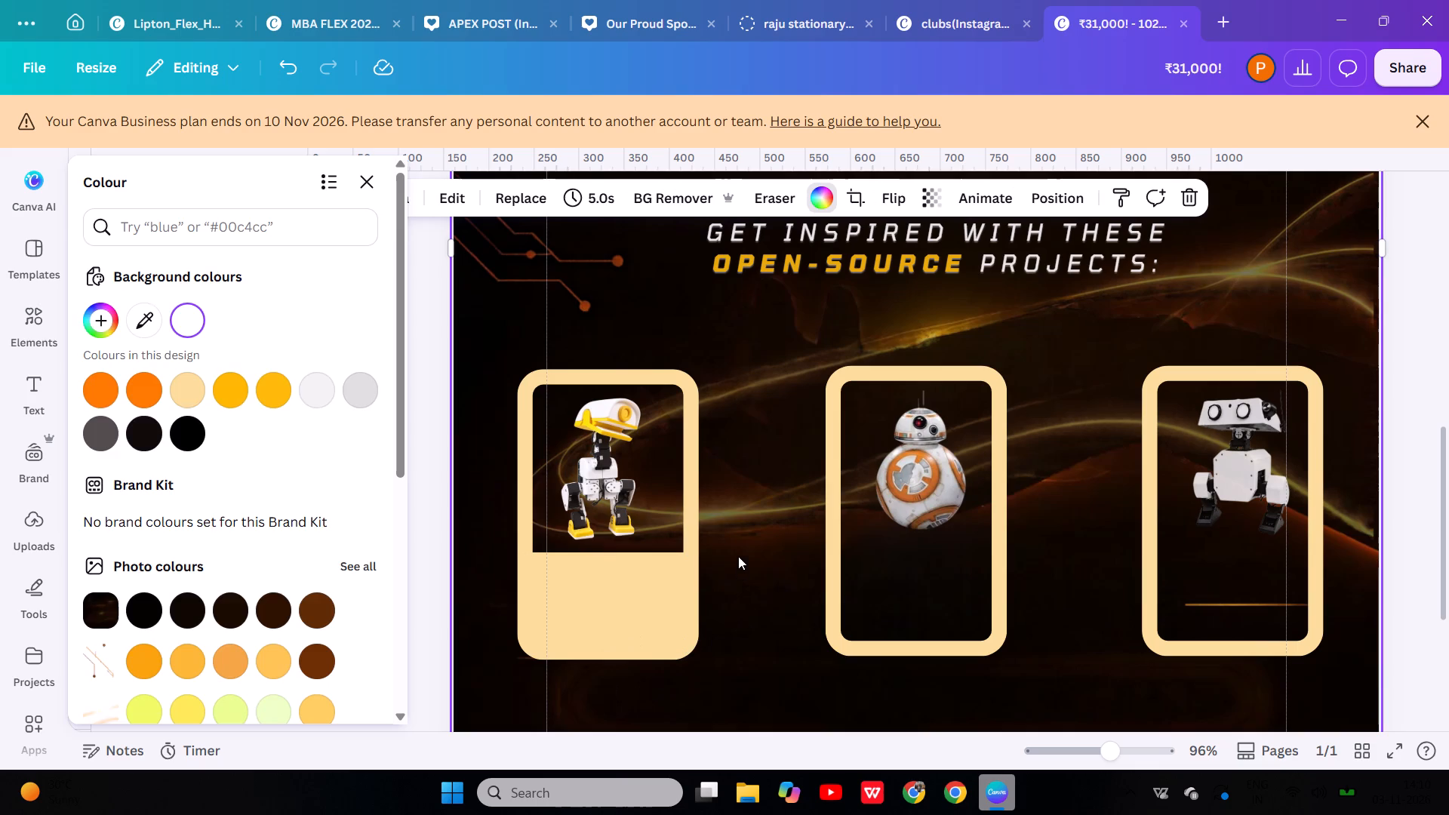
# Duplicate the cream panel twice and place one copy in the lower part of the middle frame, level with the original.
pyautogui.click(644, 608)
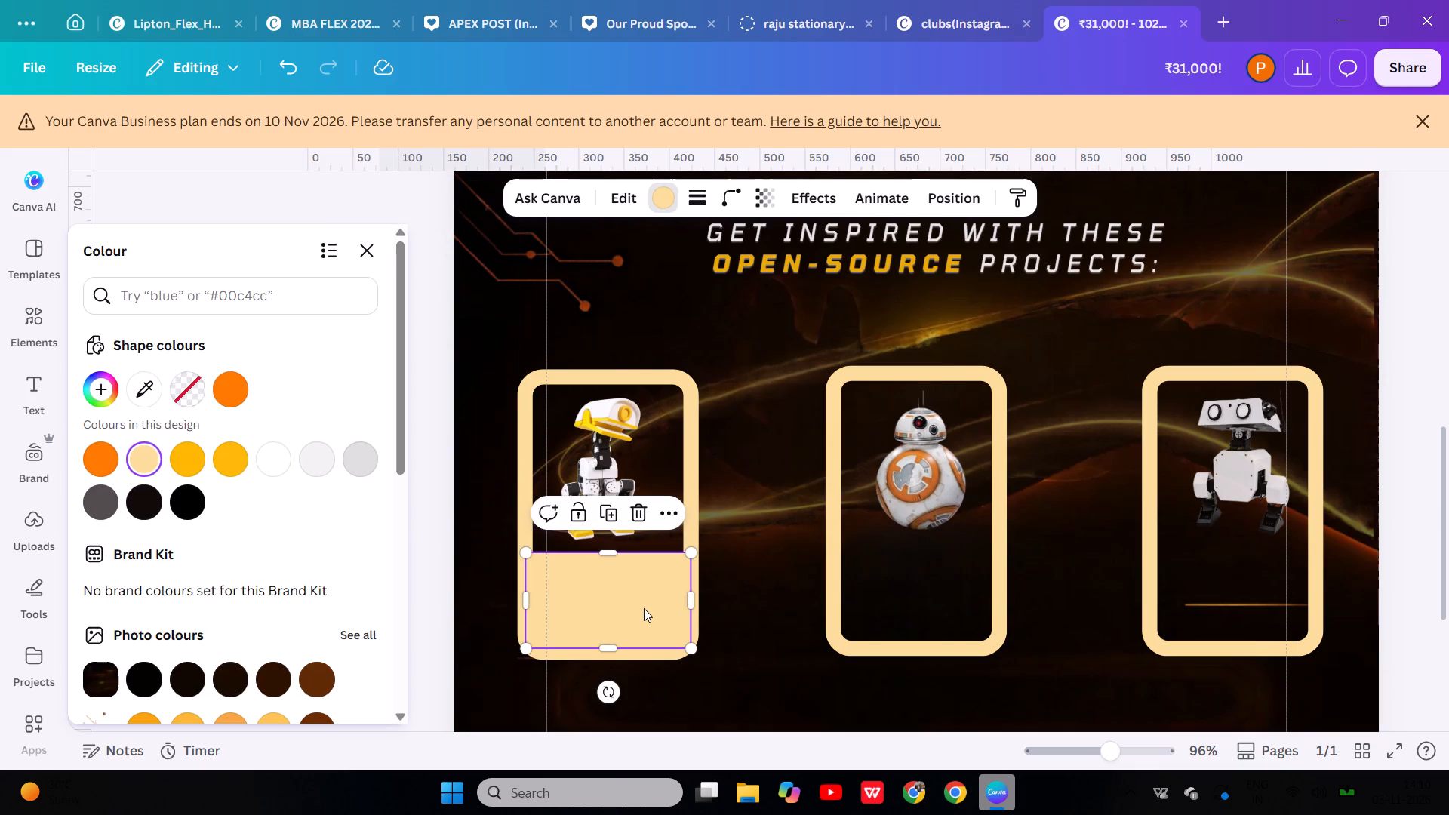
pyautogui.hotkey('ctrl', 'd')
pyautogui.hotkey('ctrl', 'd')
pyautogui.click(644, 608)
pyautogui.moveTo(644, 608); pyautogui.dragTo(829, 584)
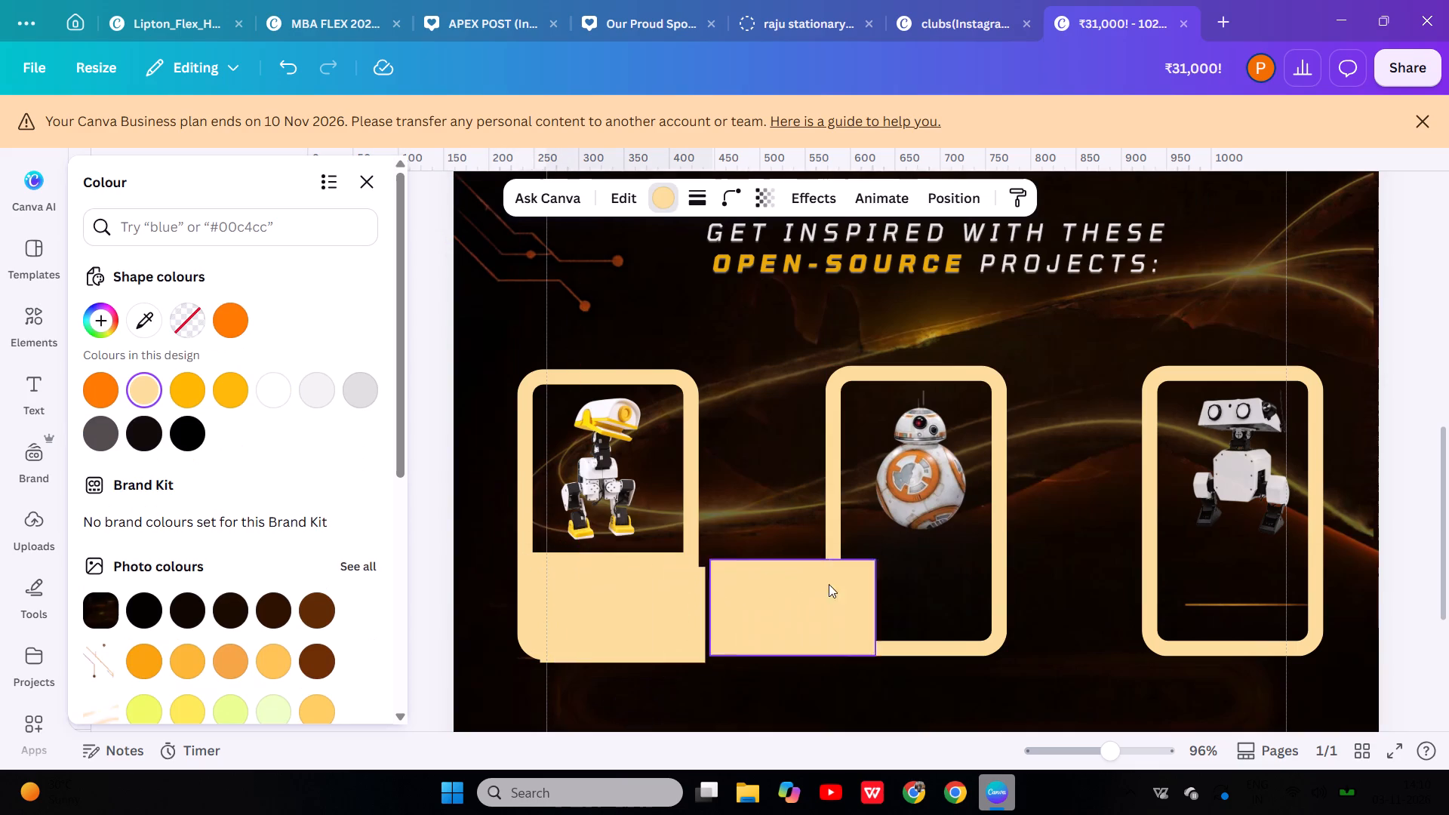
pyautogui.moveTo(829, 584); pyautogui.dragTo(928, 579)
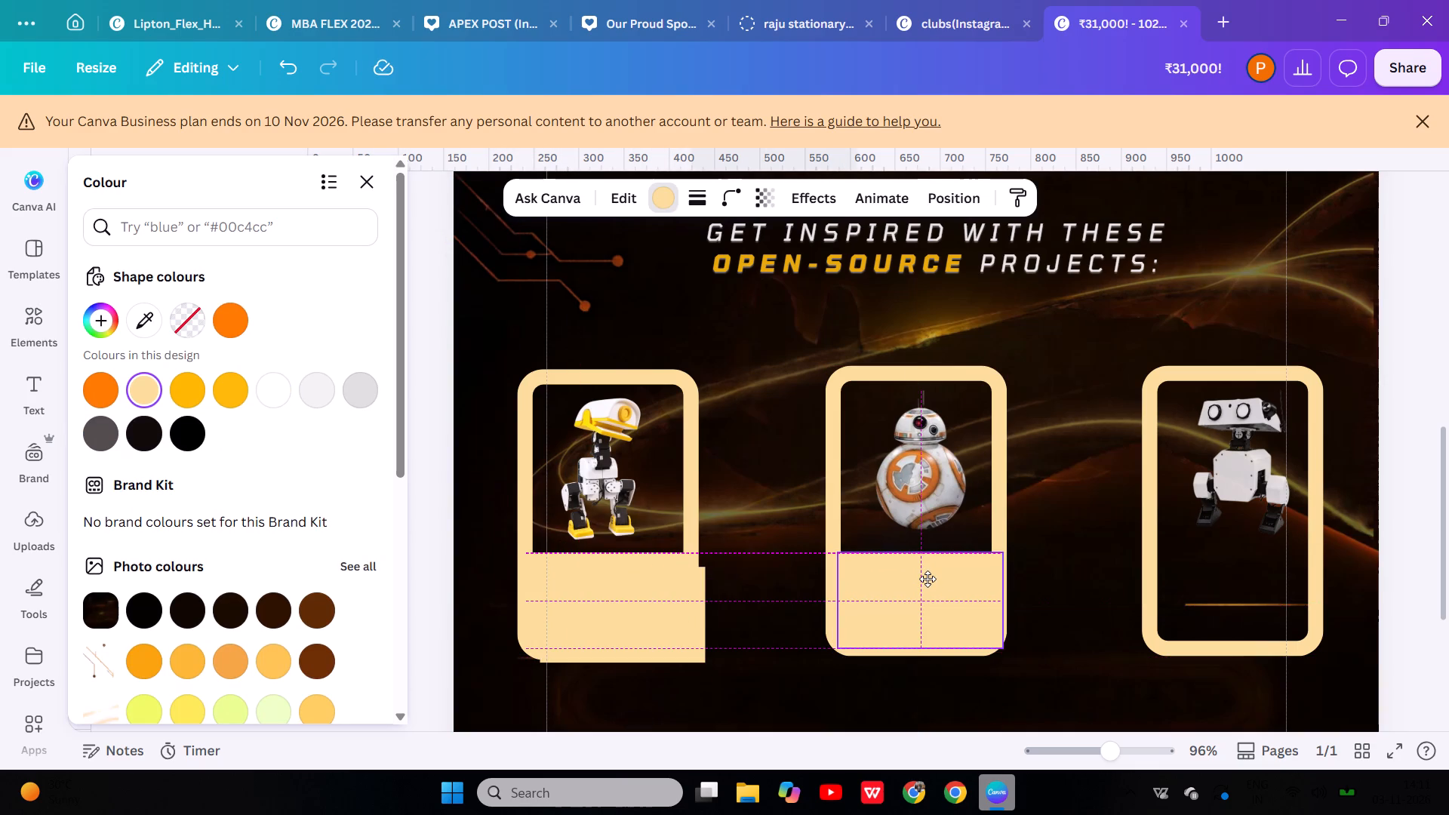
pyautogui.moveTo(928, 579); pyautogui.dragTo(924, 579)
# Place the other cream panel copy in the lower part of the rightmost frame, centred in it and level with the other panels.
pyautogui.moveTo(605, 606); pyautogui.dragTo(989, 580)
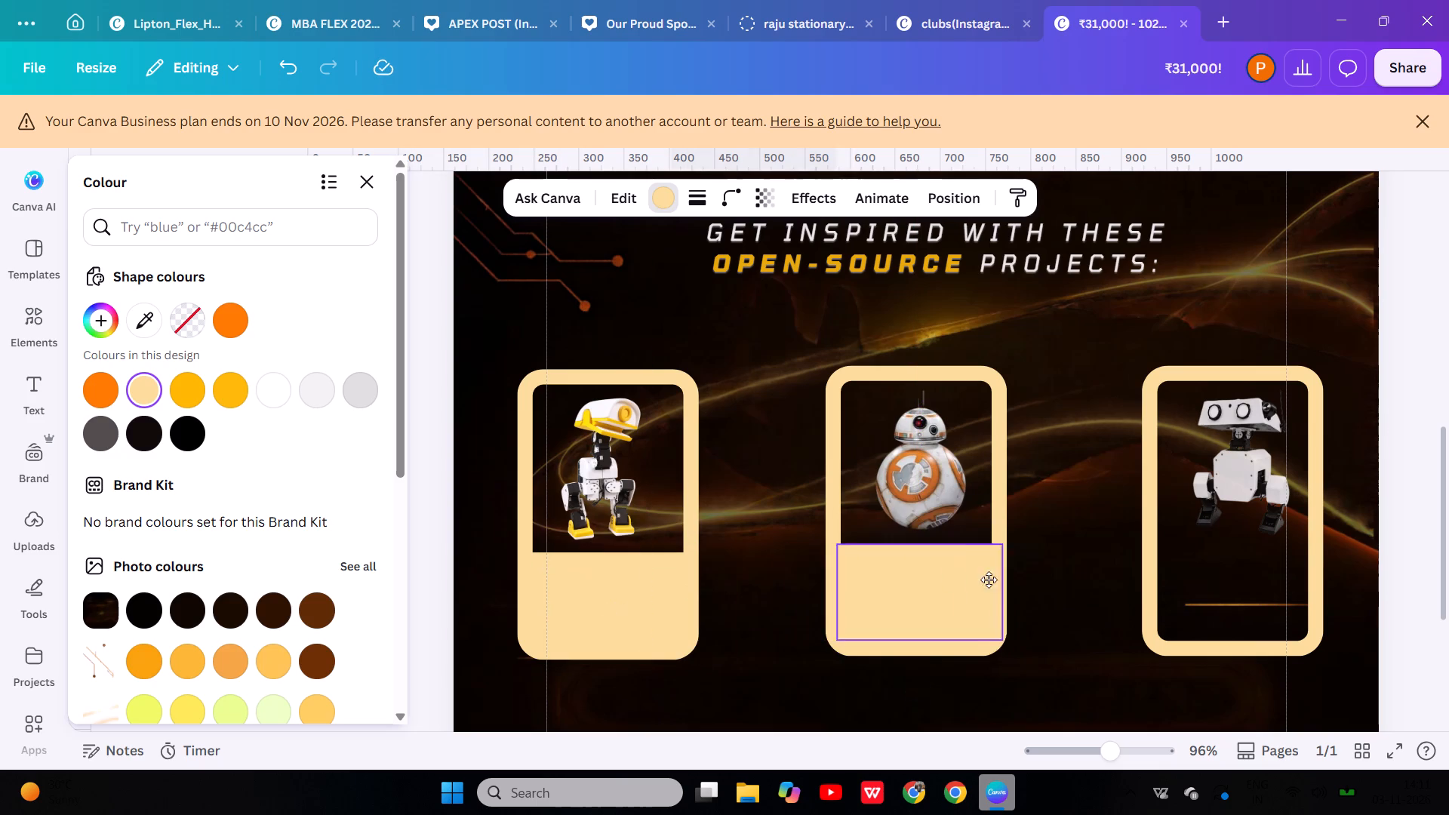
pyautogui.moveTo(989, 580); pyautogui.dragTo(1239, 577)
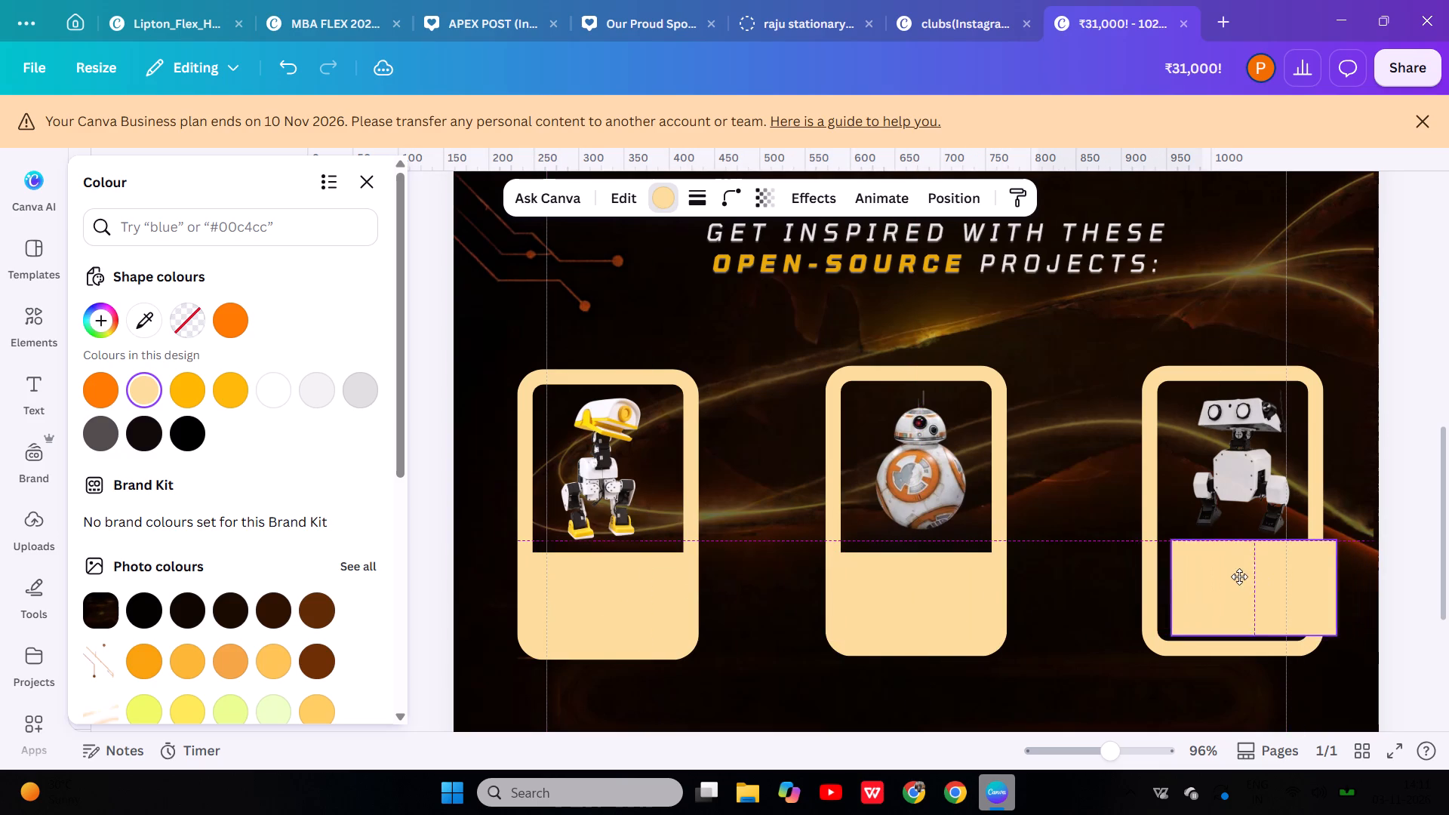
pyautogui.moveTo(1239, 577); pyautogui.dragTo(1218, 586)
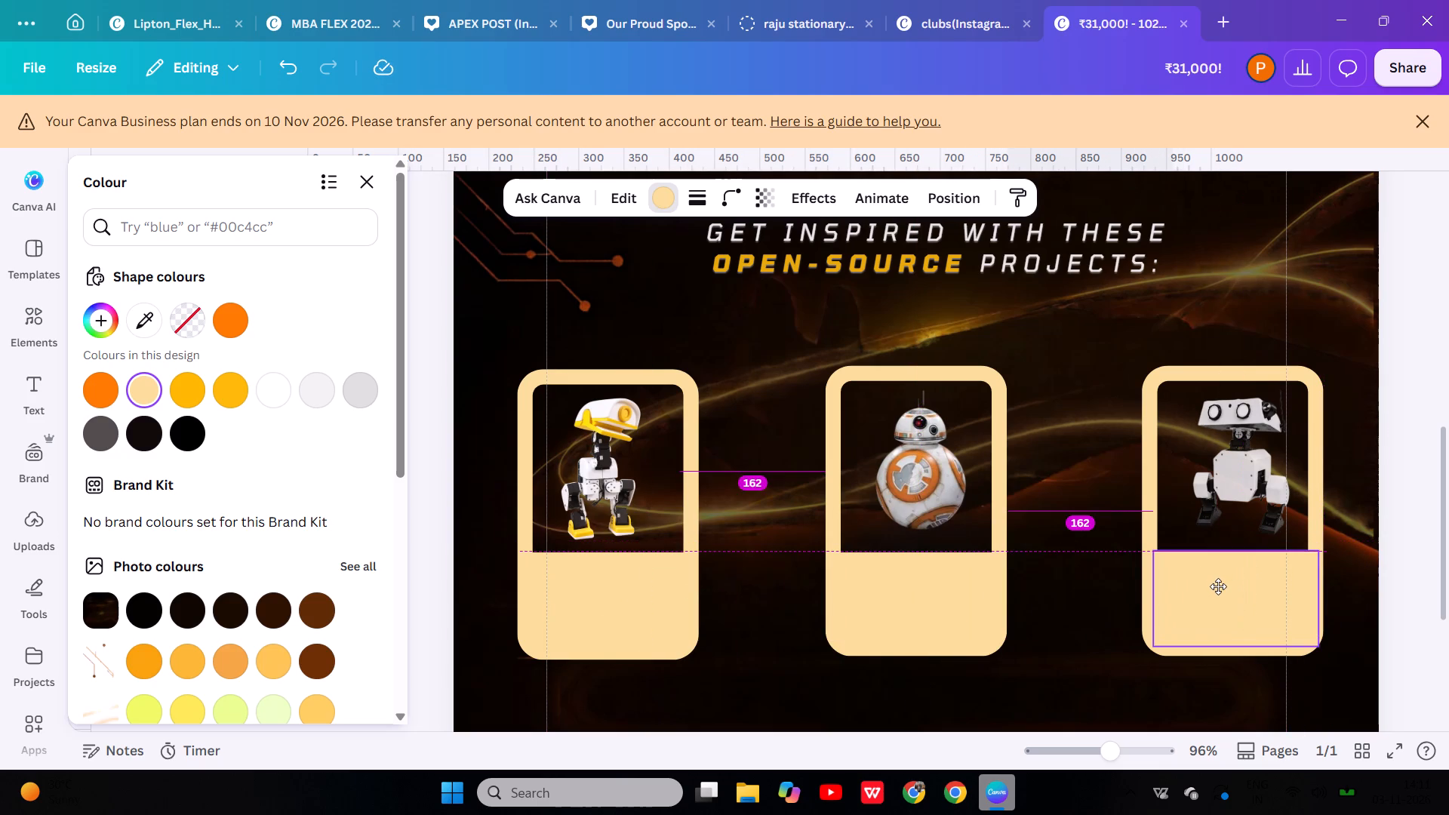
pyautogui.moveTo(1218, 586); pyautogui.dragTo(1215, 586)
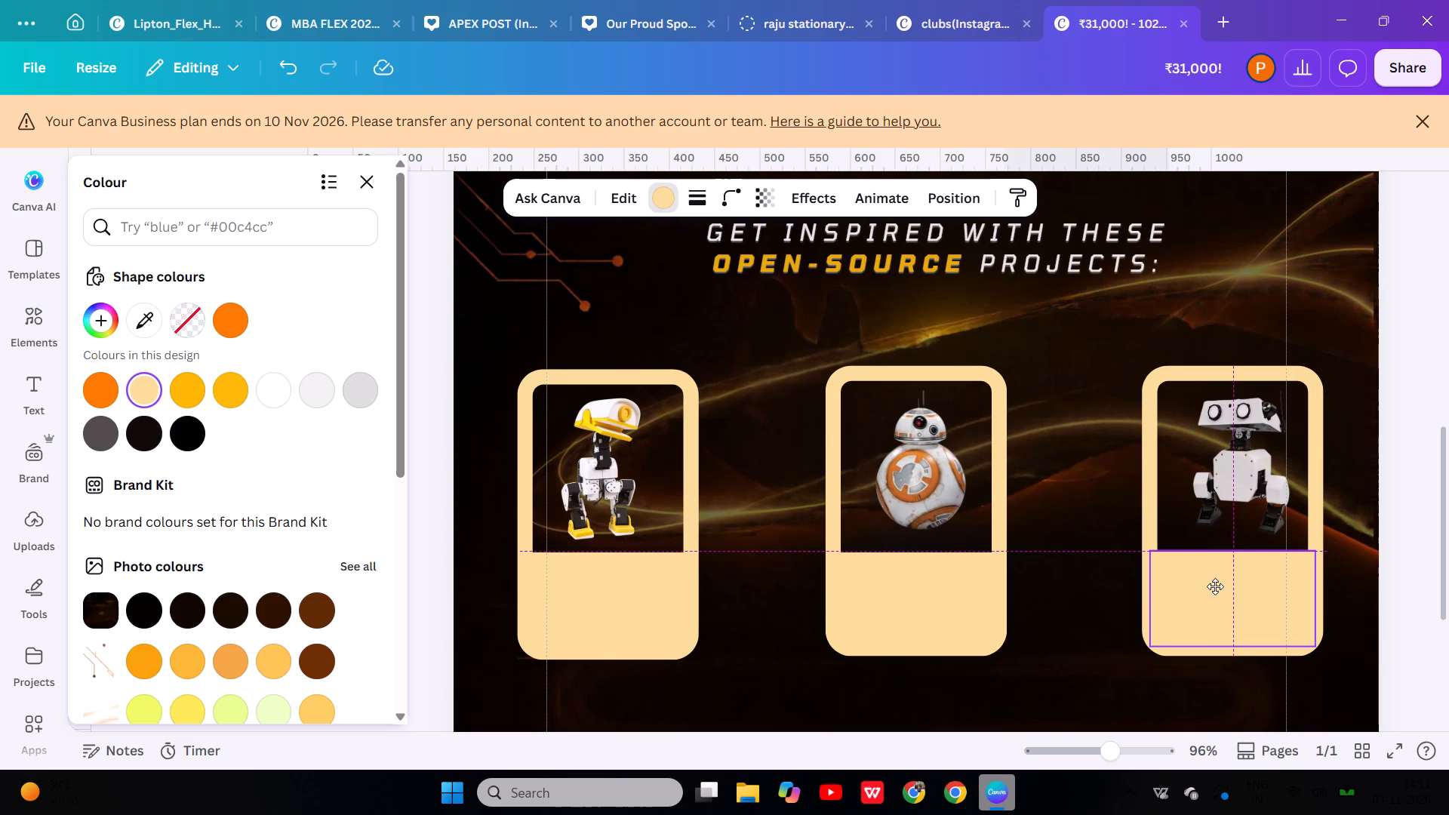
pyautogui.moveTo(1215, 586); pyautogui.dragTo(1217, 589)
pyautogui.moveTo(1217, 589); pyautogui.dragTo(1217, 589)
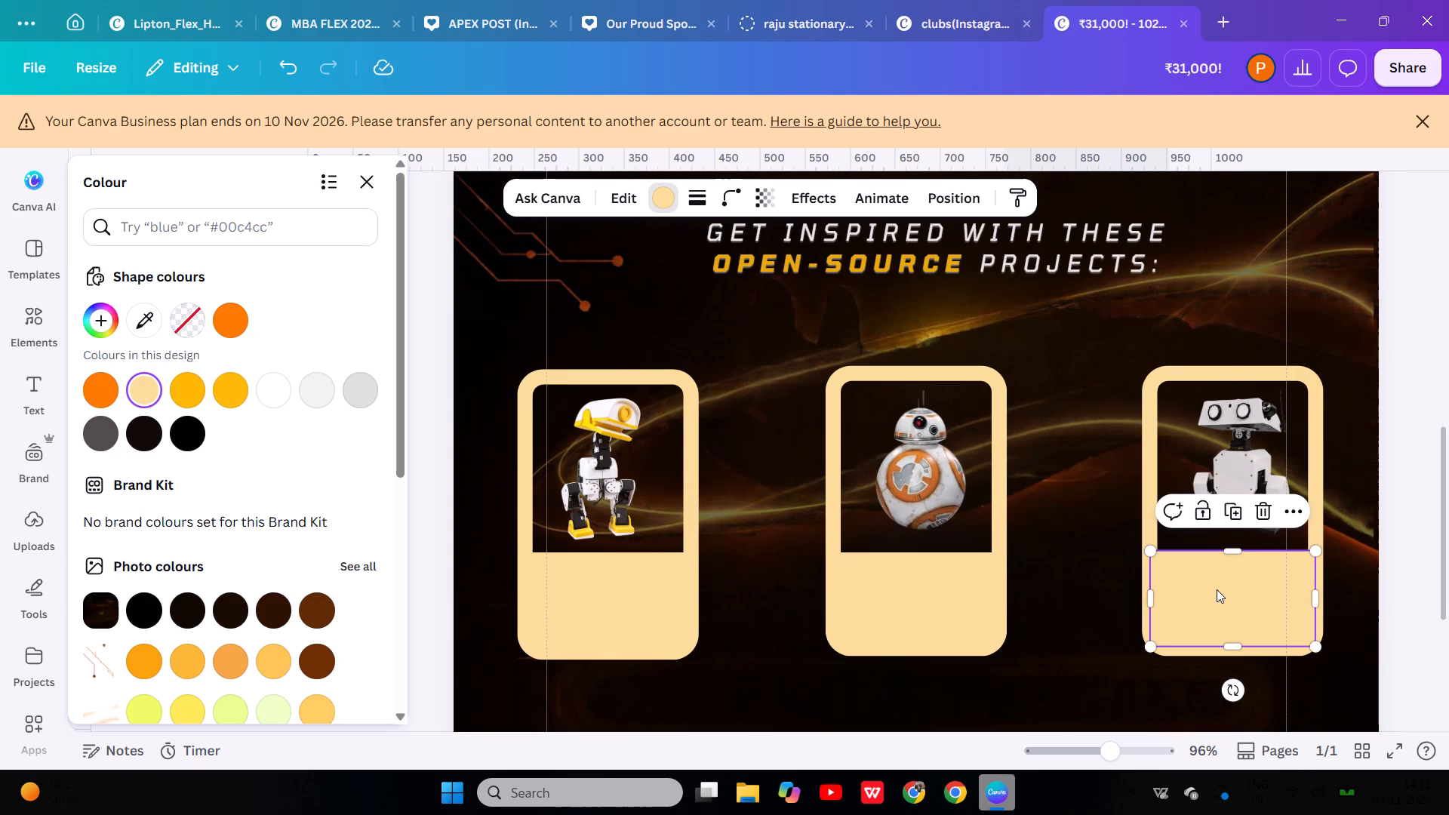
pyautogui.click(1052, 489)
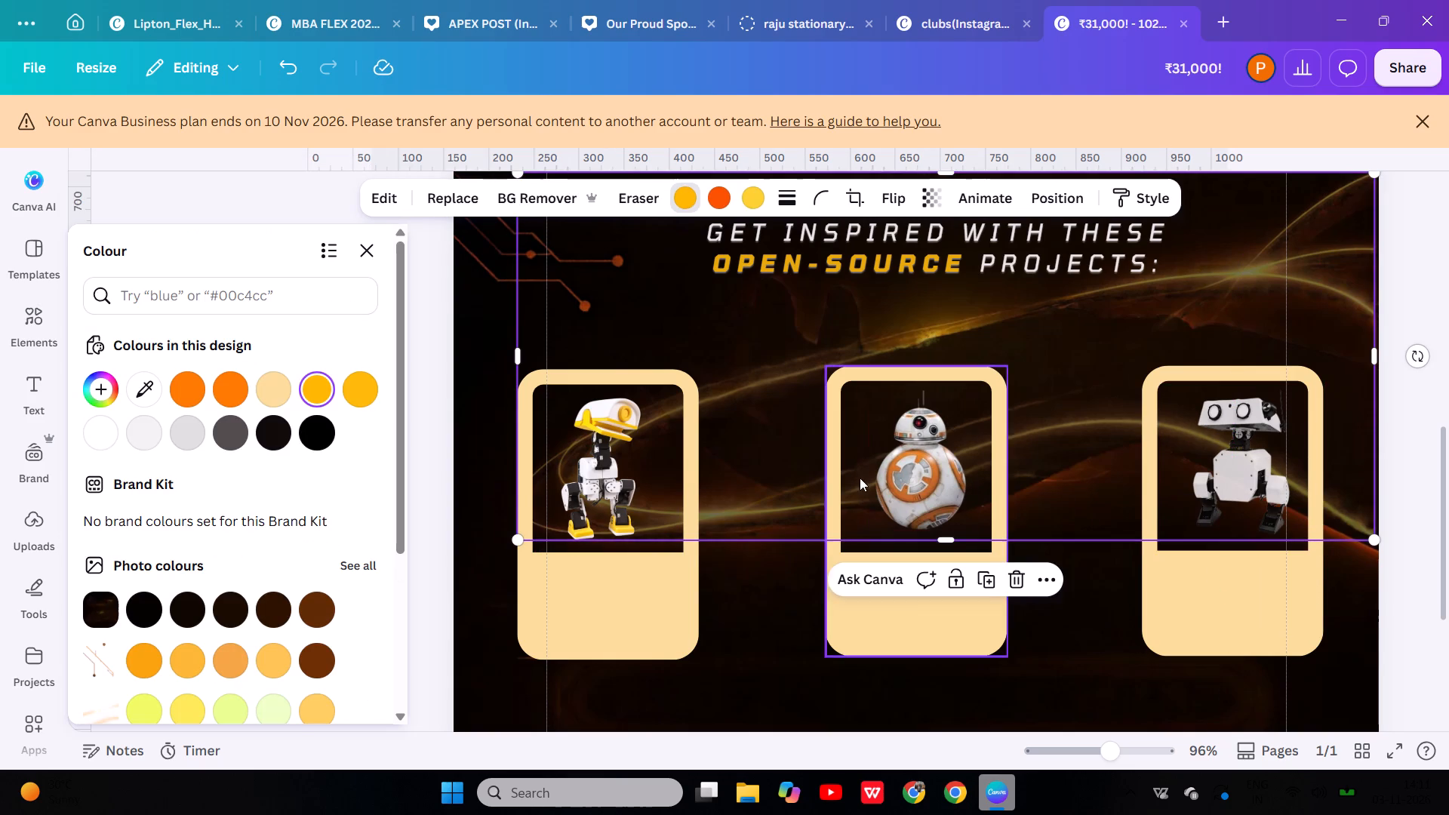
pyautogui.click(915, 734)
pyautogui.click(915, 734)
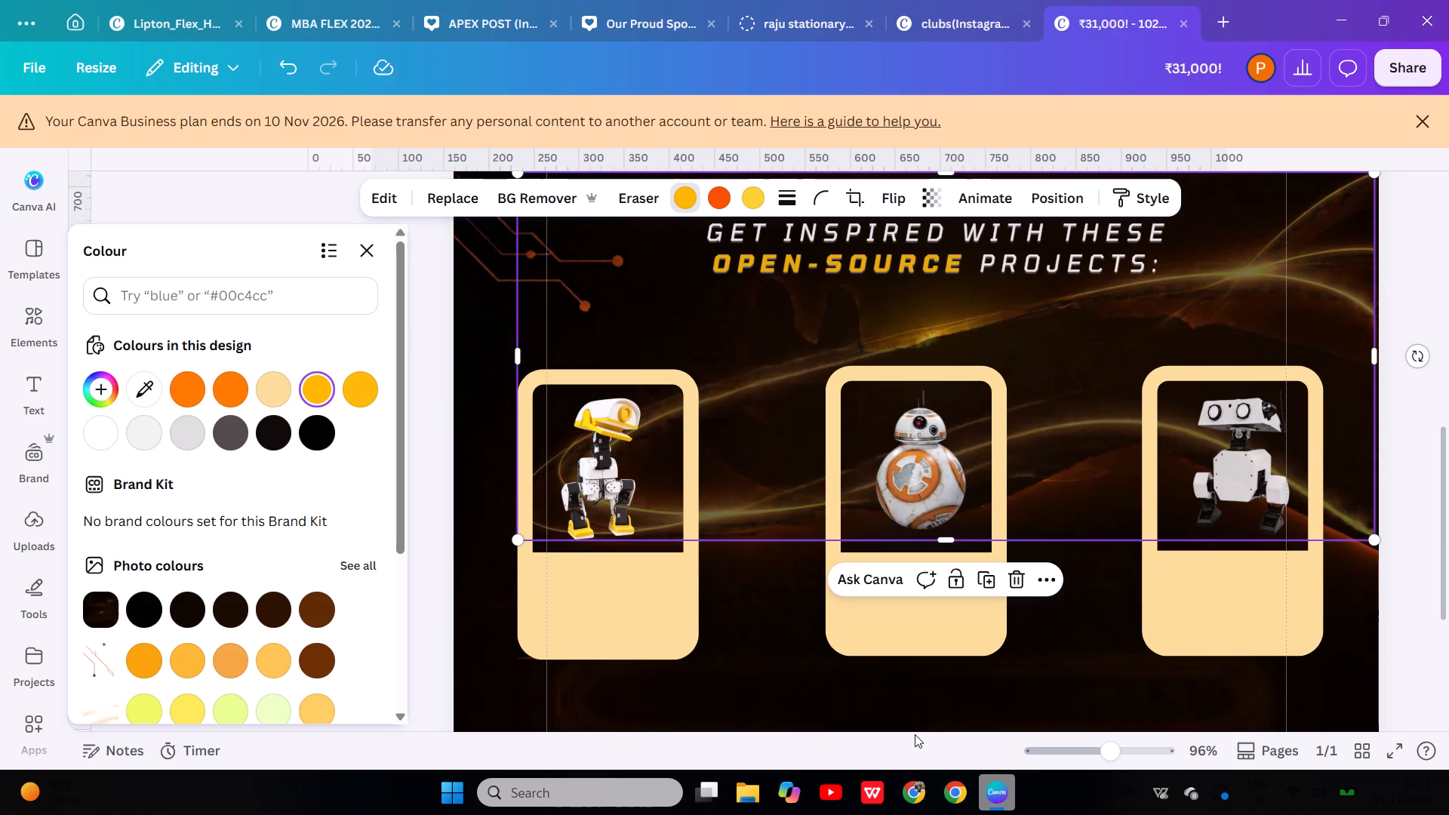
pyautogui.click(1161, 678)
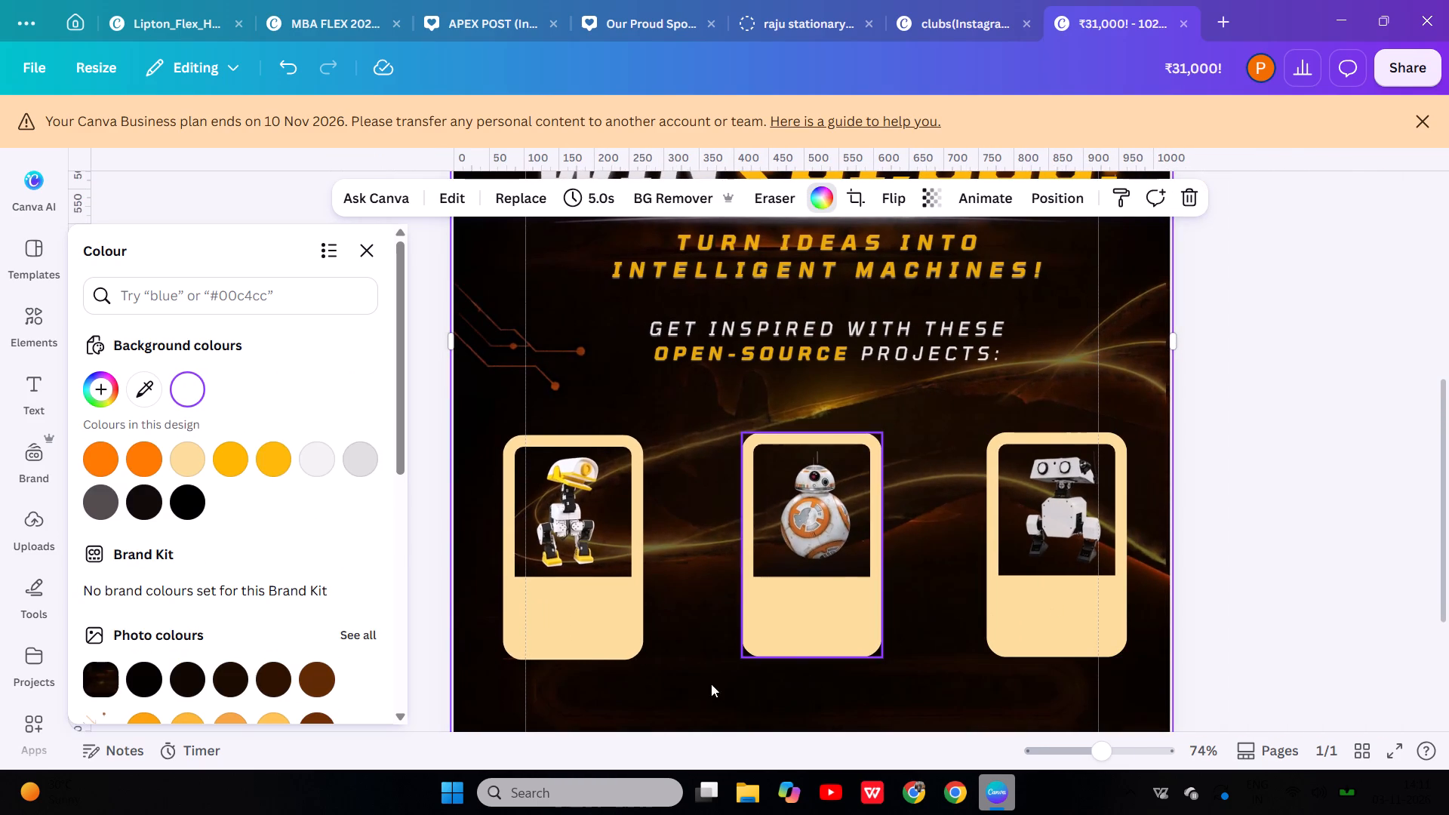
pyautogui.doubleClick(592, 633)
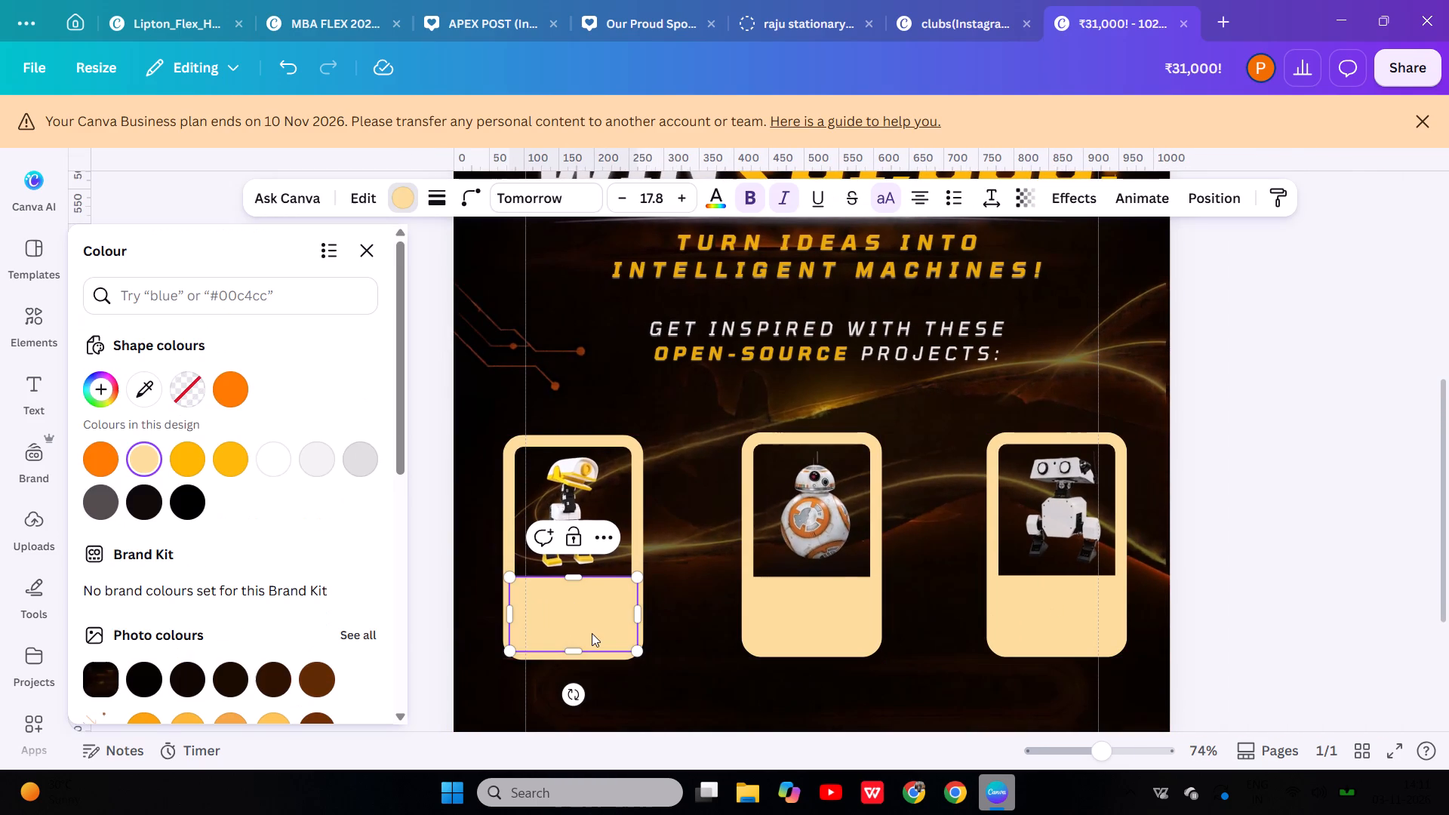
pyautogui.hotkey('ctrl', 'v')
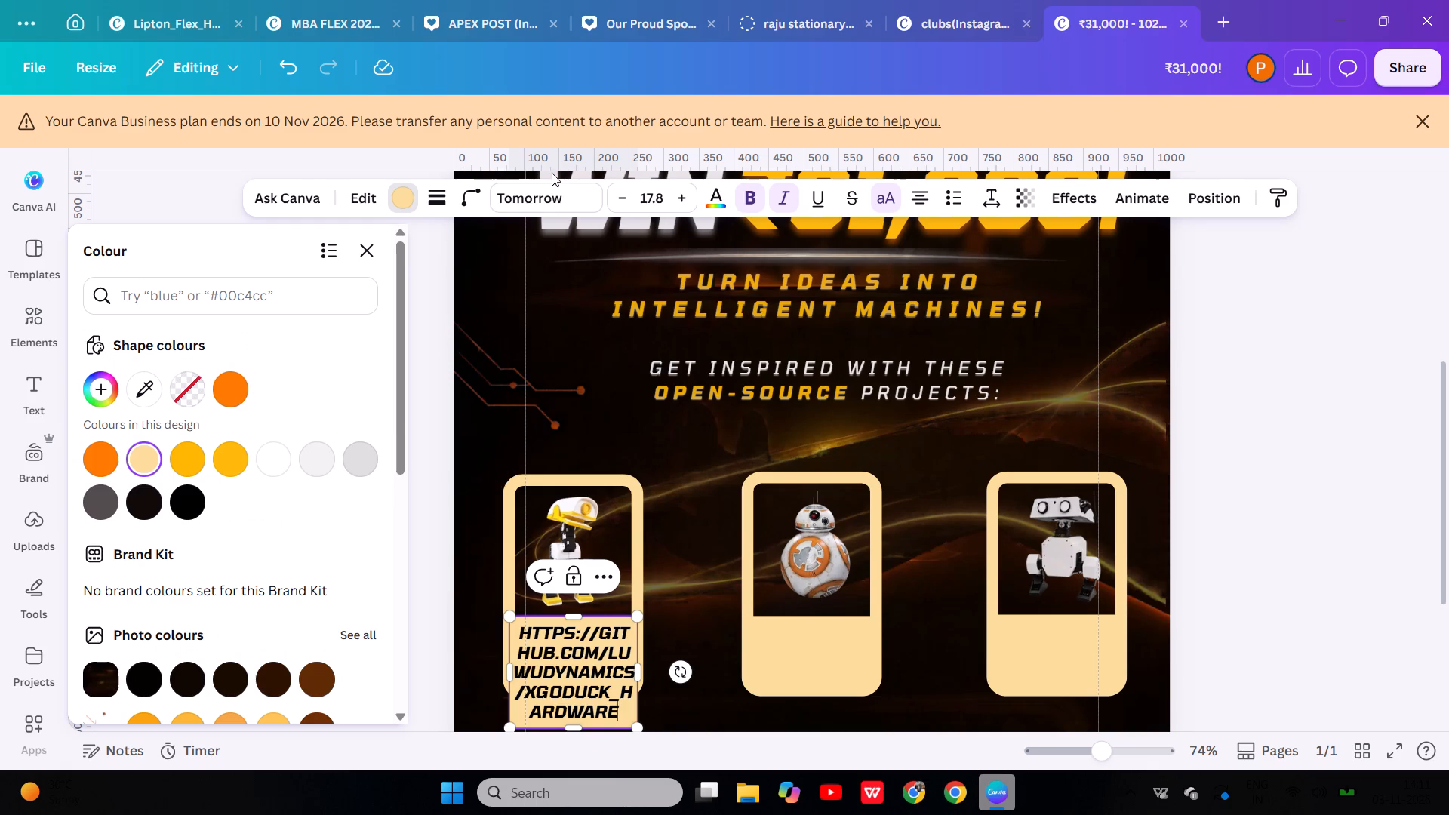
# Reduce the leftmost card's link text to font size 10.8 so it fits inside the cream panel.
pyautogui.tripleClick(624, 193)
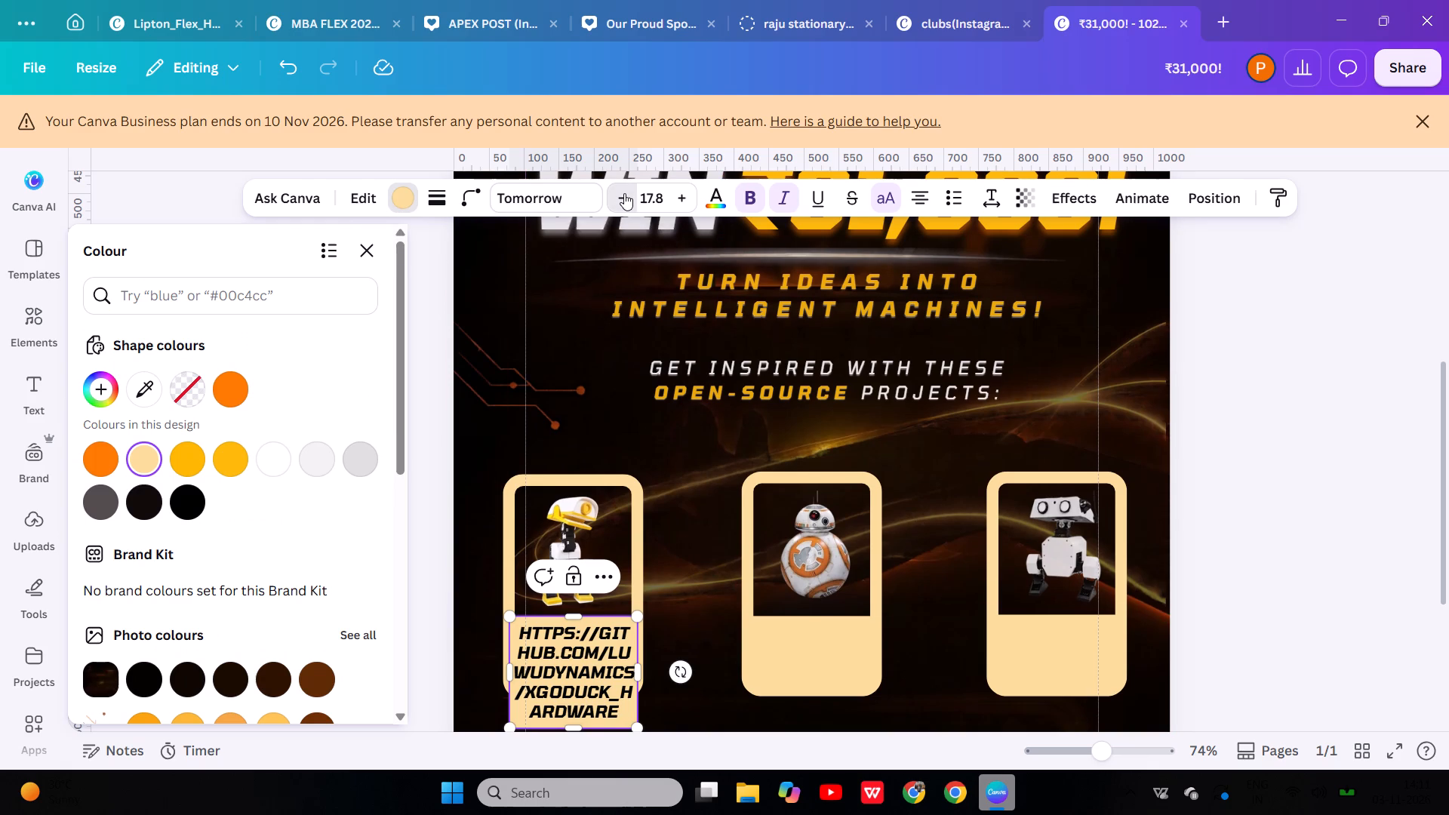
pyautogui.tripleClick(624, 193)
pyautogui.click(624, 193)
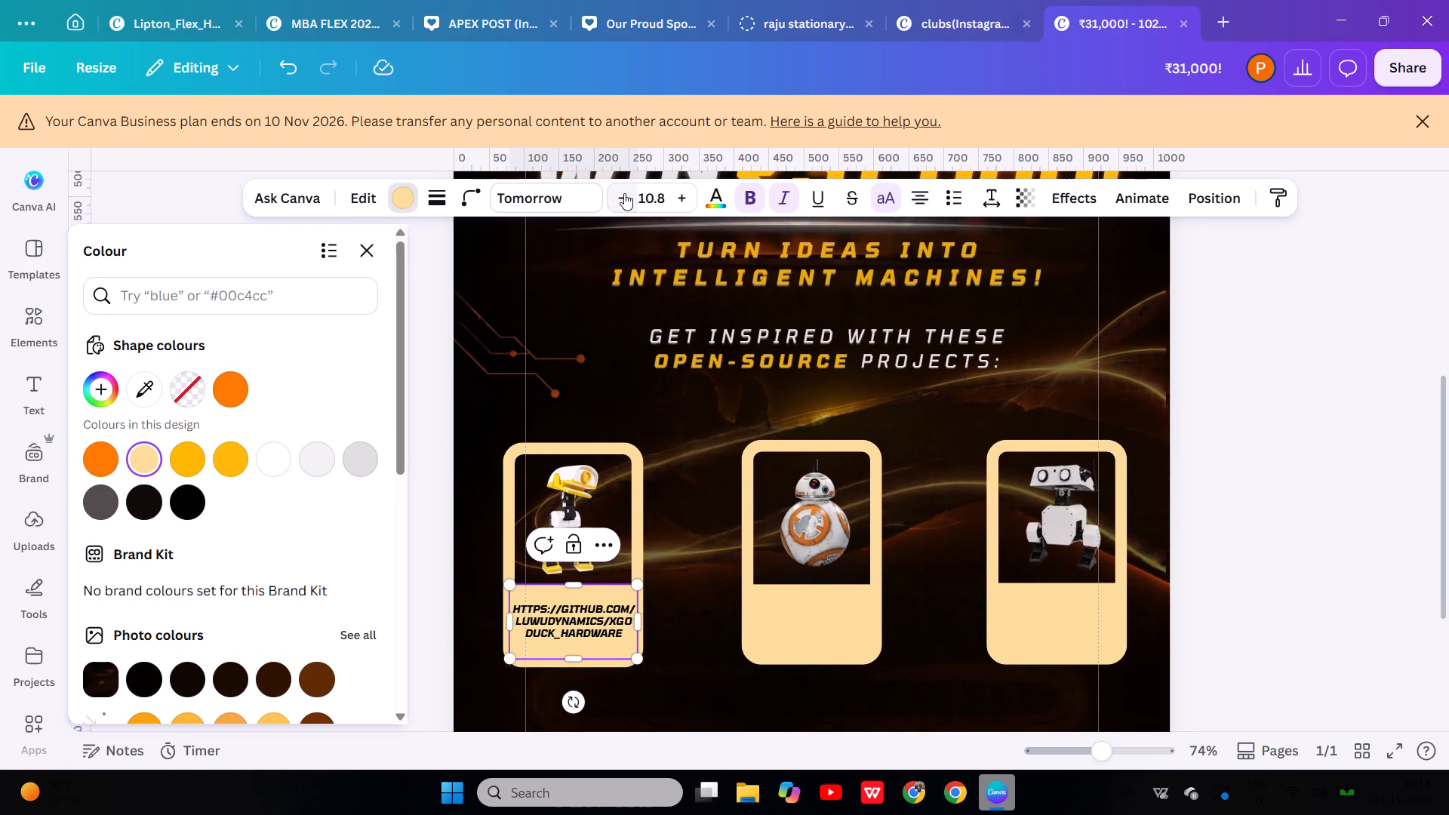
pyautogui.click(624, 193)
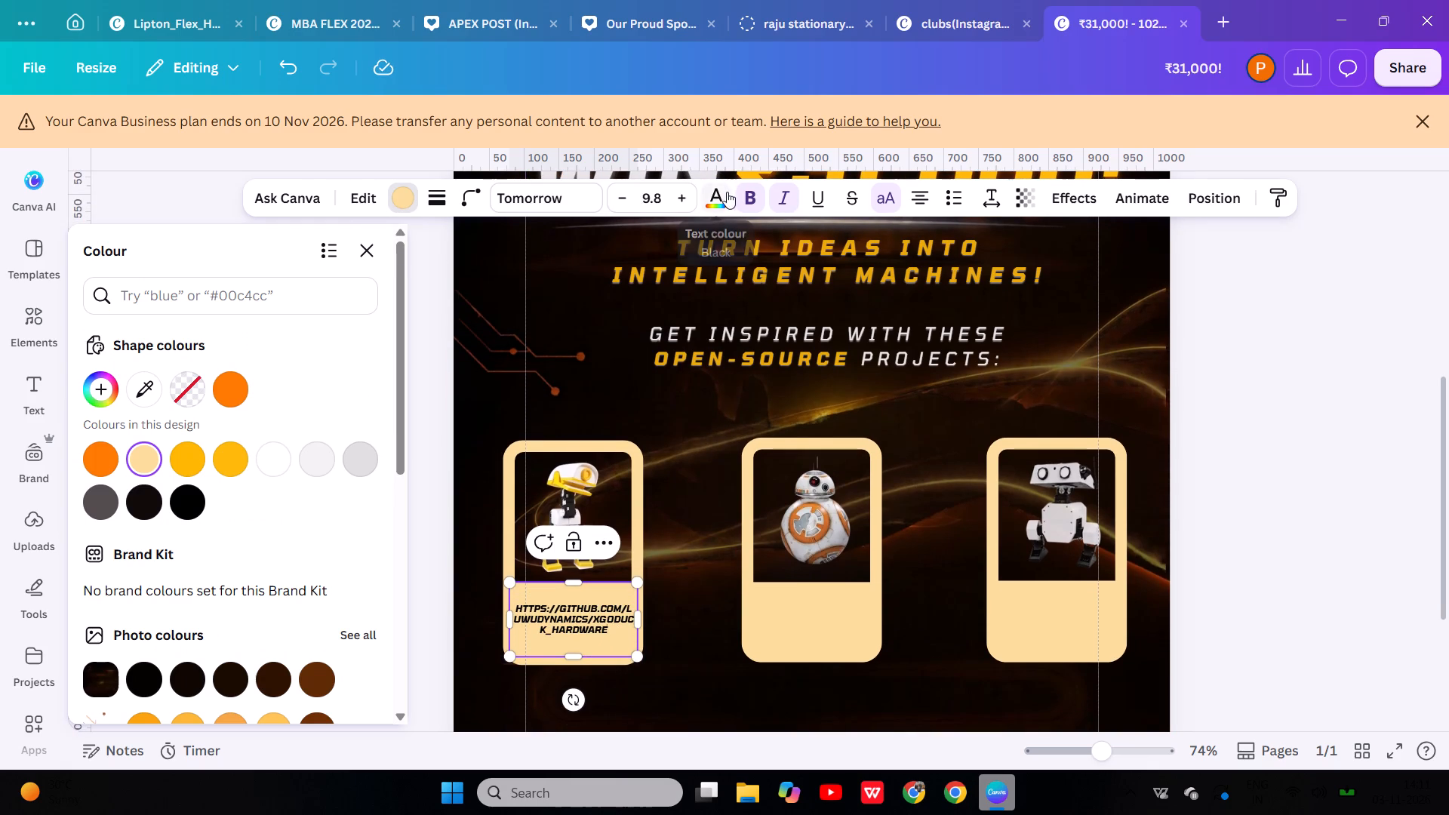
pyautogui.click(685, 195)
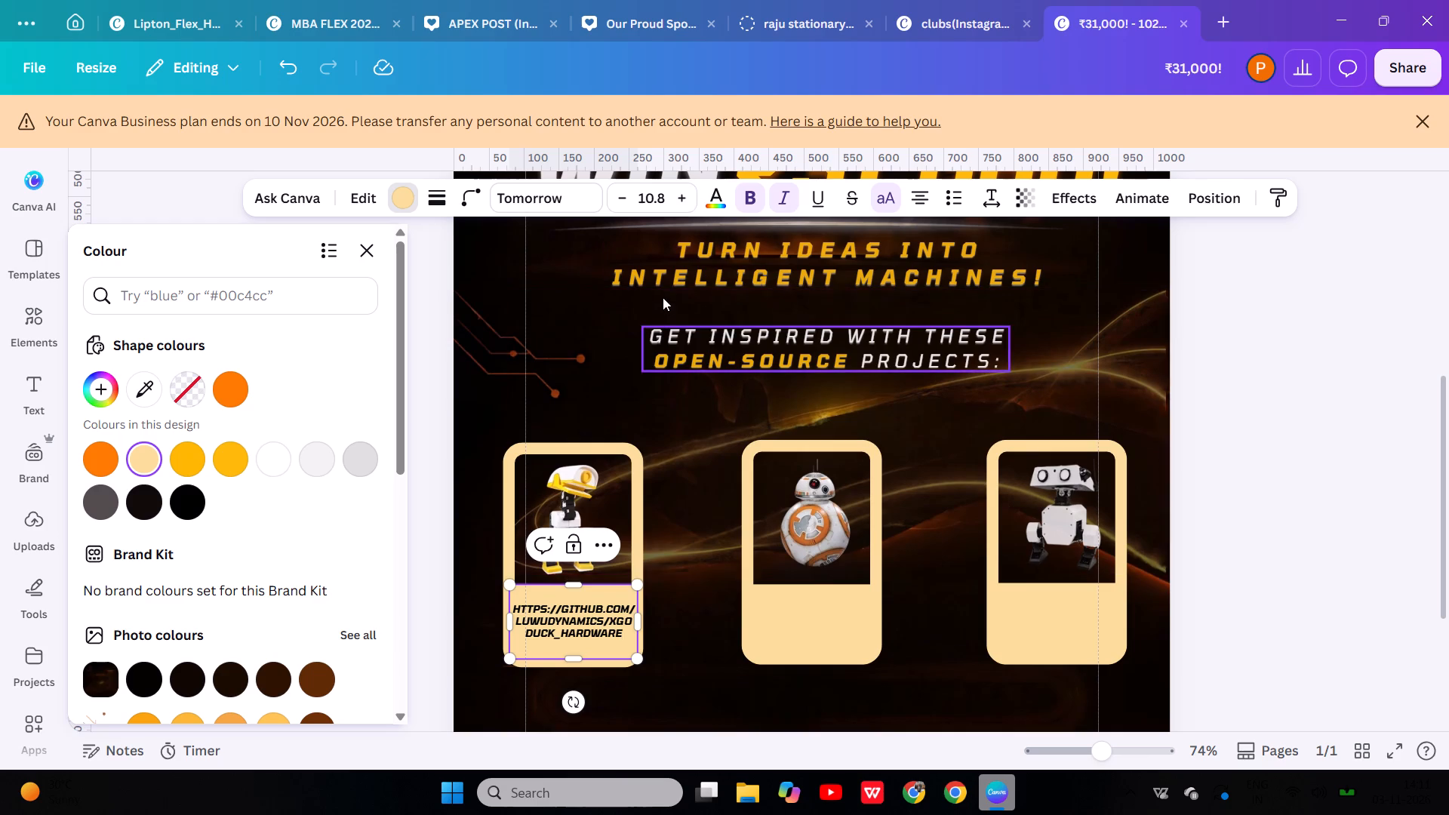
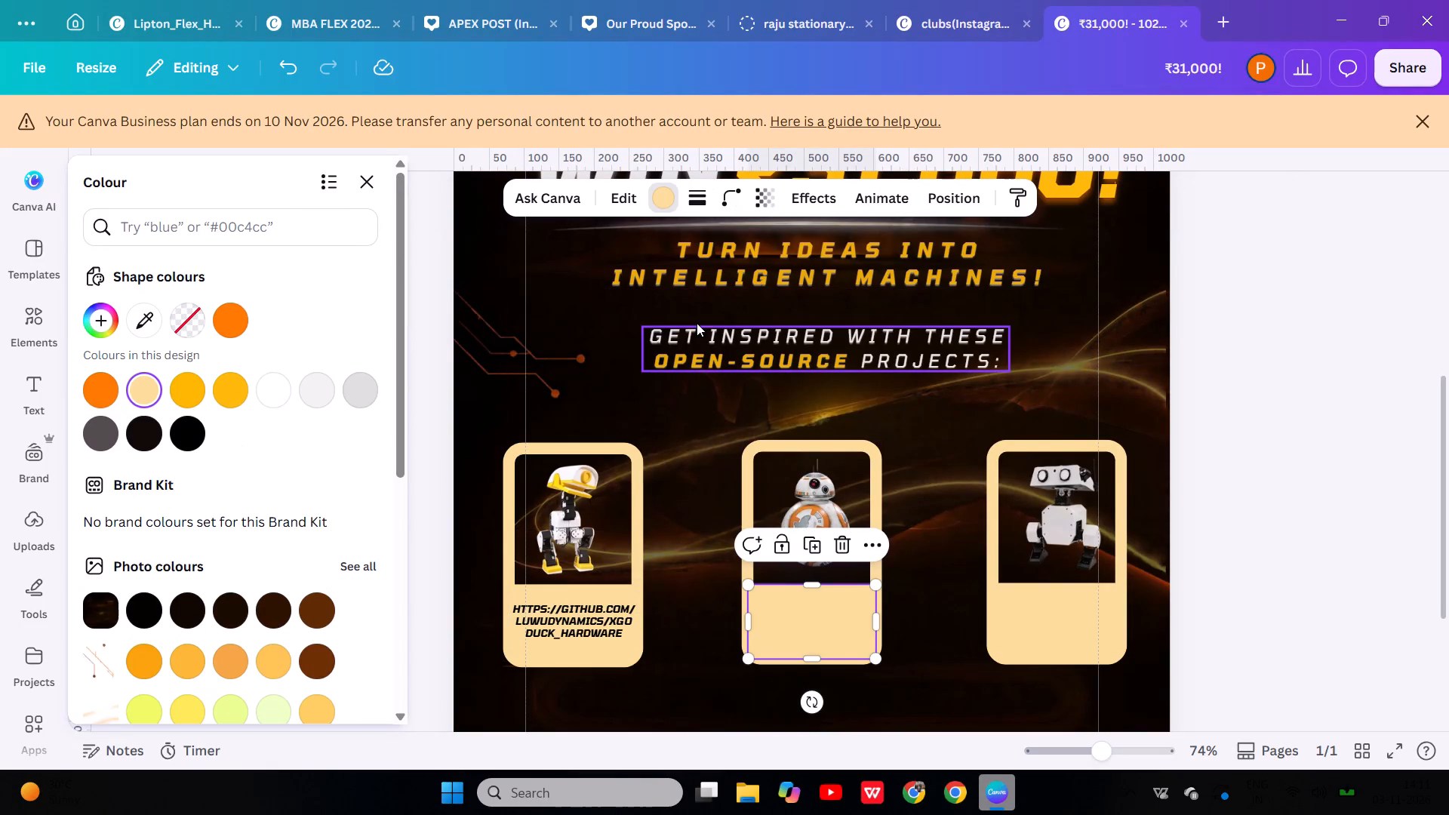
pyautogui.click(814, 649)
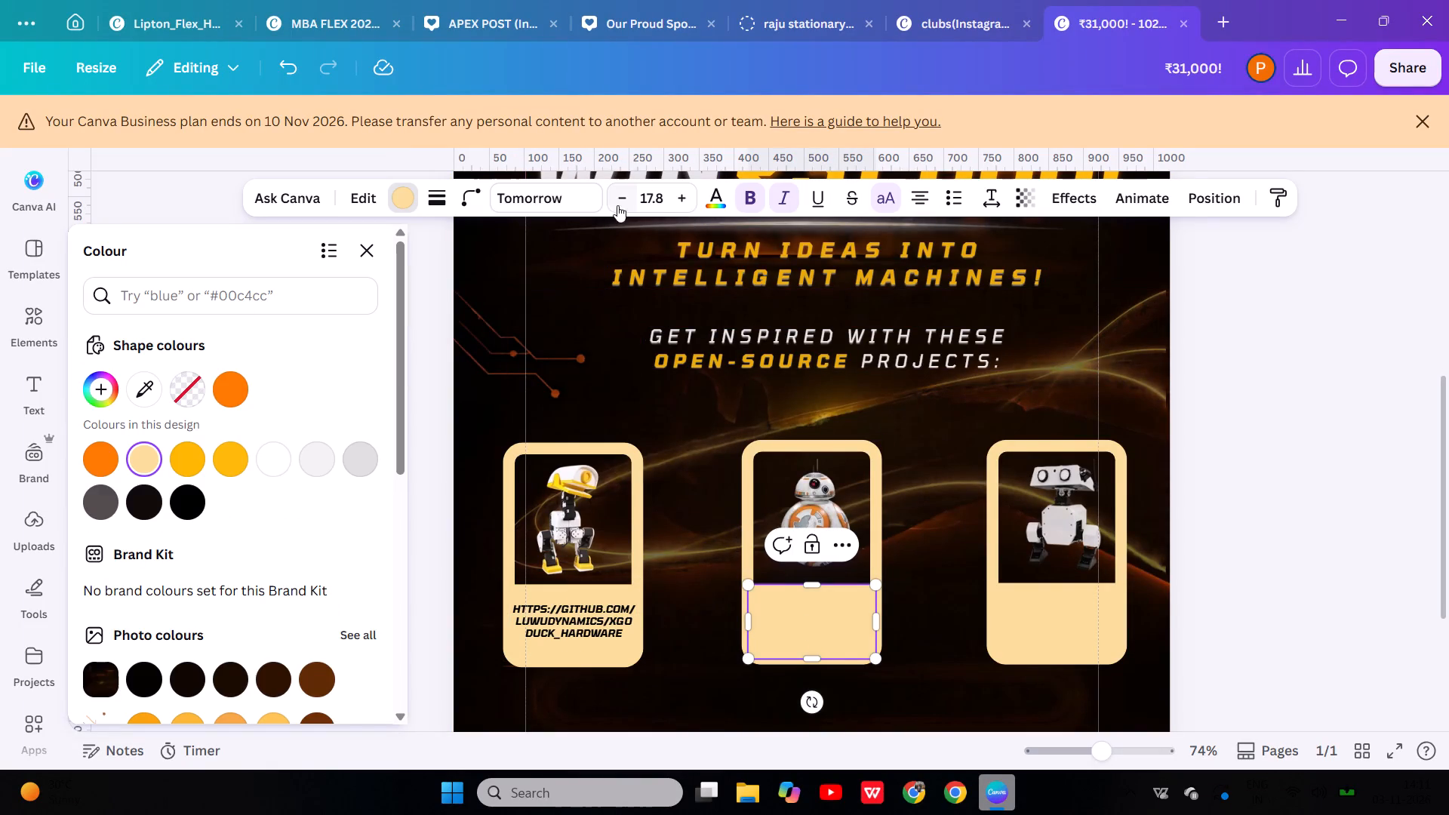
pyautogui.tripleClick(623, 198)
pyautogui.tripleClick(623, 198)
pyautogui.click(623, 198)
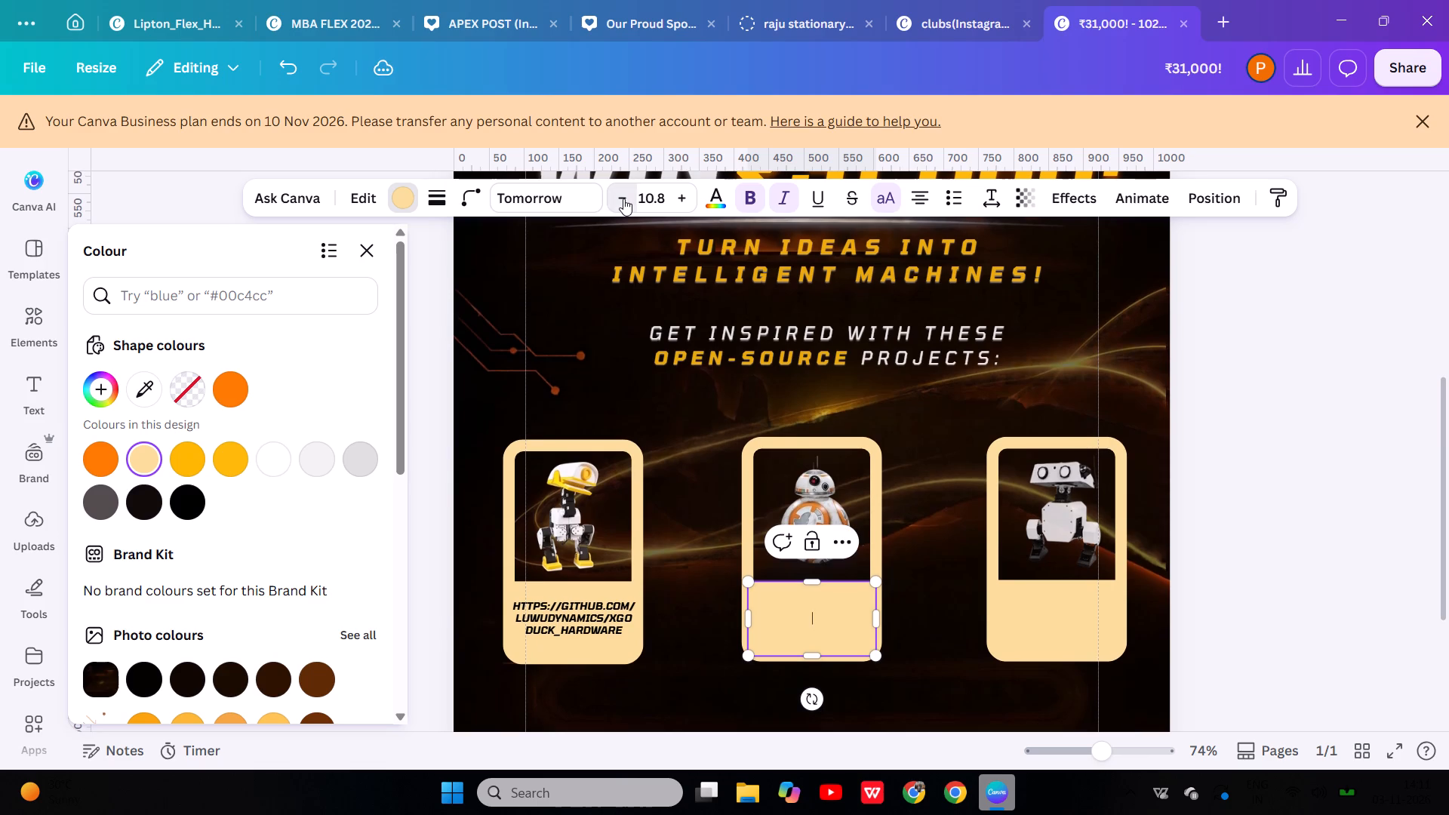
pyautogui.hotkey('ctrl', 'v')
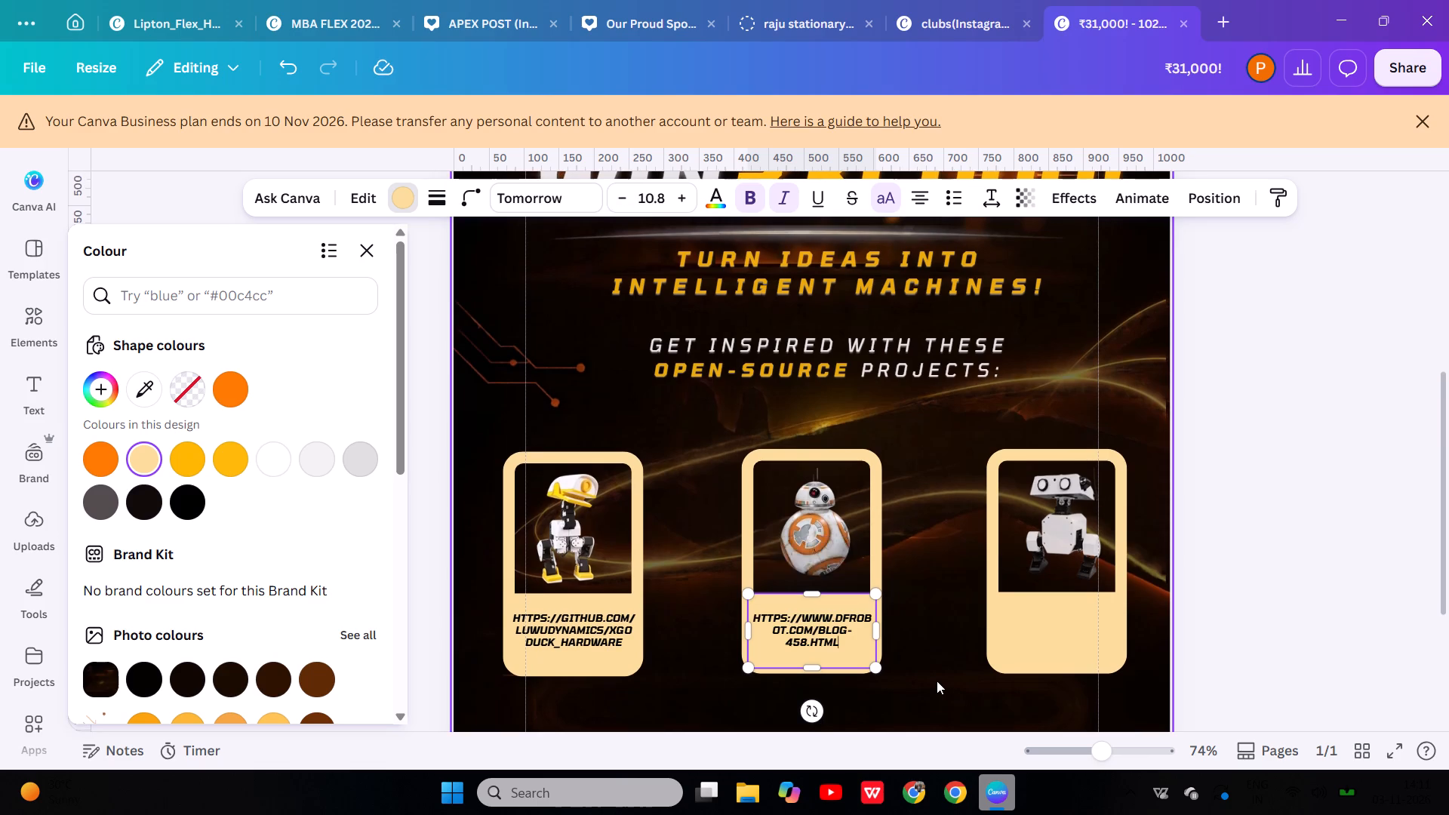
# Start a text entry in the rightmost card's cream panel and reduce its font size to 13.8.
pyautogui.click(1032, 645)
pyautogui.click(1075, 638)
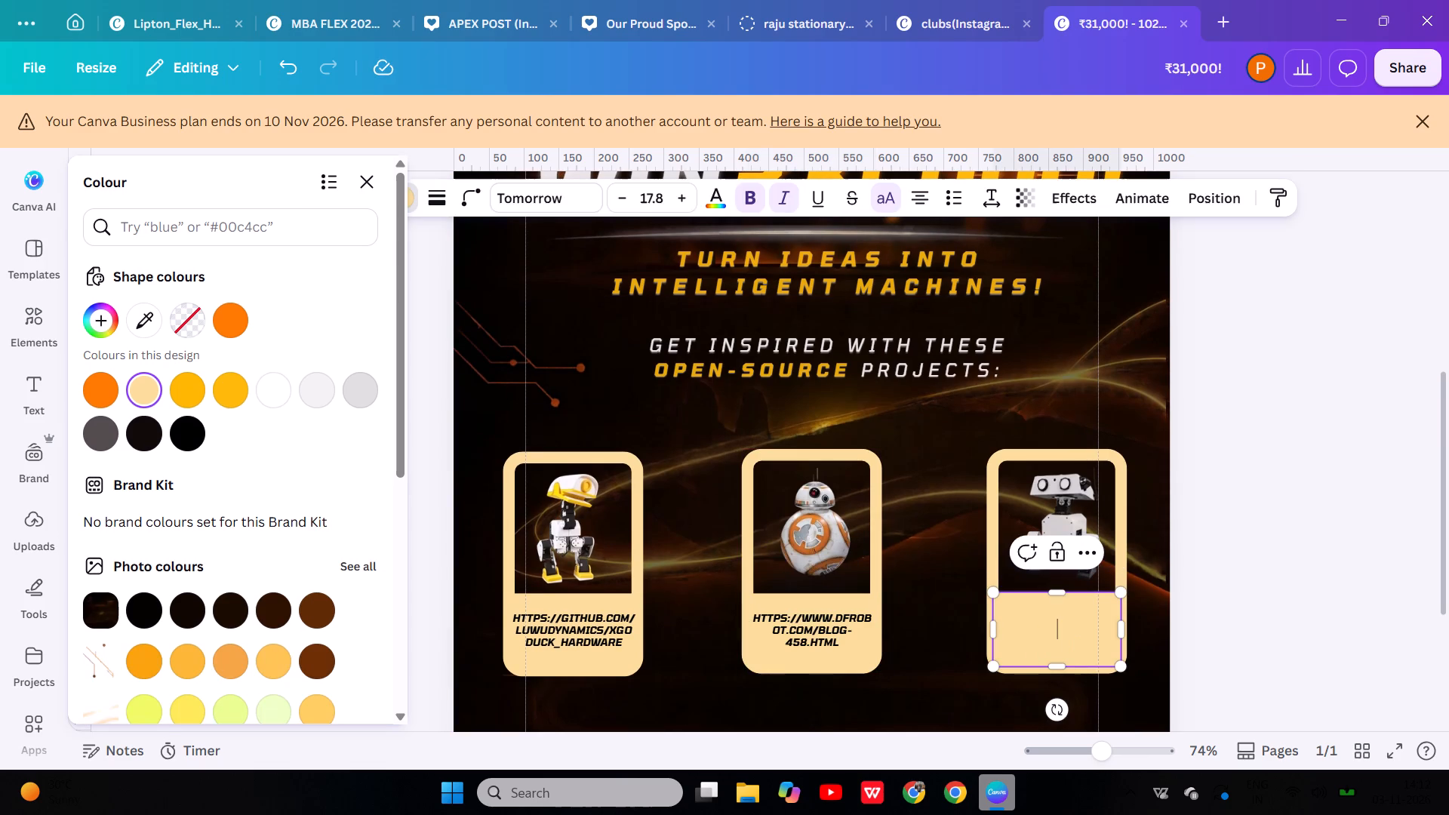
pyautogui.tripleClick(616, 194)
pyautogui.click(616, 194)
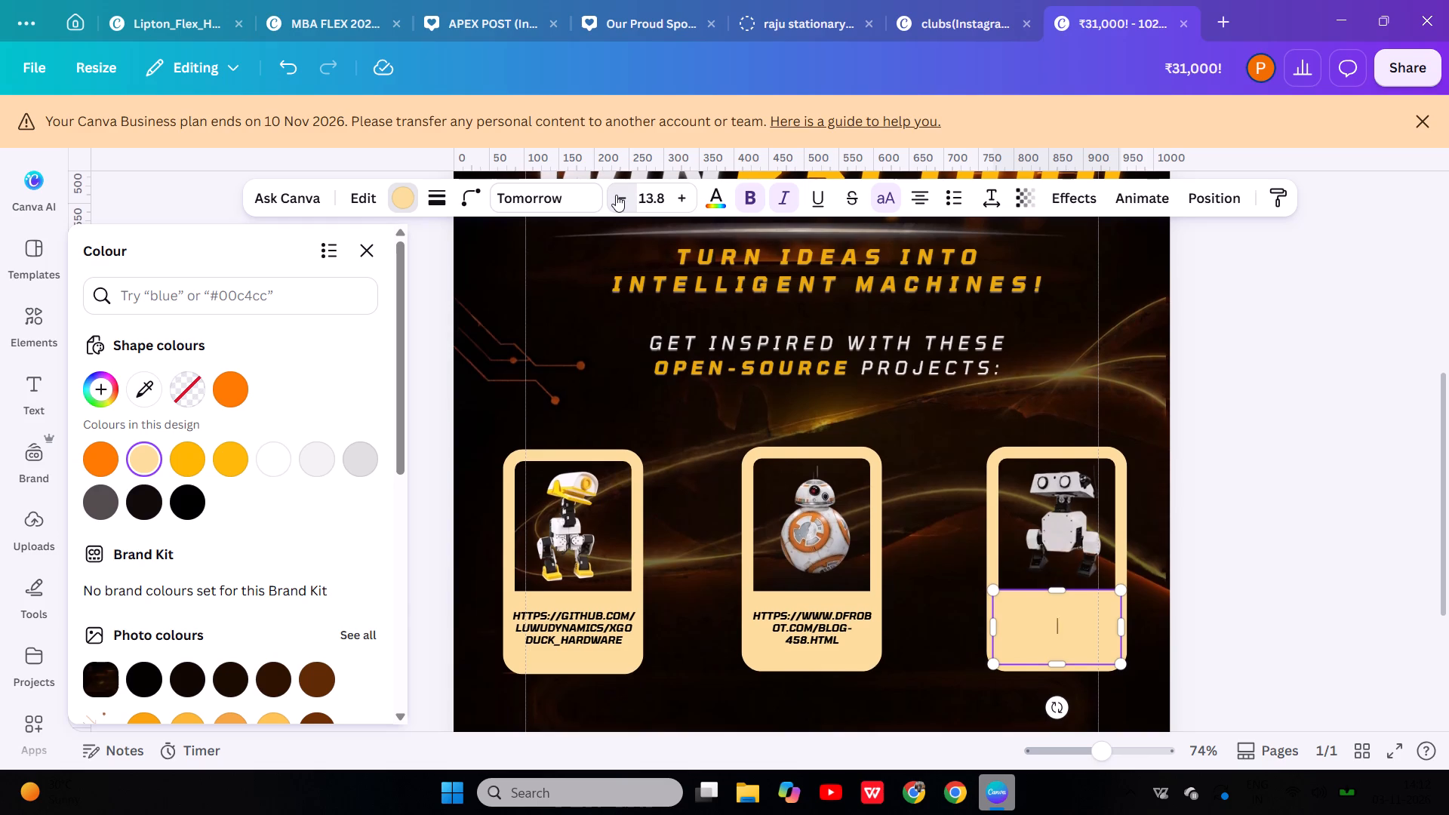
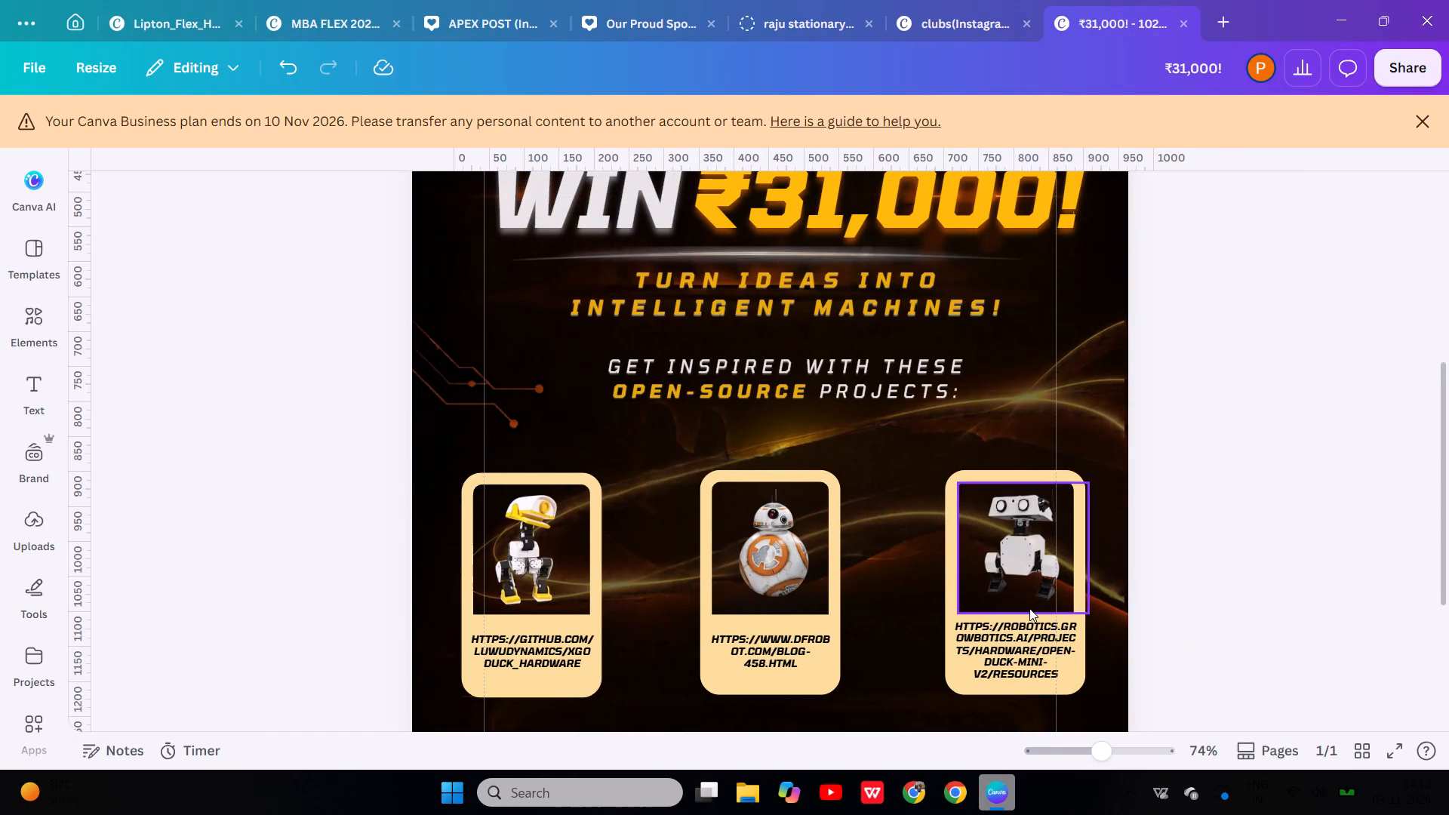
# Widen the "Get inspired with these open-source projects:" text box and increase its font size to 22.3.
pyautogui.click(1256, 586)
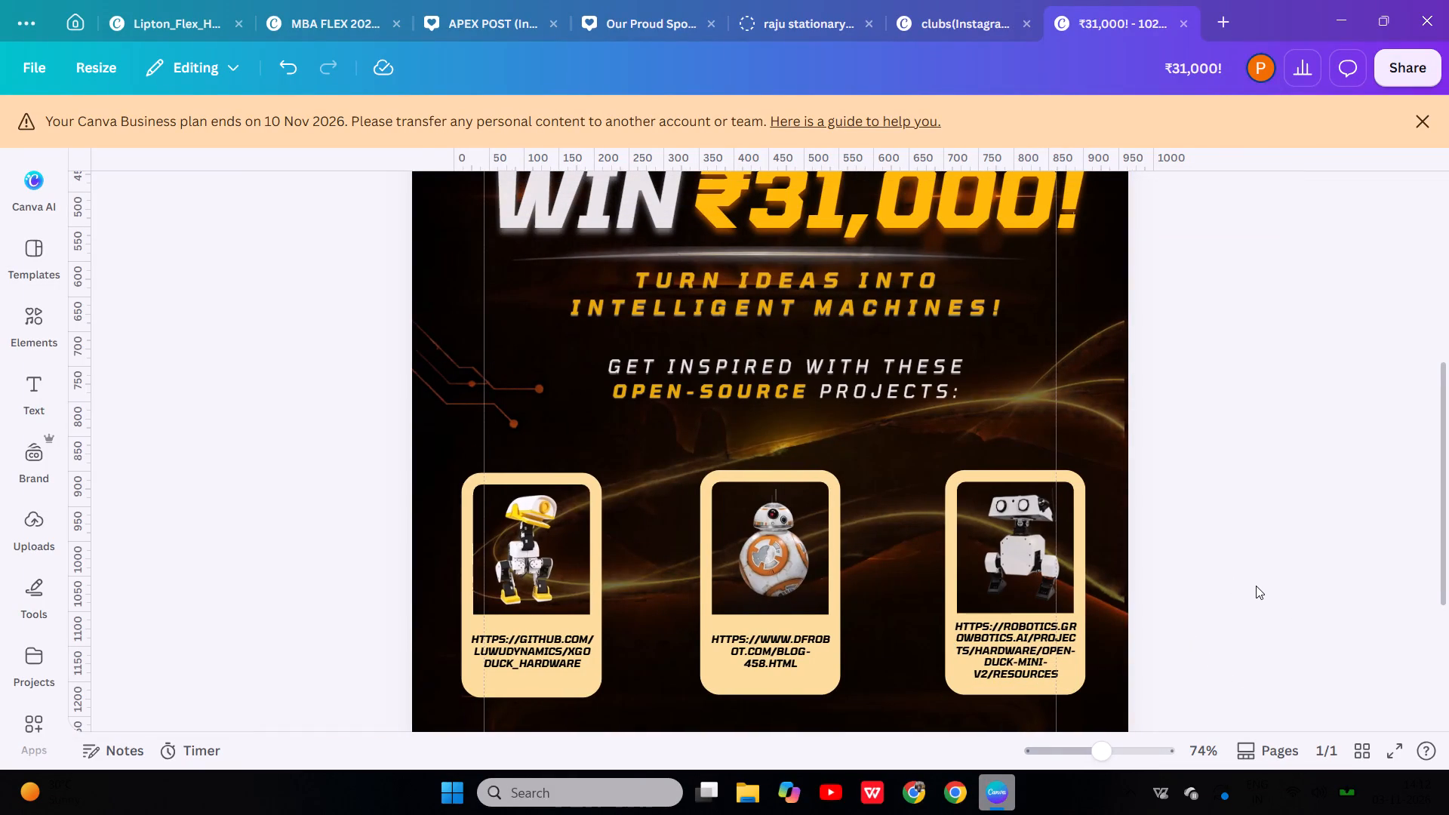
pyautogui.scroll(-1, 1256, 586)
pyautogui.click(845, 385)
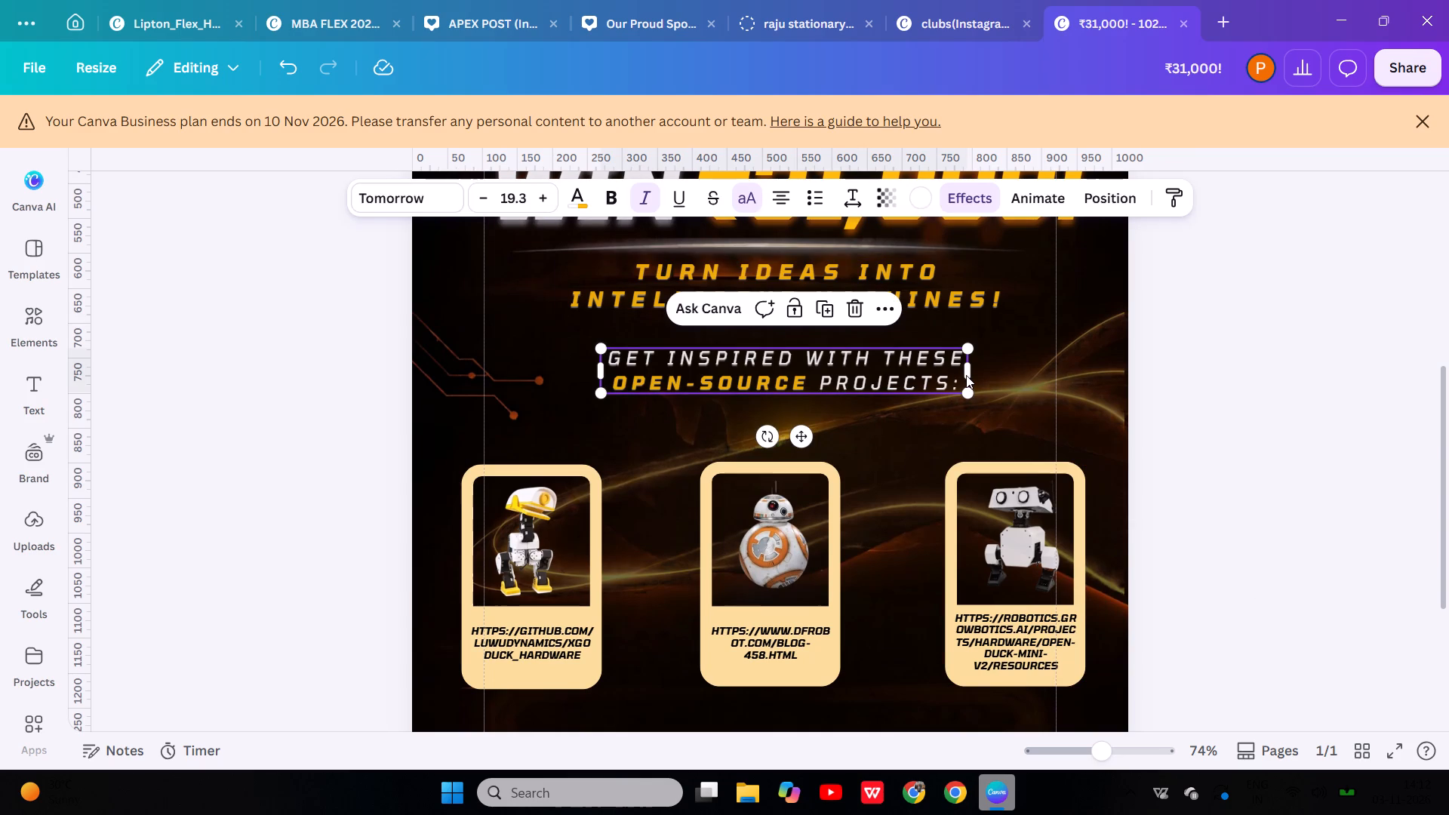
pyautogui.moveTo(972, 369); pyautogui.dragTo(1086, 363)
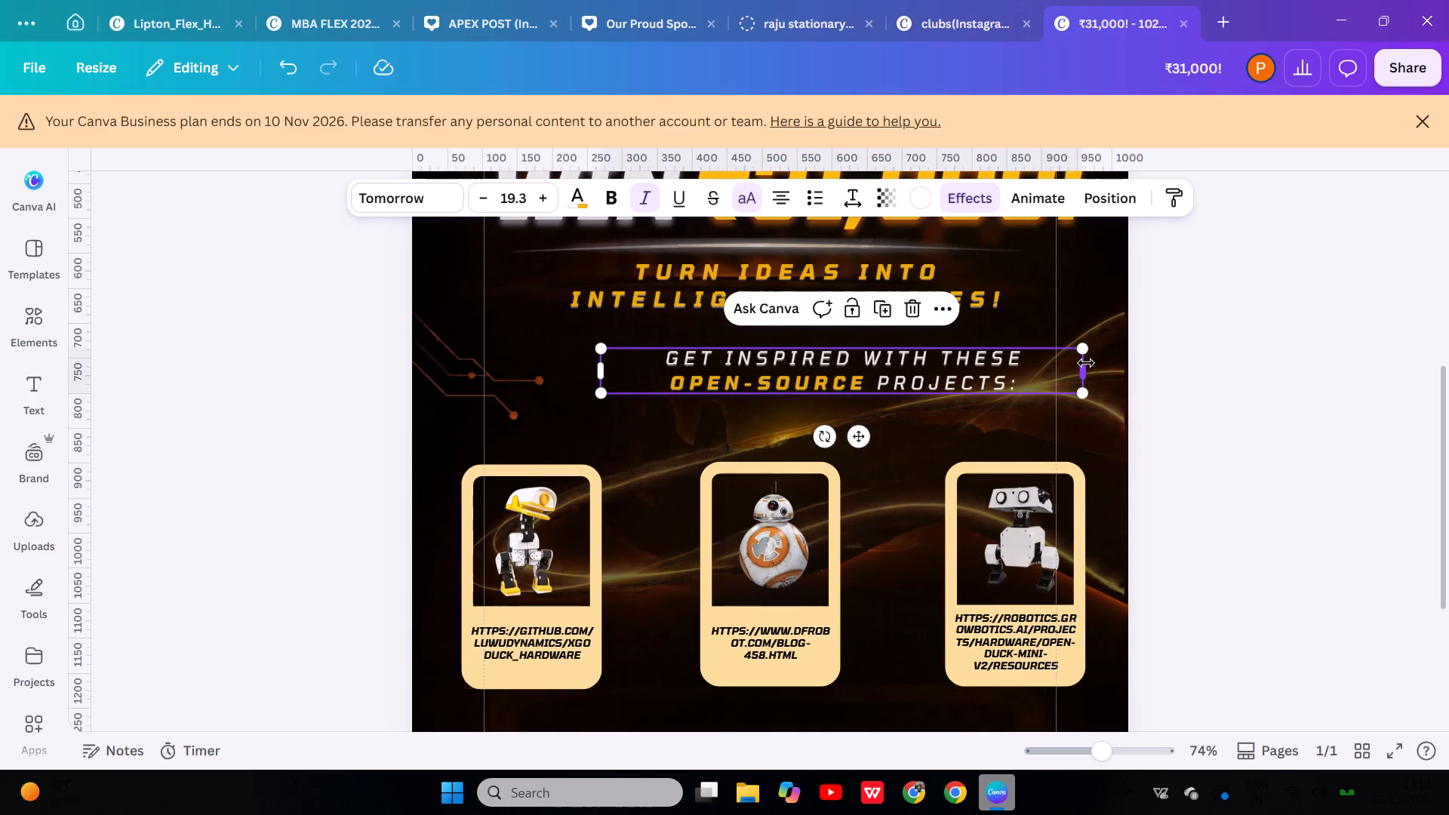
pyautogui.doubleClick(532, 196)
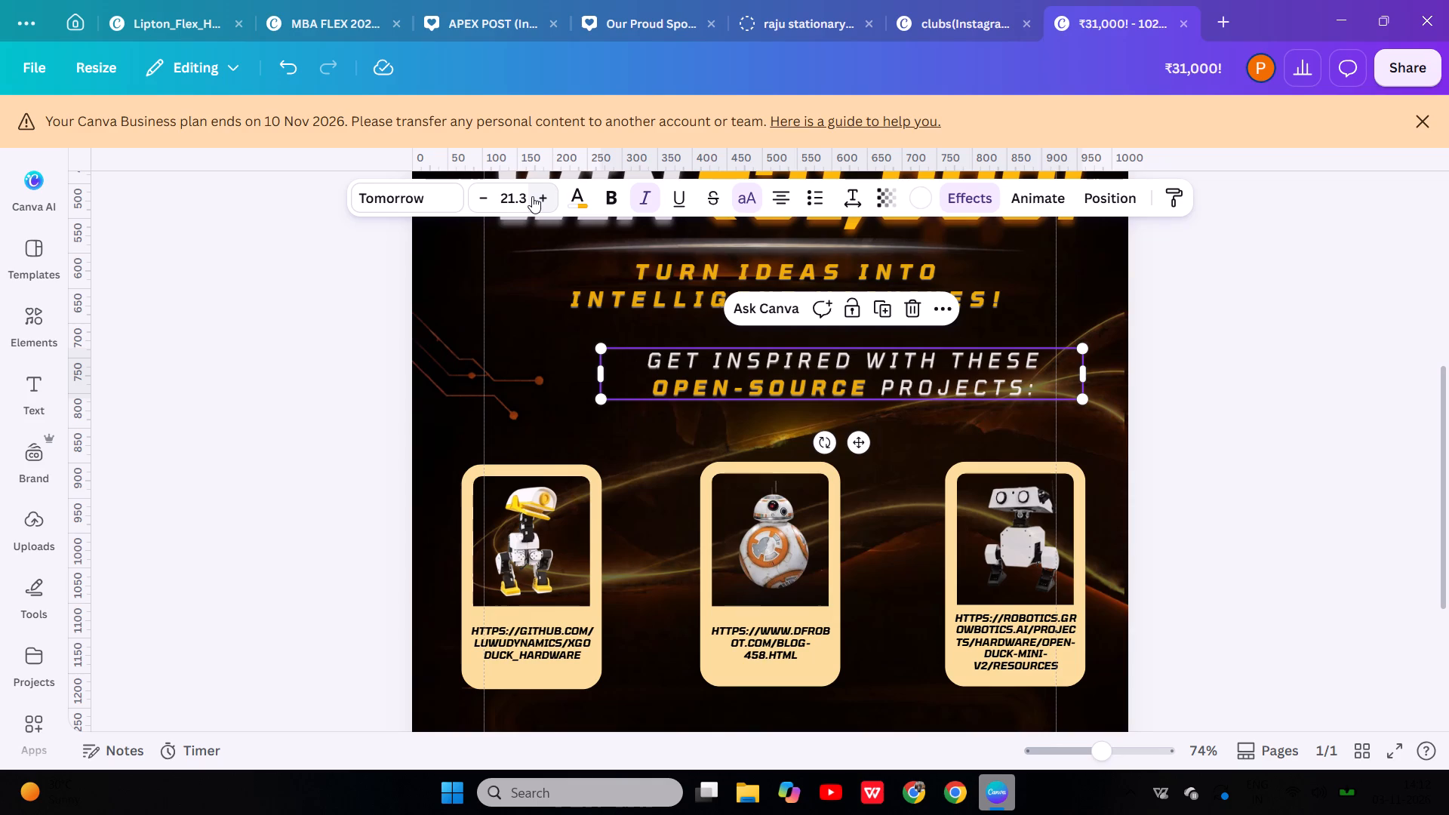
pyautogui.click(532, 196)
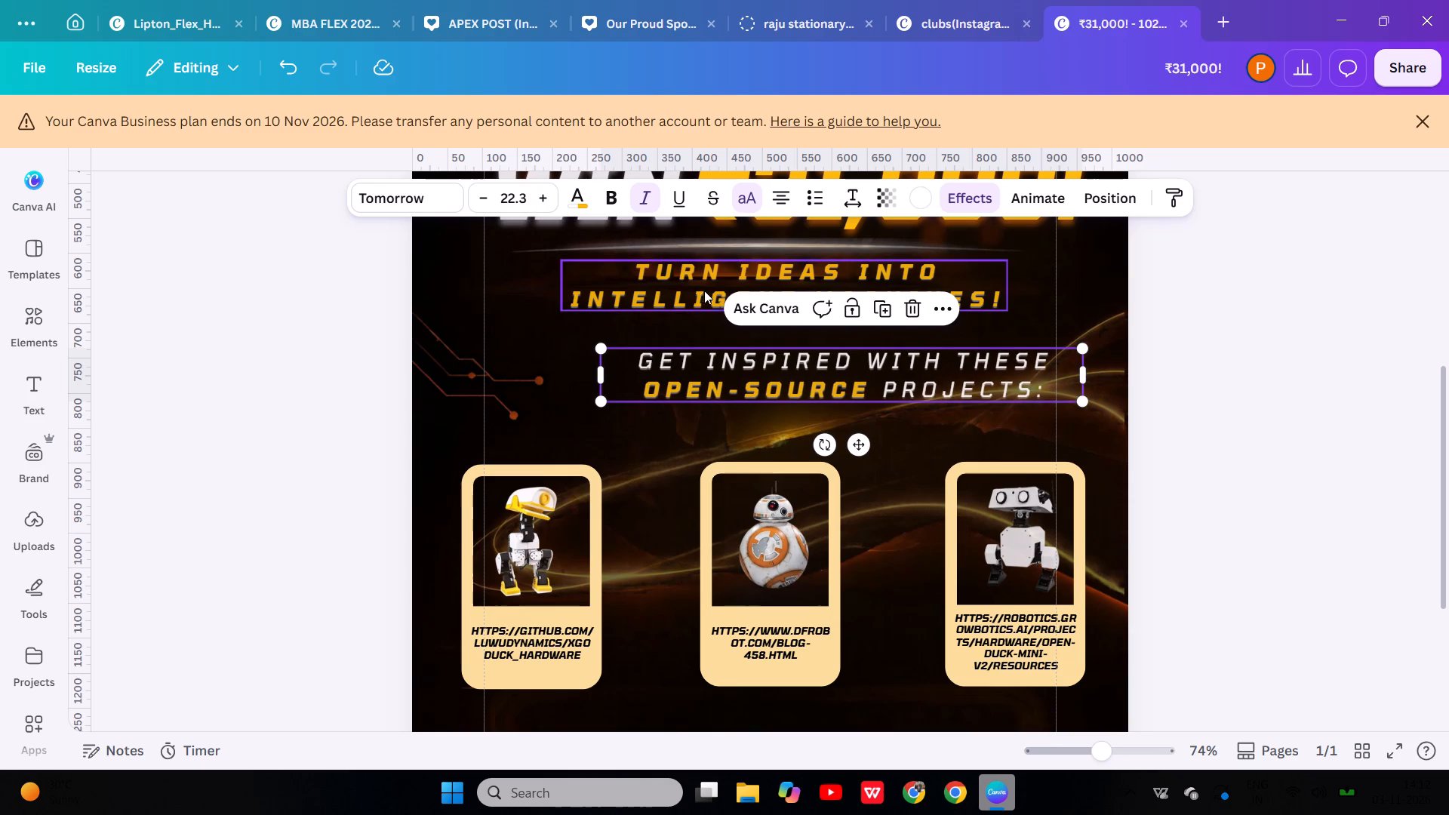
# Align the "Get inspired with these open-source projects:" text to the horizontal centre of the page.
pyautogui.rightClick(761, 389)
pyautogui.click(918, 480)
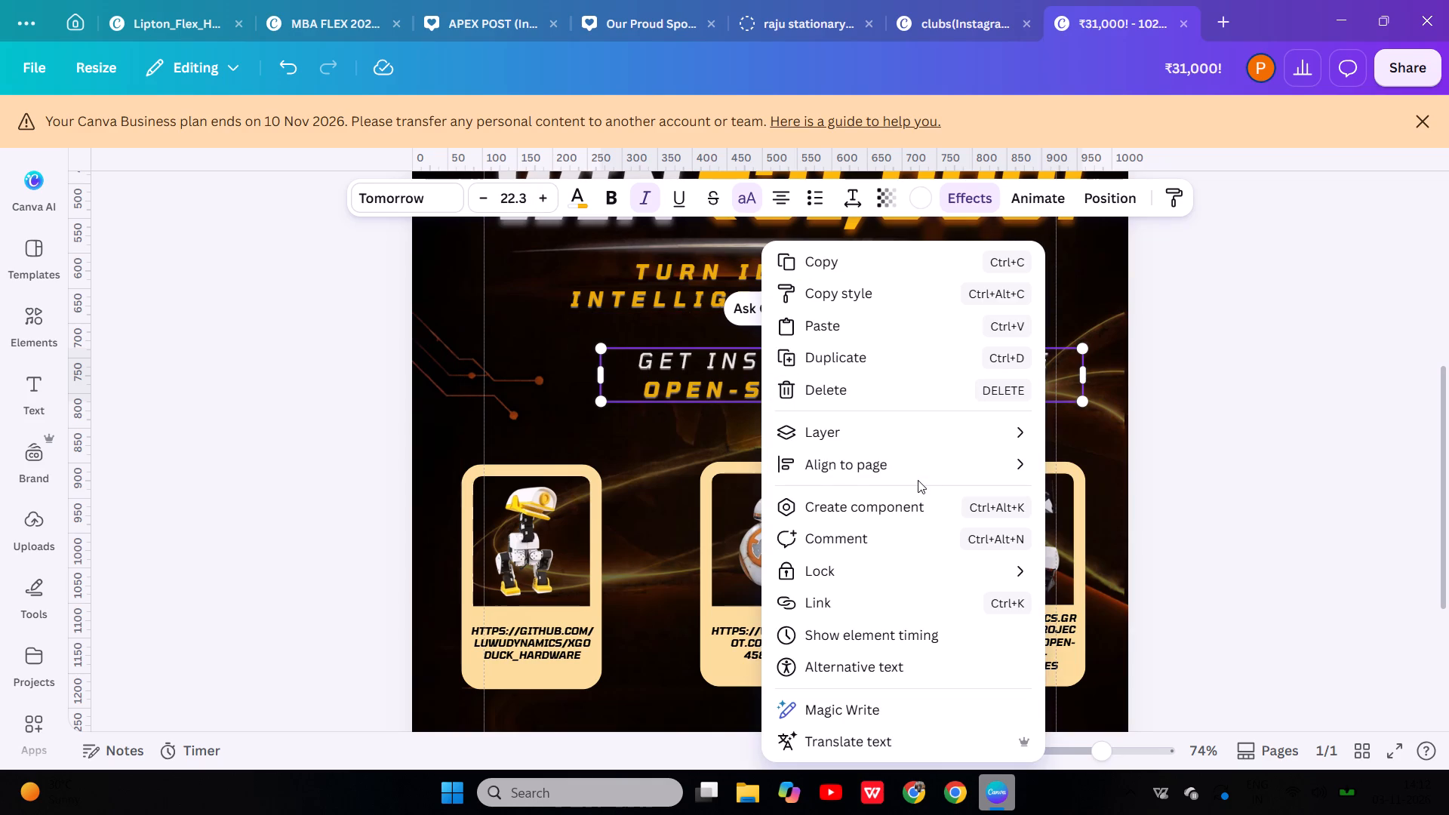
pyautogui.click(928, 469)
pyautogui.click(1119, 500)
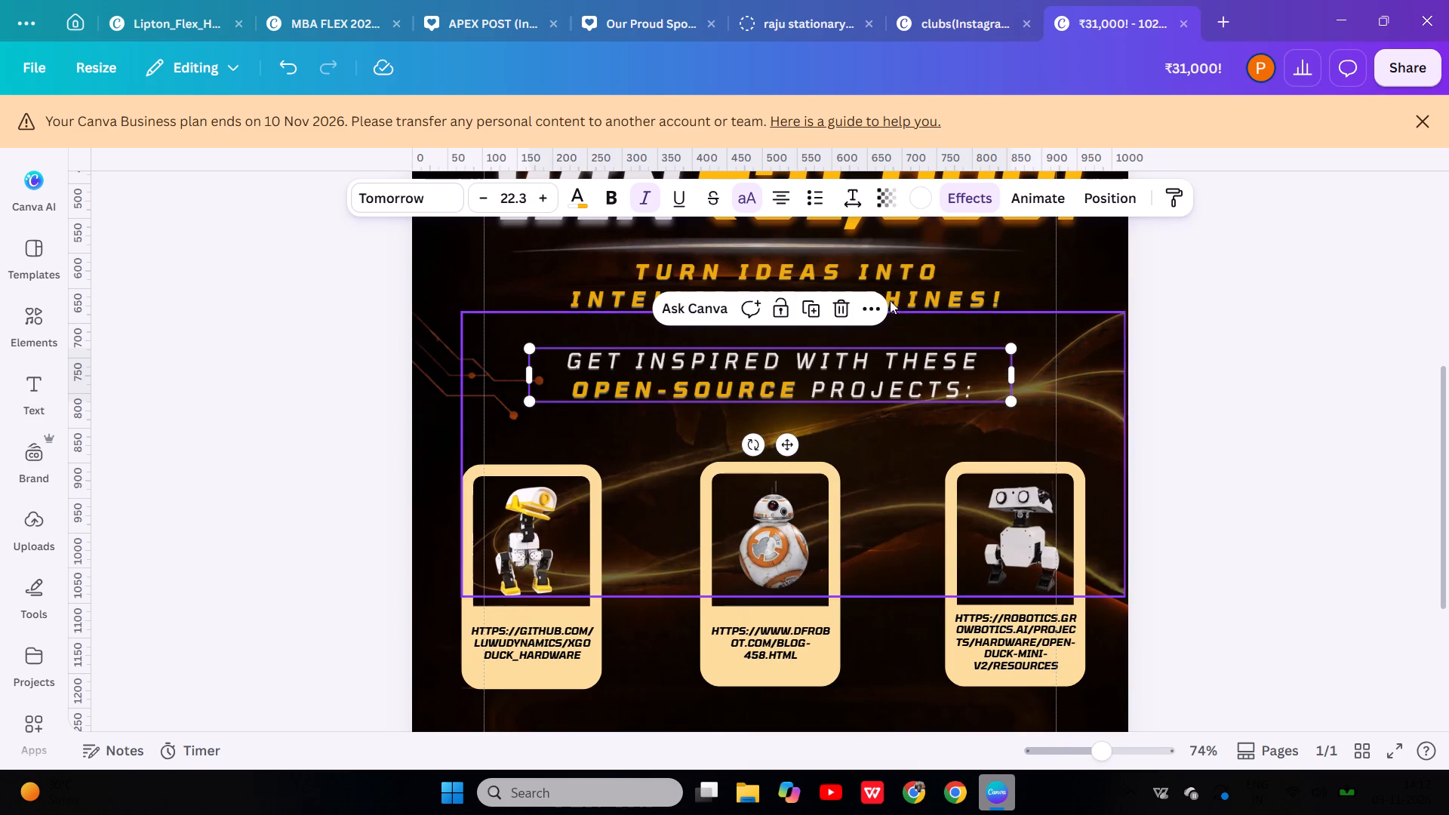
pyautogui.click(1040, 318)
pyautogui.scroll(1, 1040, 318)
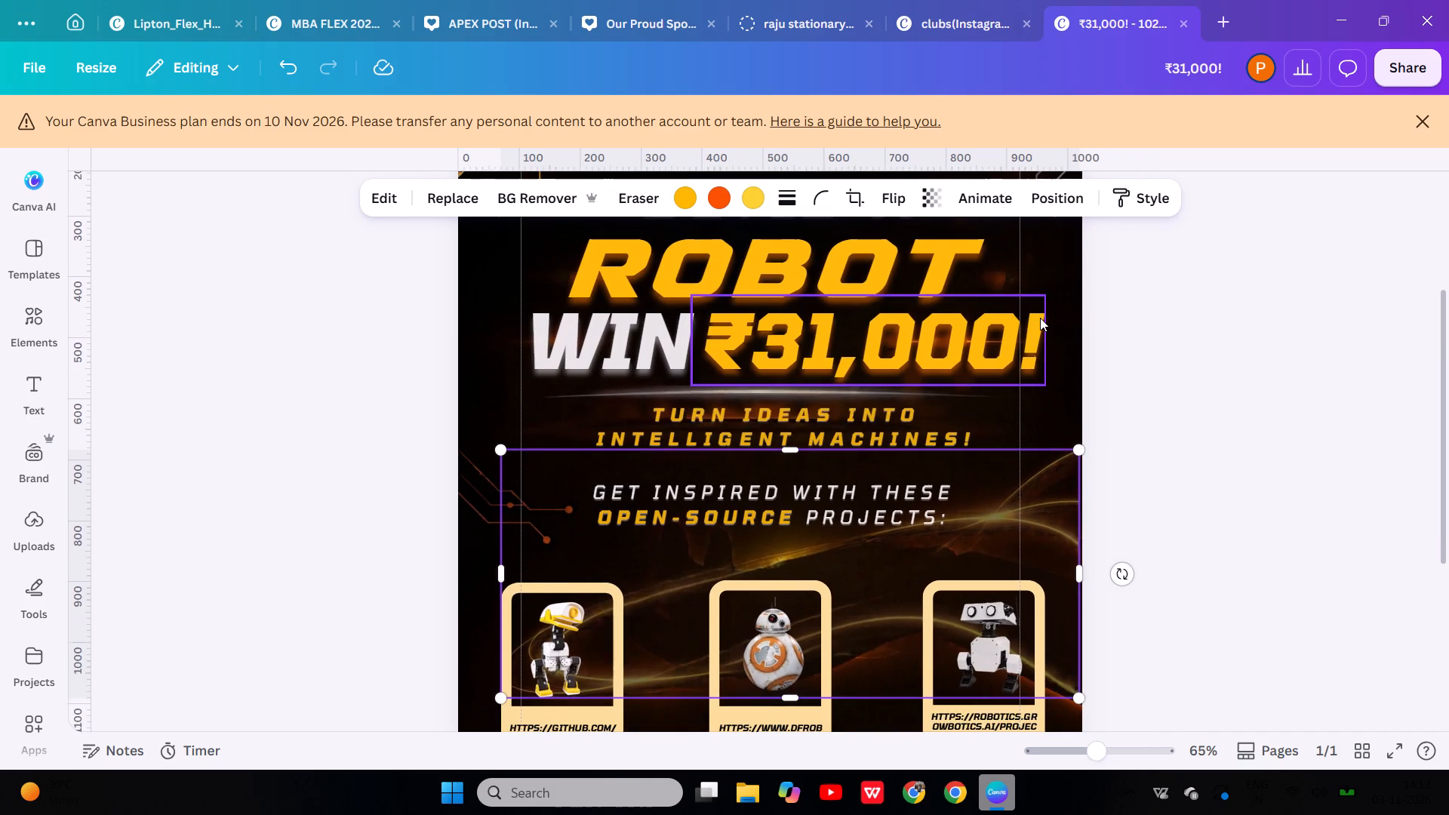
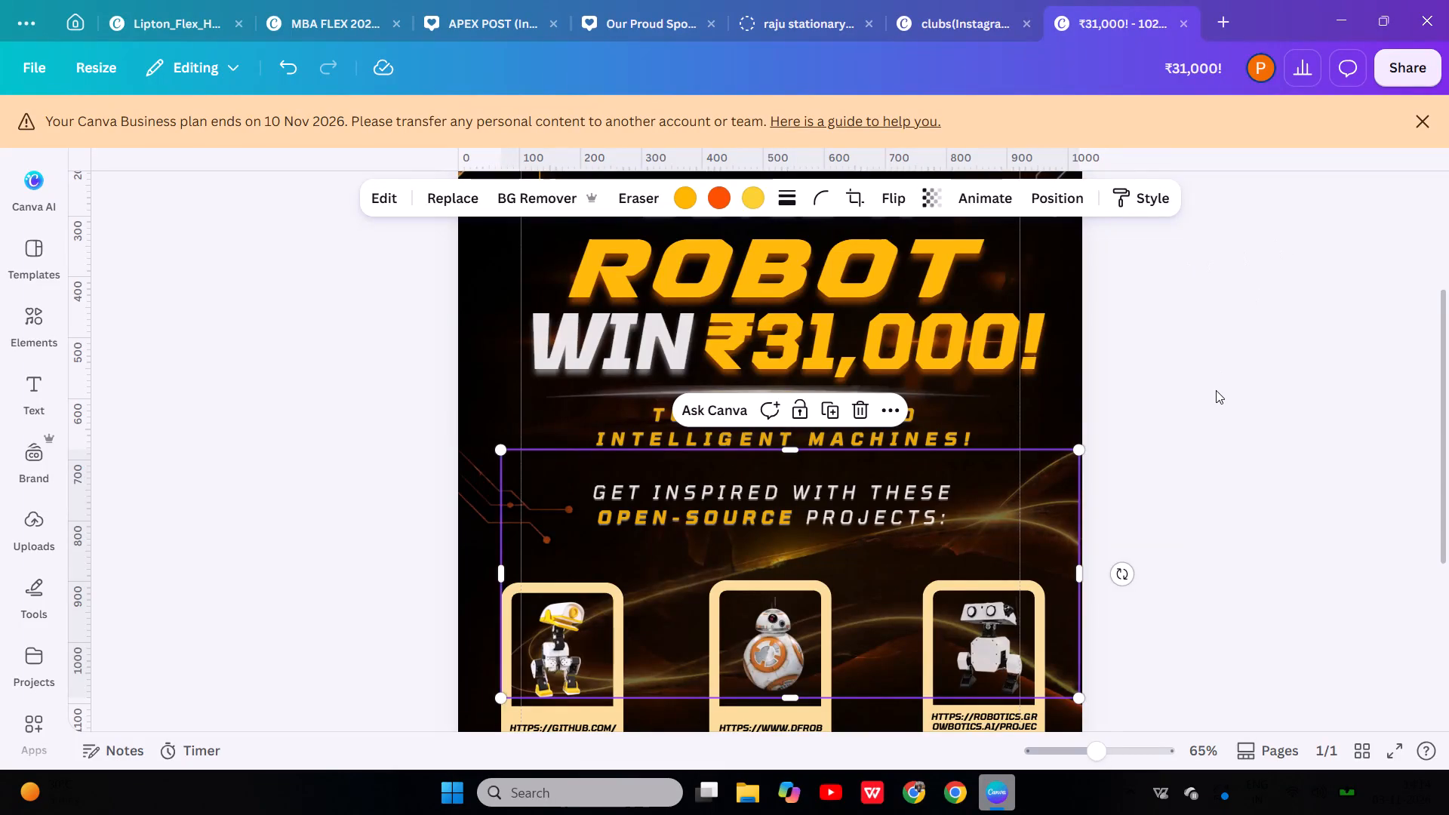
# Align the ROBOT heading to the horizontal centre of the page.
pyautogui.click(1216, 390)
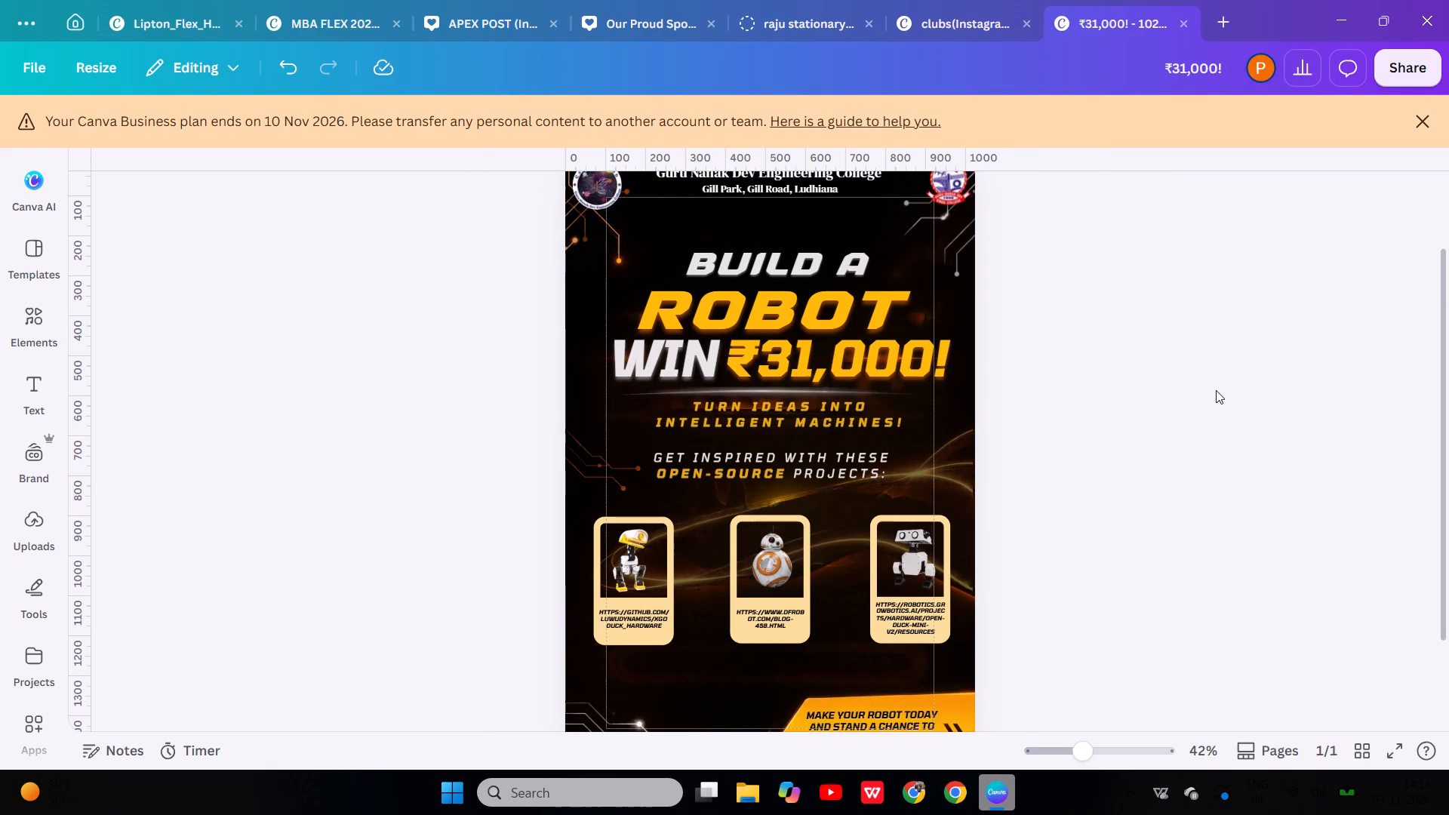
pyautogui.rightClick(857, 344)
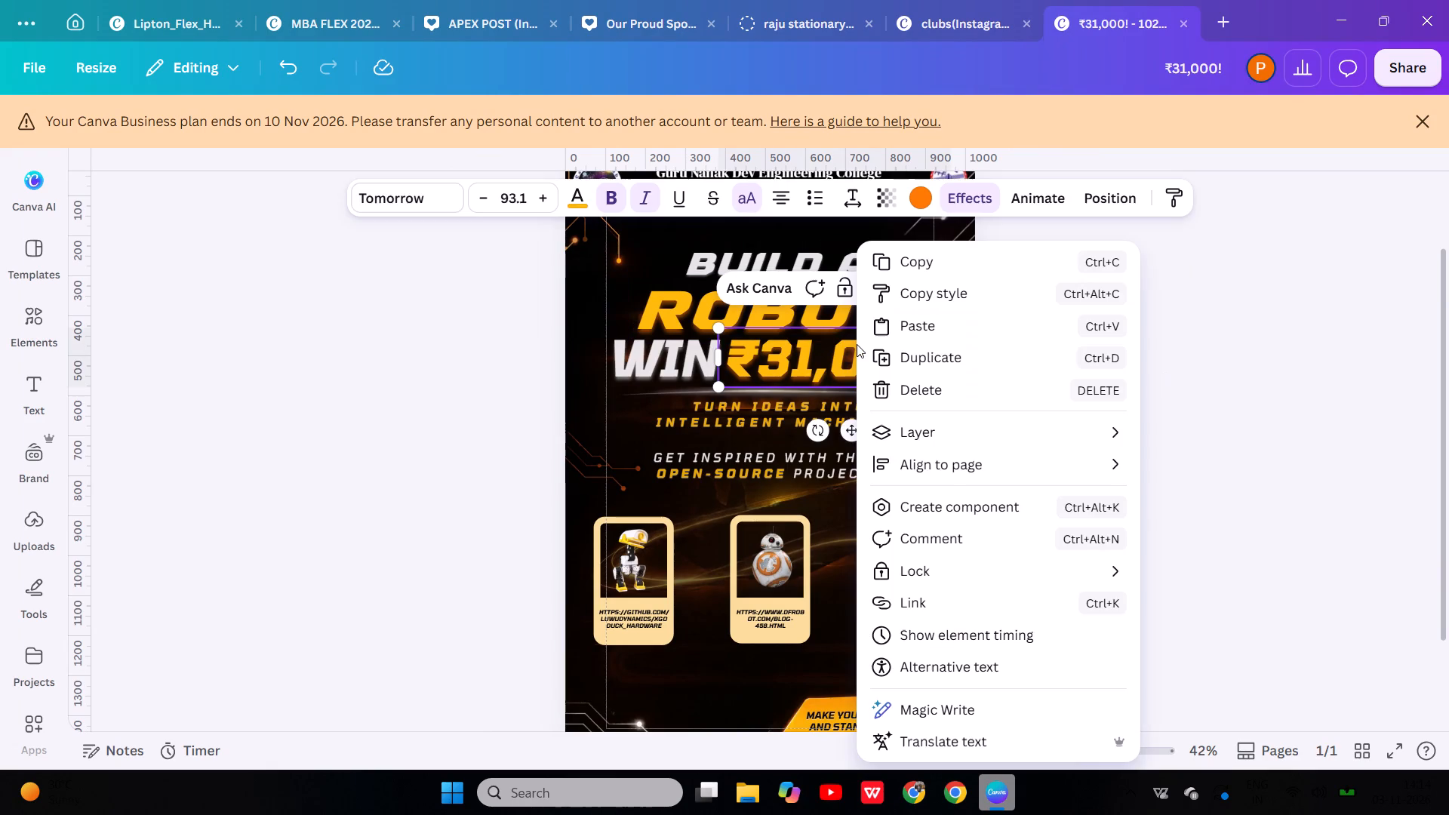
pyautogui.click(775, 316)
pyautogui.click(775, 316)
pyautogui.rightClick(775, 316)
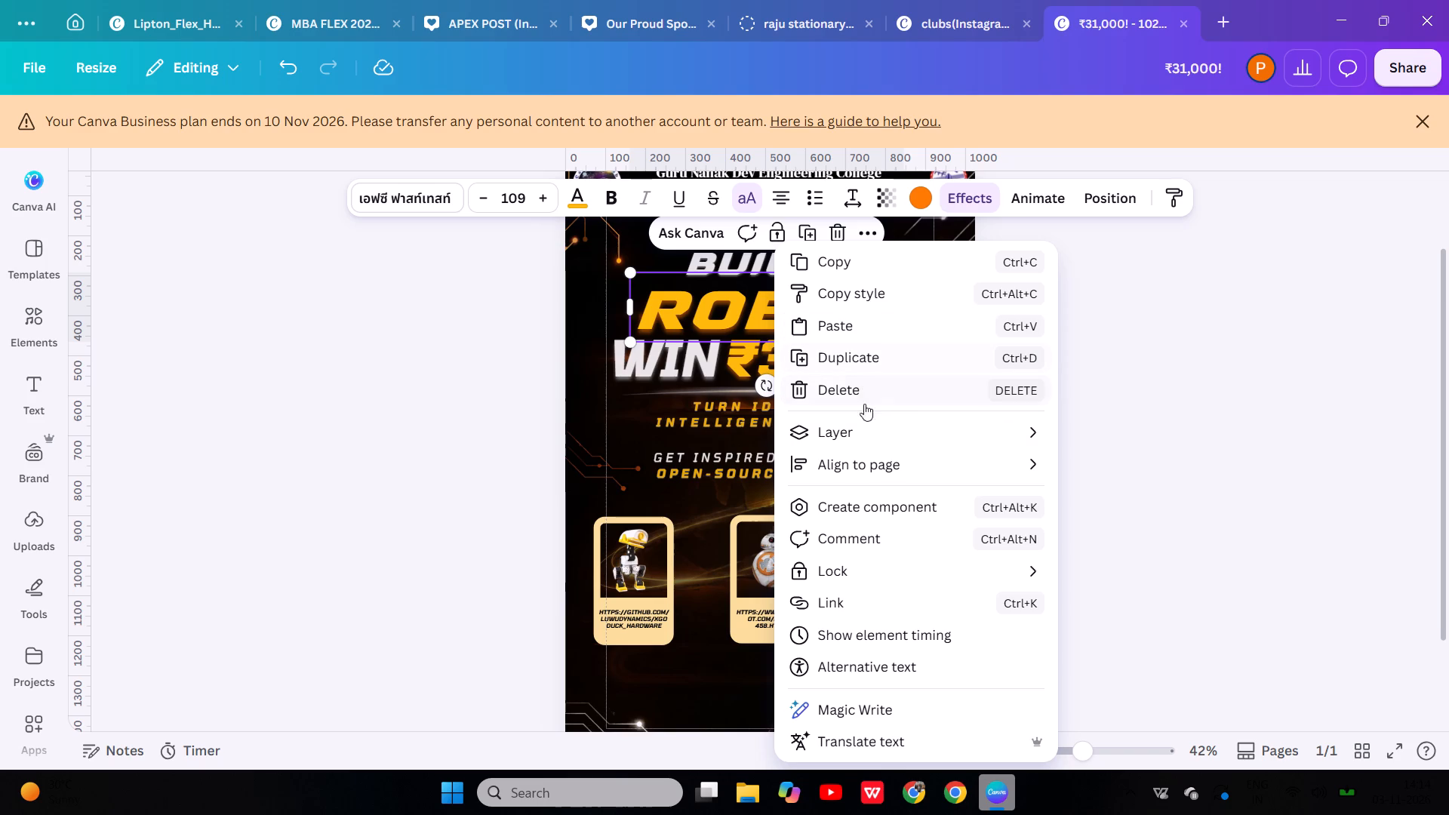
pyautogui.click(889, 459)
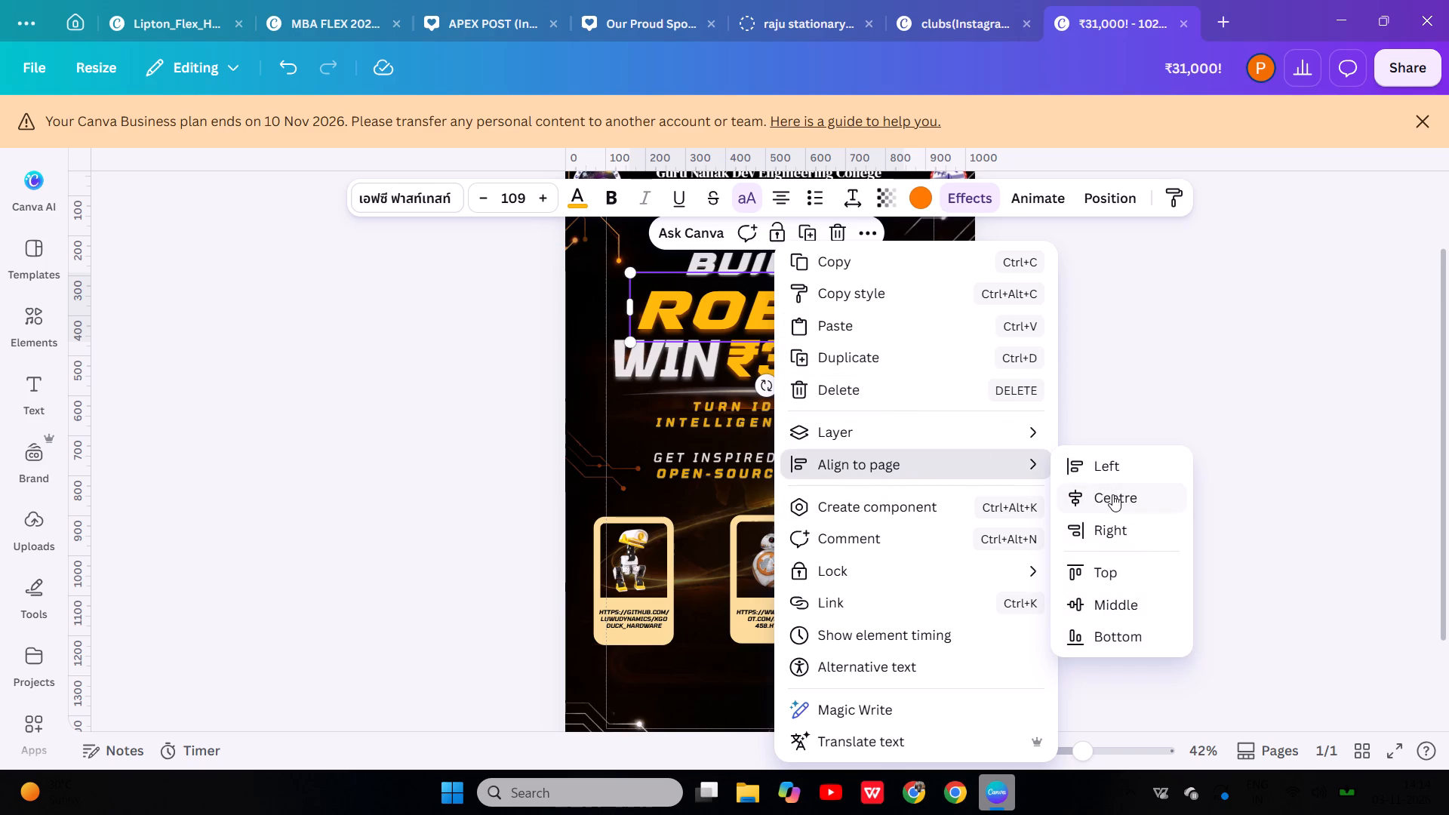
pyautogui.doubleClick(1112, 496)
# Align the BUILD A heading to the horizontal centre of the page.
pyautogui.rightClick(832, 260)
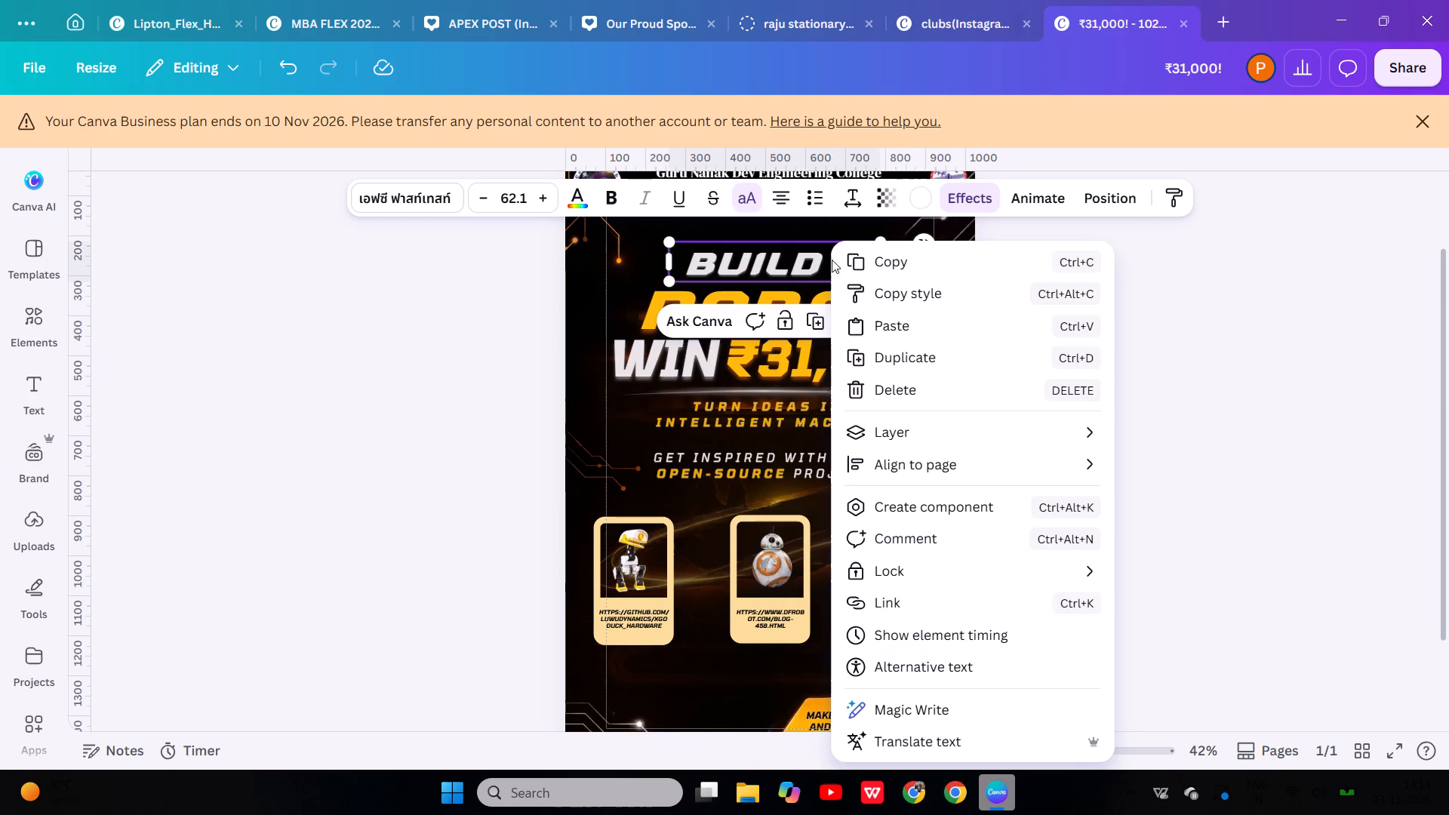
pyautogui.click(952, 454)
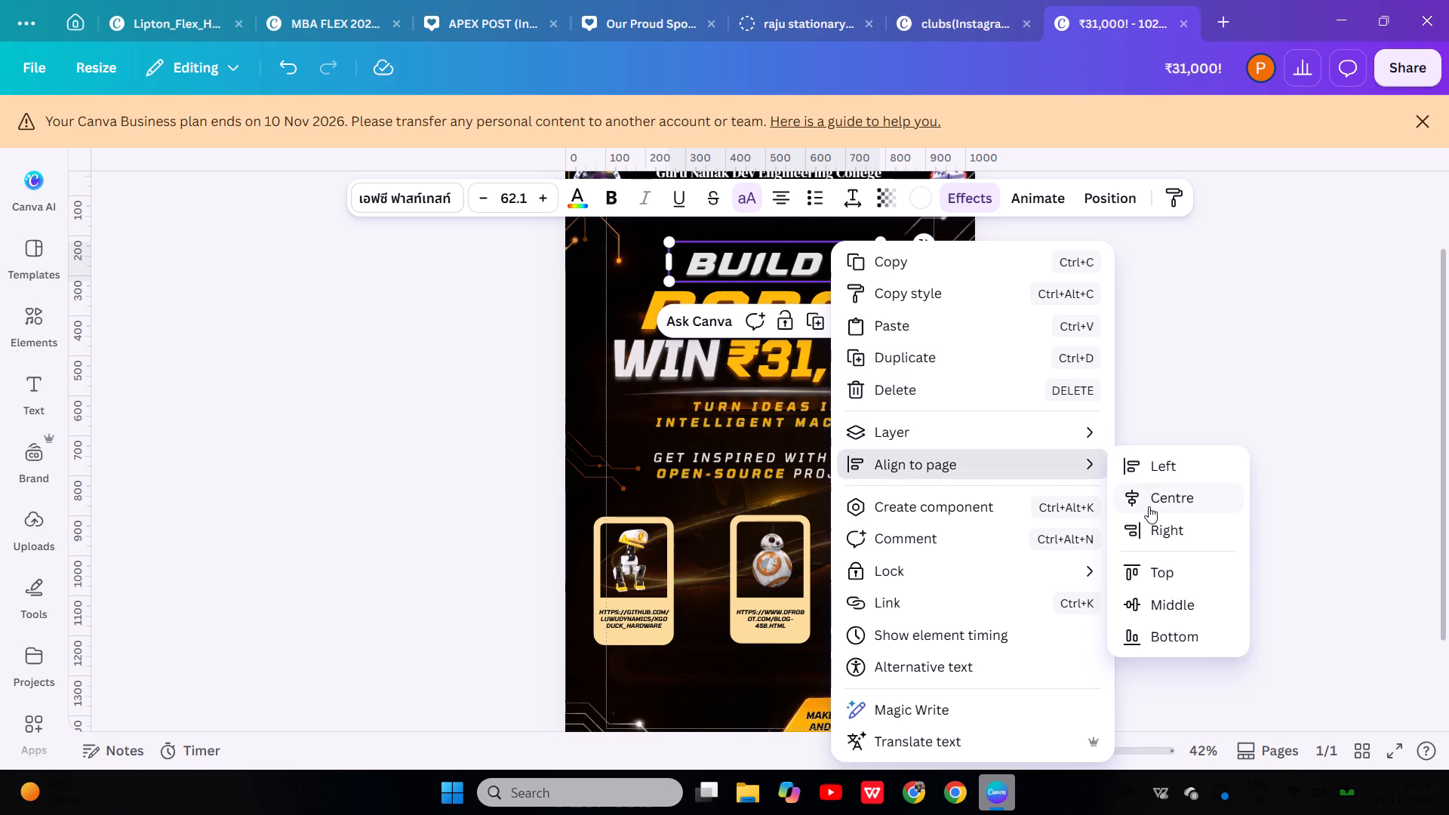
pyautogui.click(1149, 506)
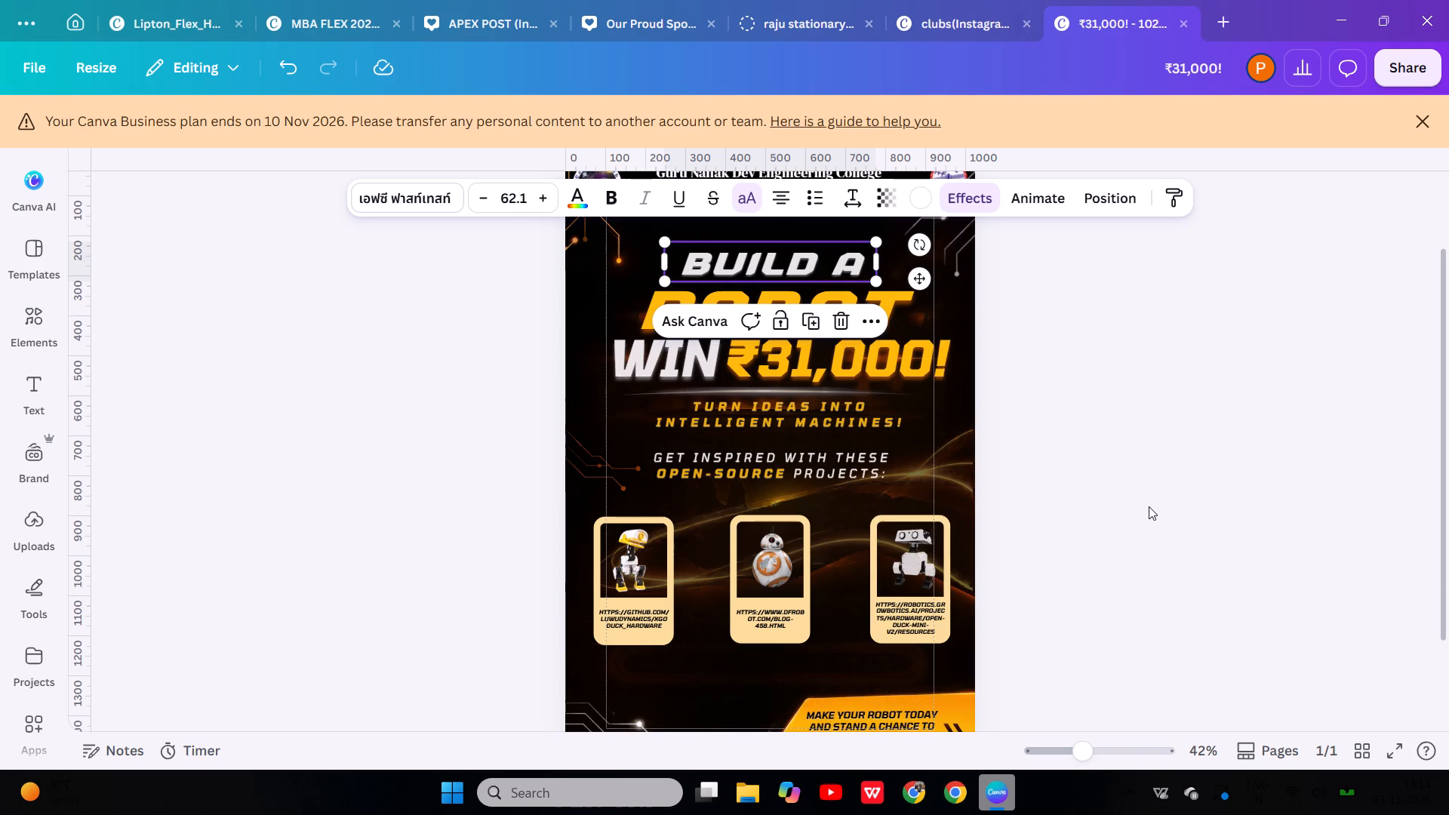
pyautogui.click(1149, 506)
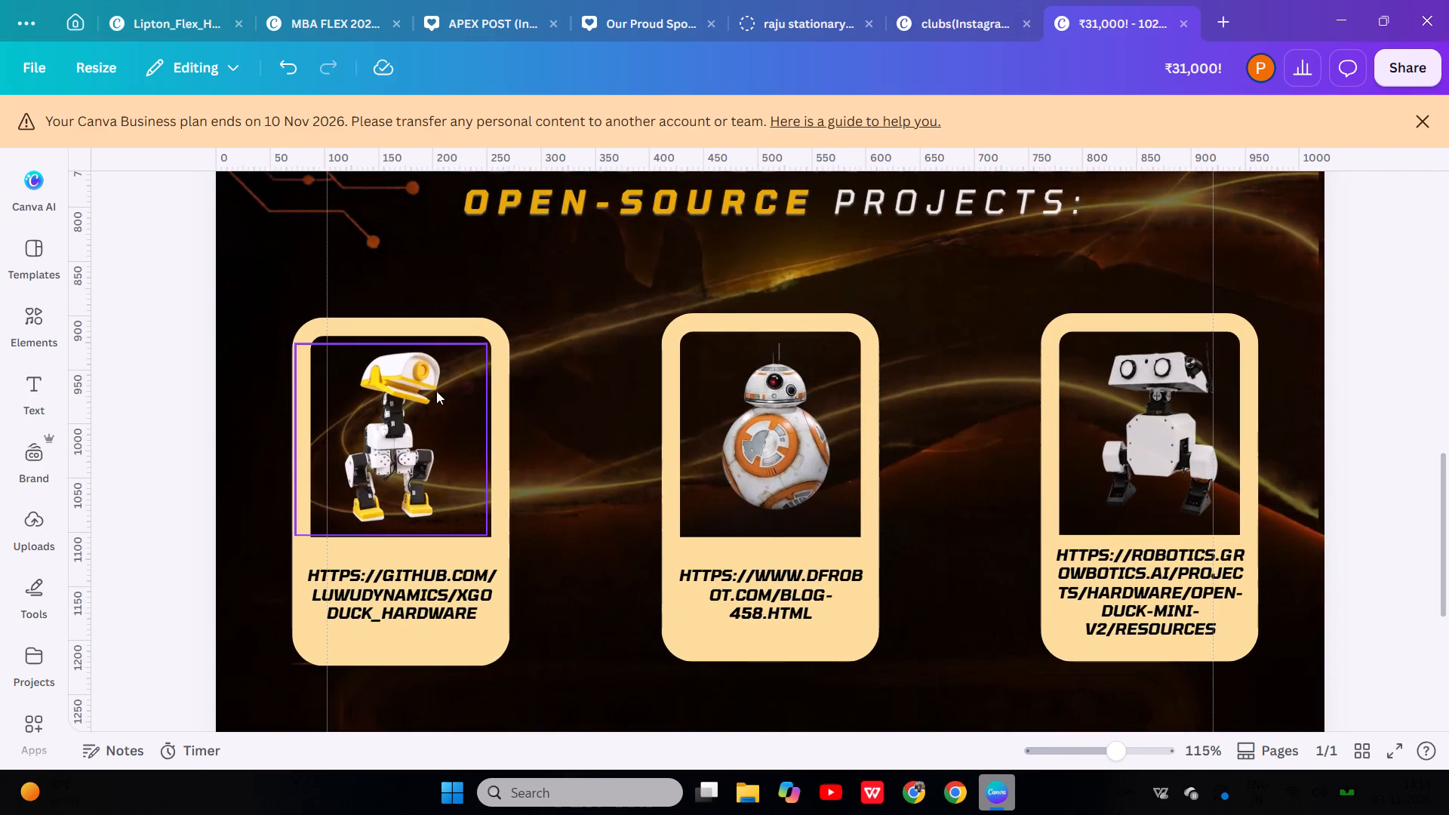
# Group the frame, robot image and GitHub link caption of the yellow-and-white duck robot card, leaving out the background graphic.
pyautogui.moveTo(177, 325); pyautogui.dragTo(433, 512)
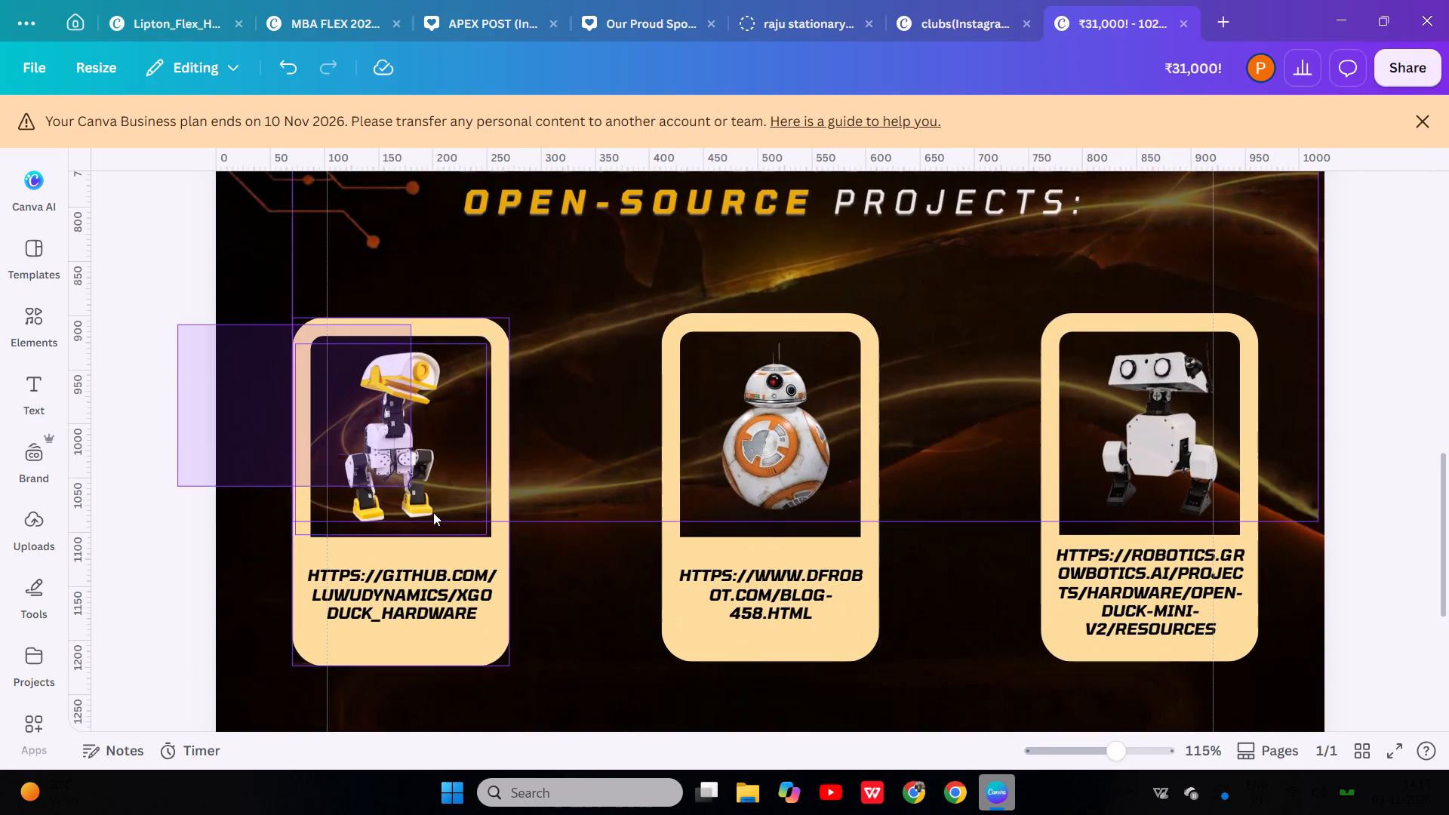
pyautogui.moveTo(433, 512); pyautogui.dragTo(538, 651)
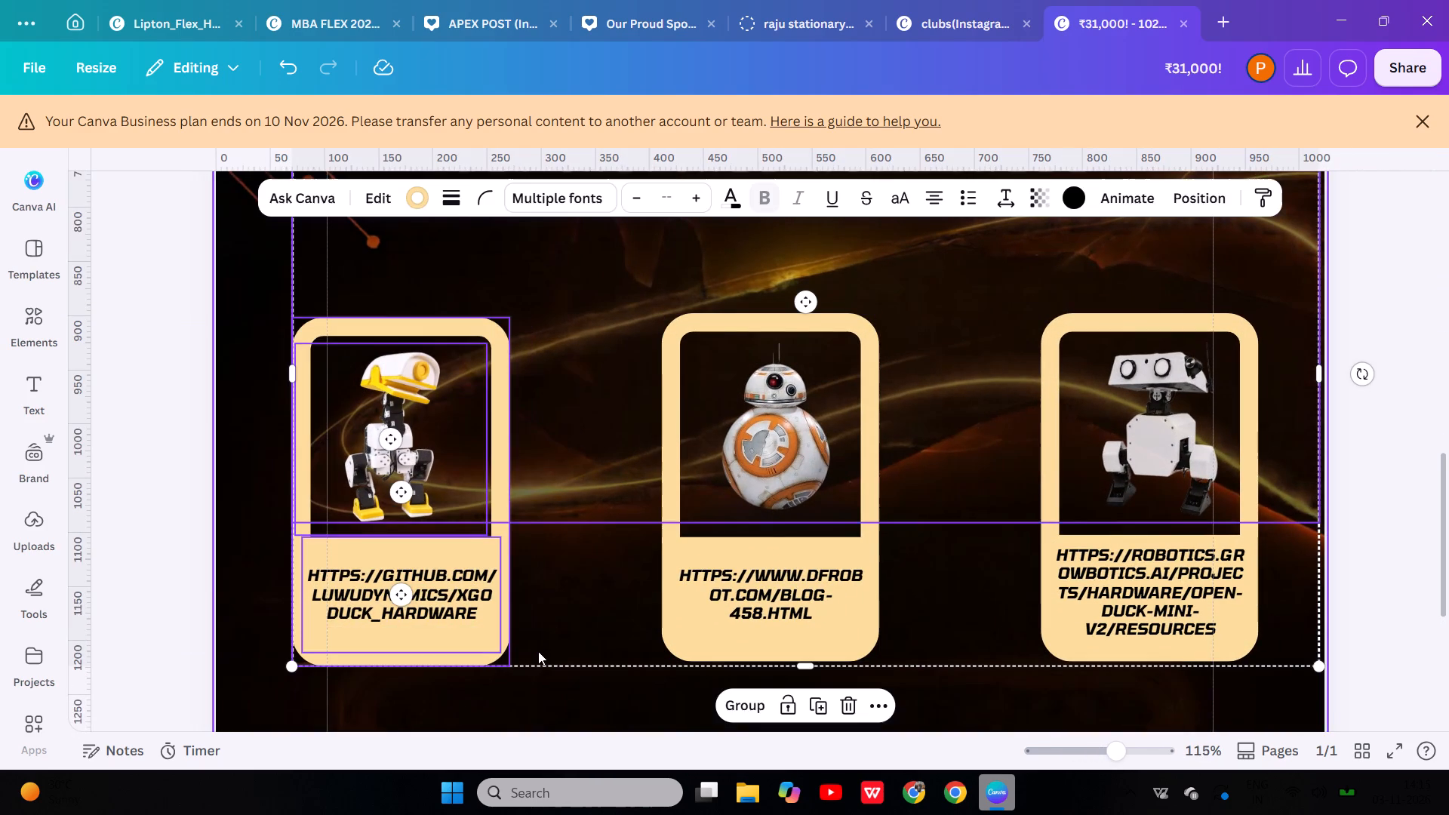
pyautogui.keyDown('shift'); pyautogui.click(598, 438); pyautogui.keyUp('shift')
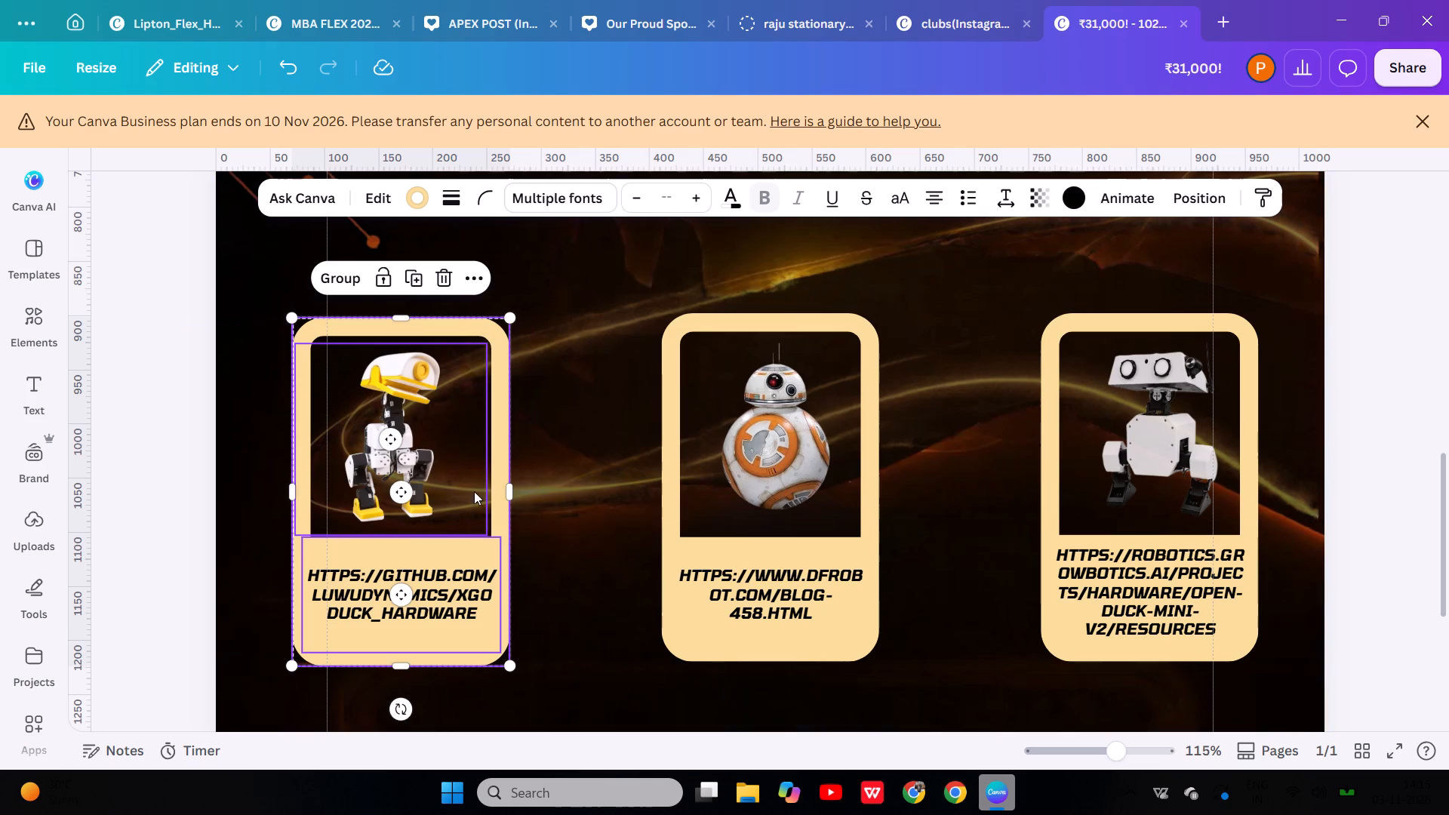
pyautogui.rightClick(482, 585)
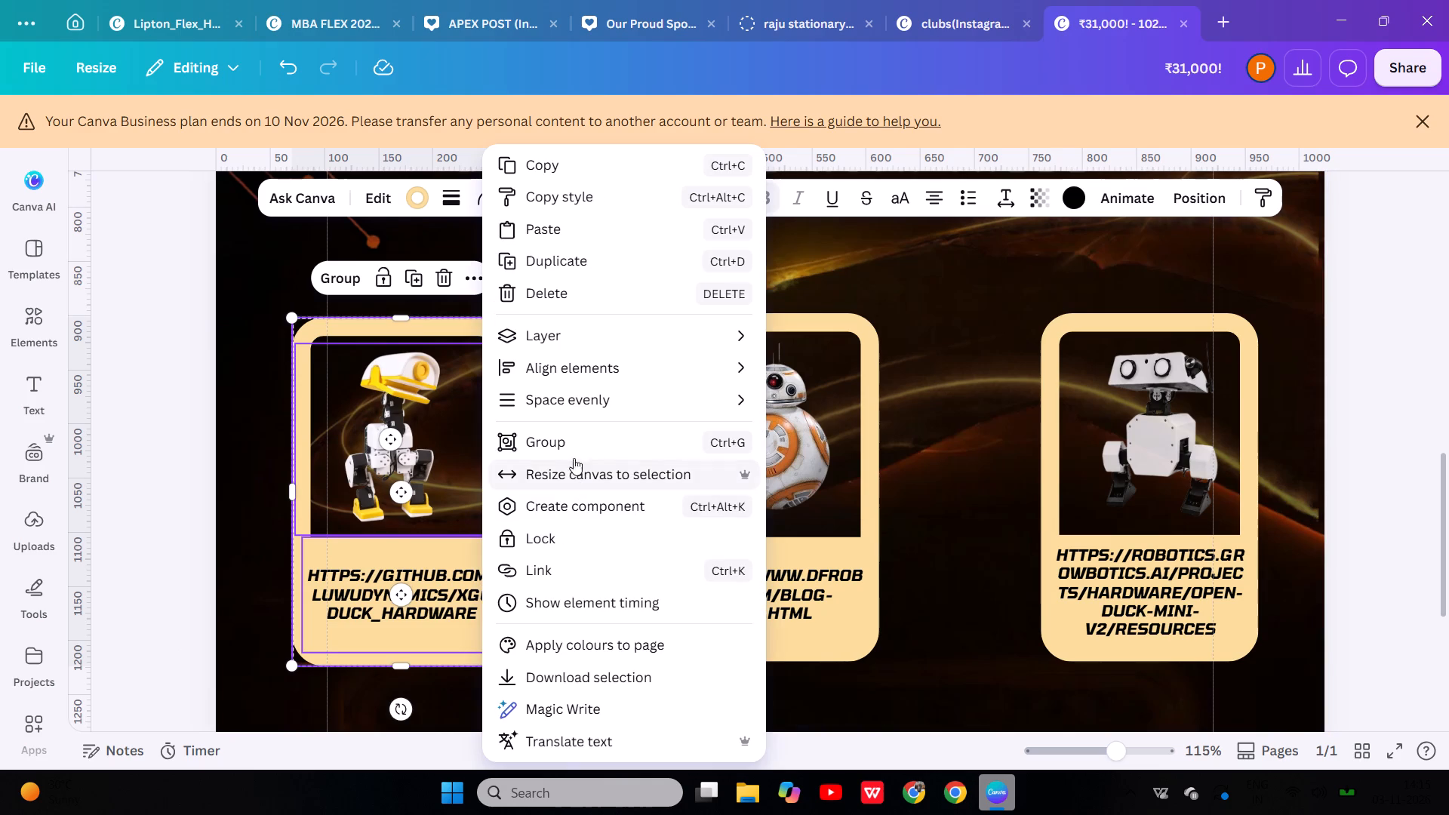
pyautogui.click(528, 432)
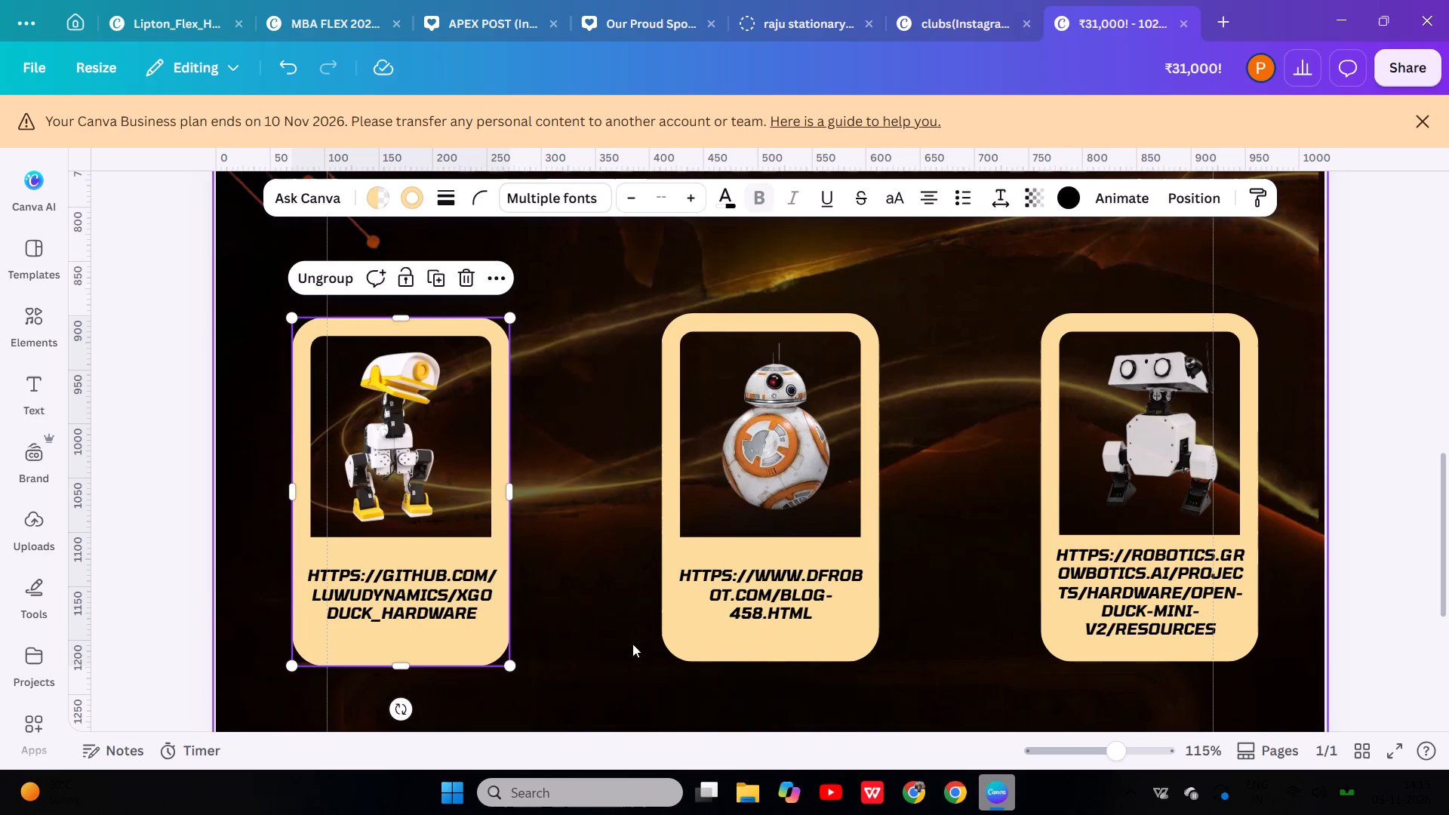
# Group the frame, robot image and DFRobot link caption of the middle card, leaving out the background graphic.
pyautogui.moveTo(635, 655); pyautogui.dragTo(798, 447)
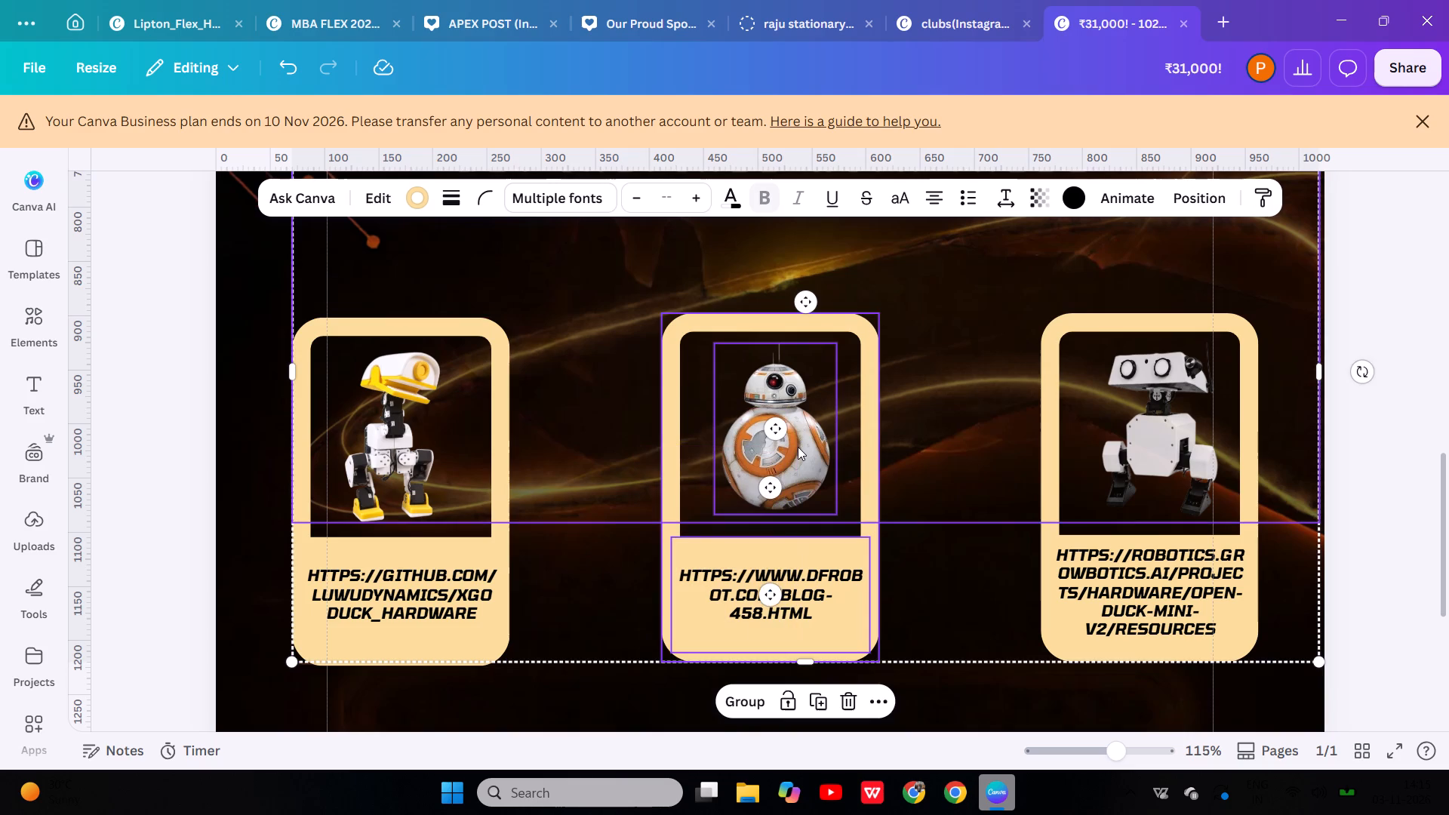
pyautogui.keyDown('shift'); pyautogui.click(578, 414); pyautogui.keyUp('shift')
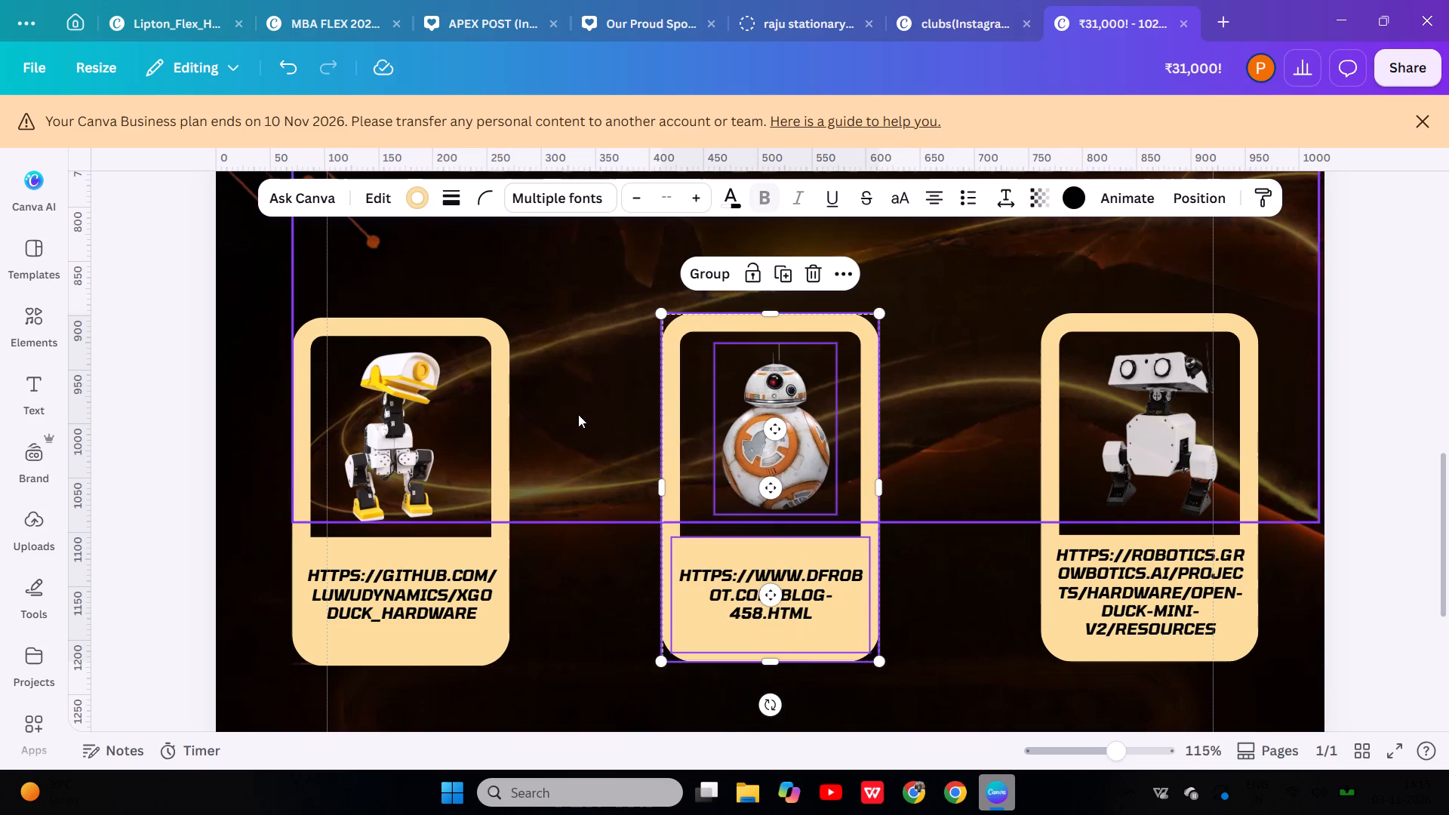
pyautogui.rightClick(805, 623)
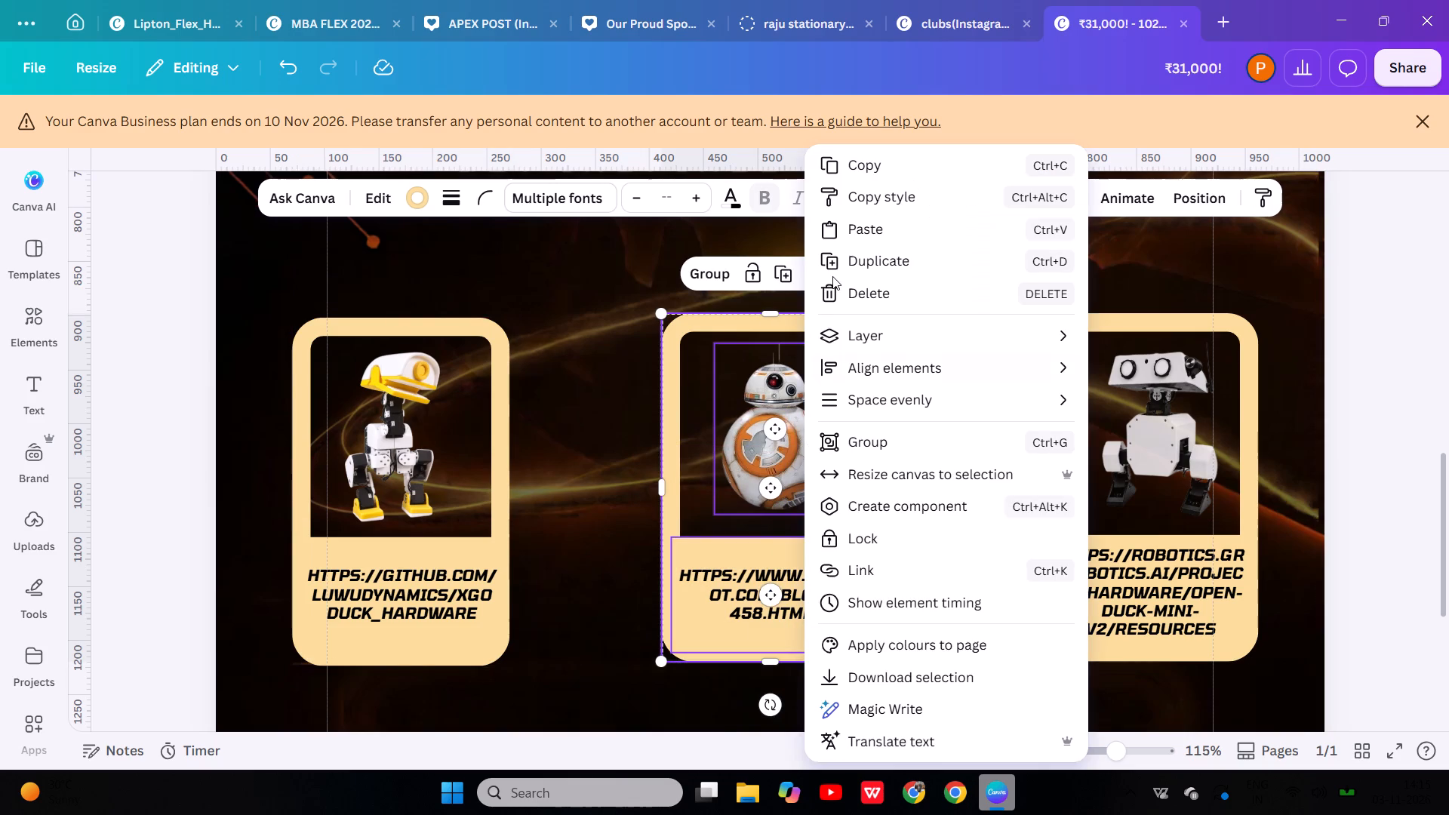
pyautogui.click(871, 432)
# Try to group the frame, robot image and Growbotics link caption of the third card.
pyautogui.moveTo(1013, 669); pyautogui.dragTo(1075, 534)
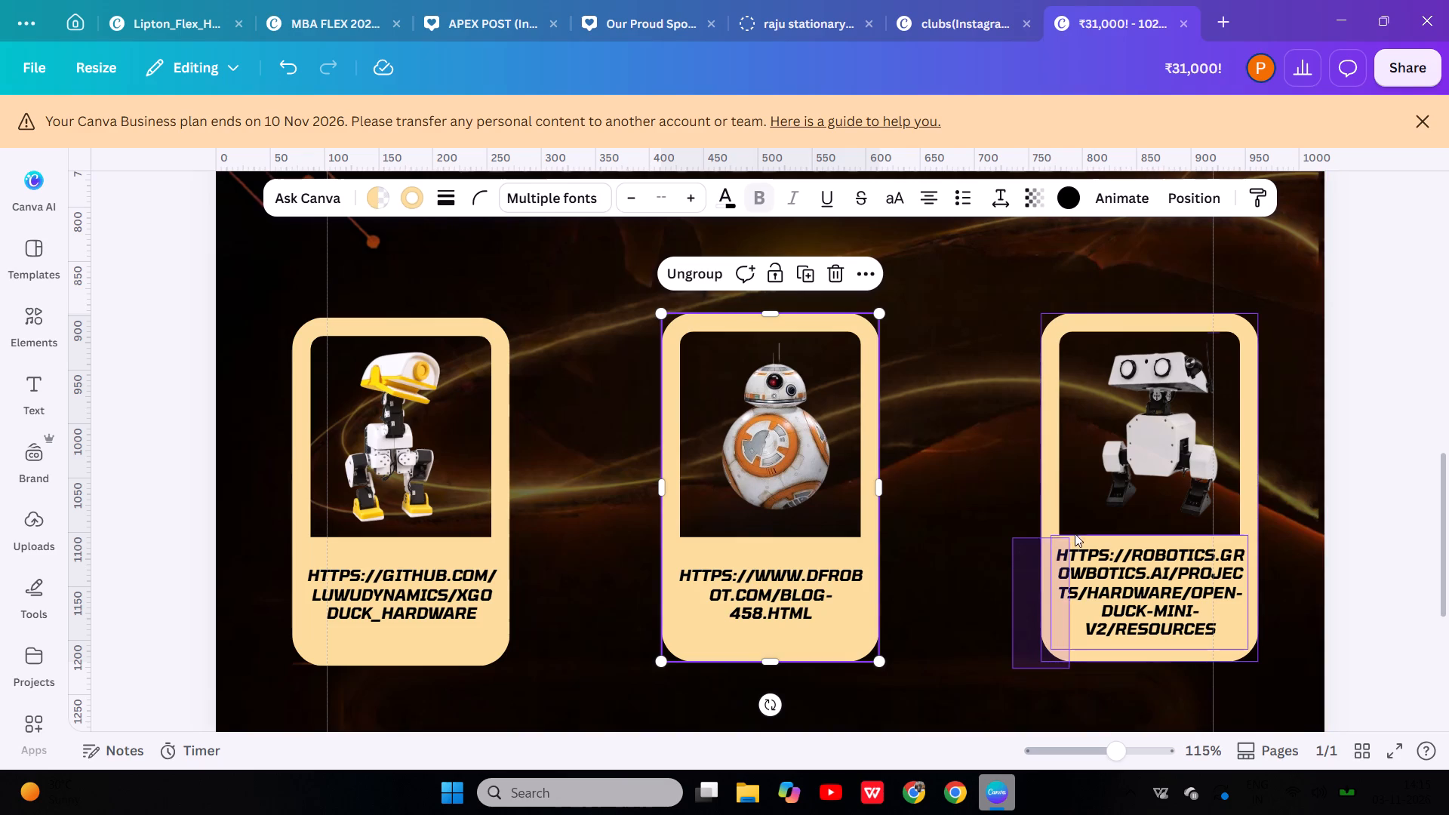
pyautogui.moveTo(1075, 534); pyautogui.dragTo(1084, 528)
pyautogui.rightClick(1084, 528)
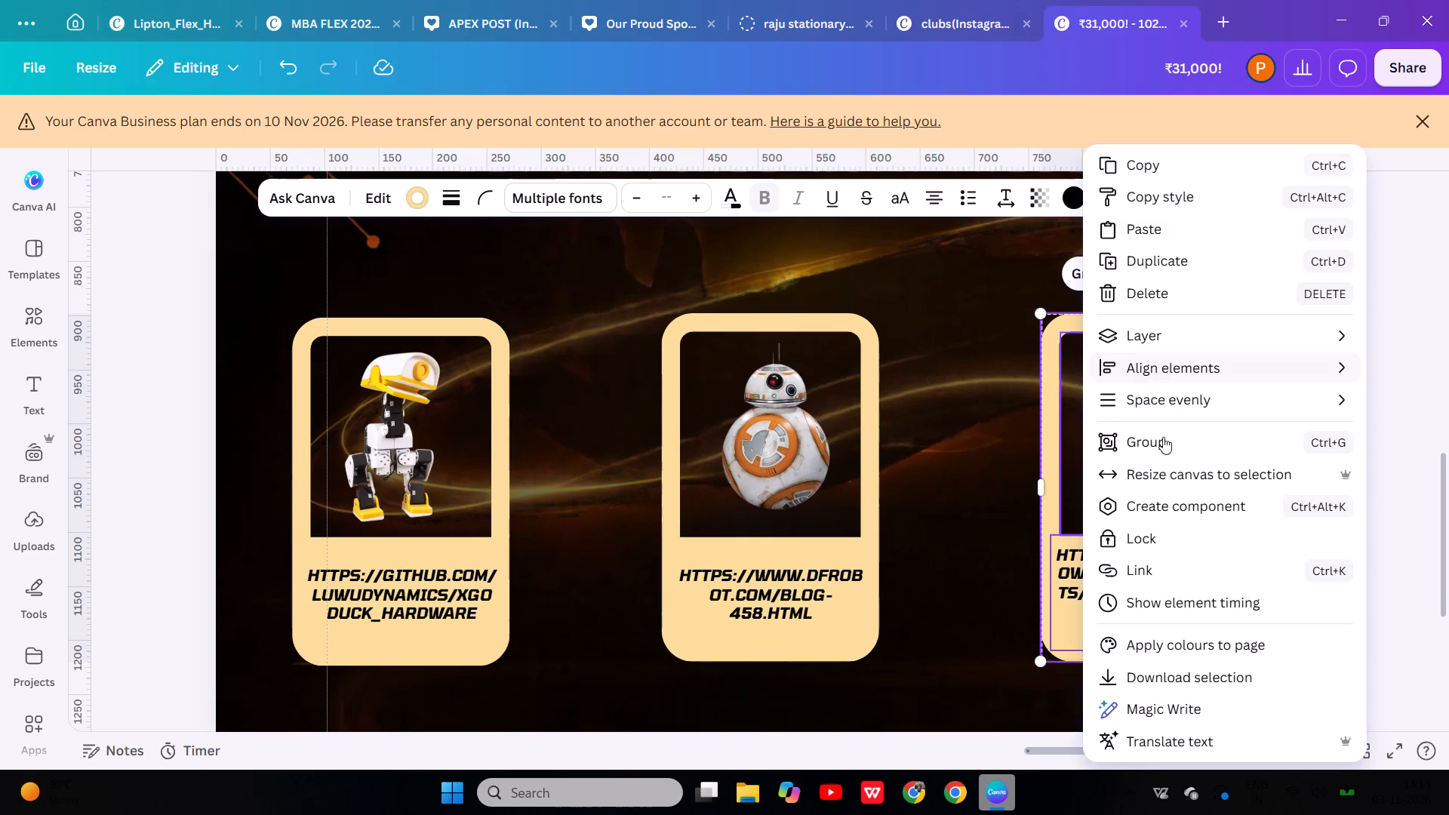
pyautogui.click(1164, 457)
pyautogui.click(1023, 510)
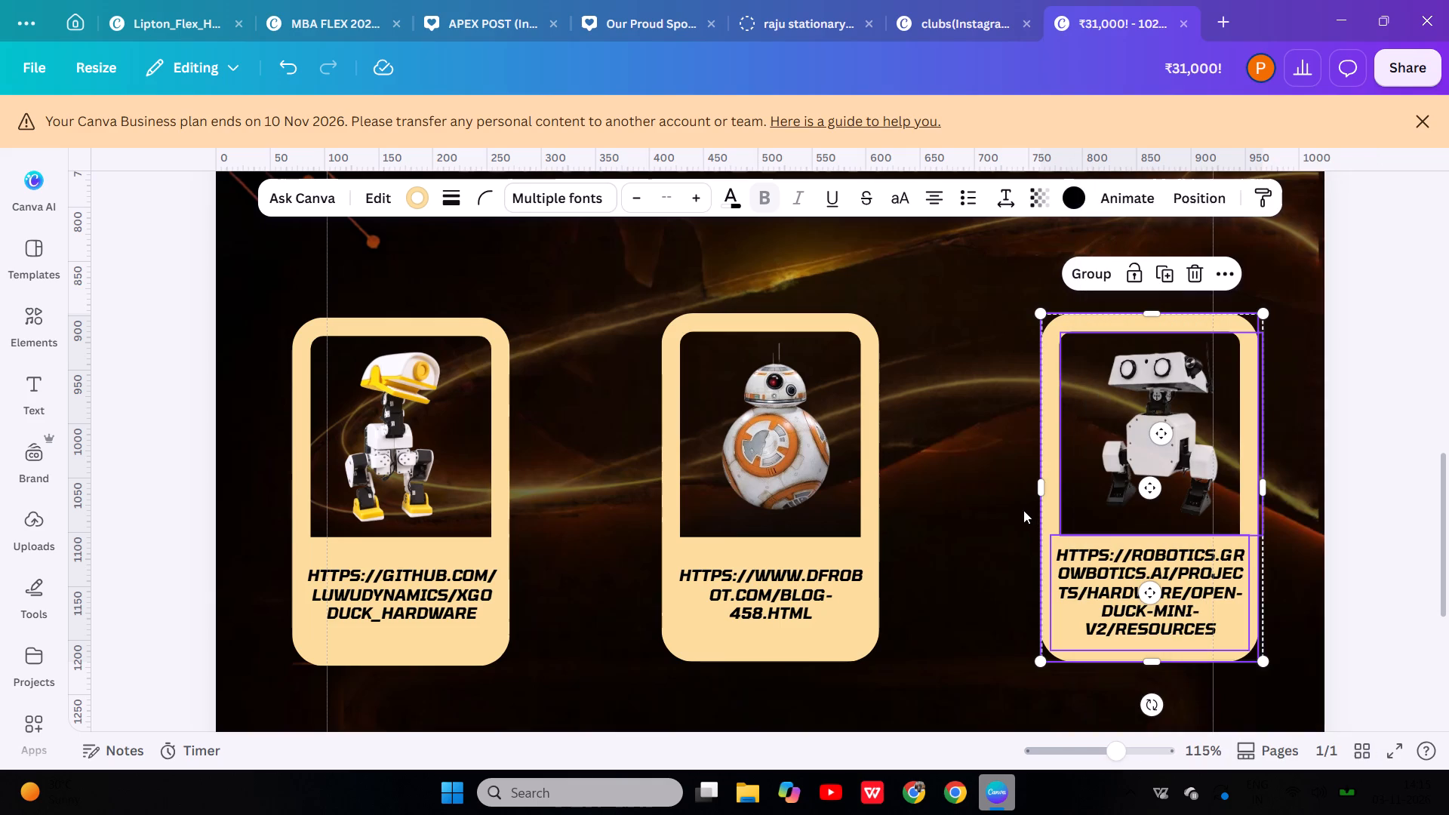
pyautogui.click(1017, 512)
# Enlarge the grouped middle DFRobot card proportionally to about 233 wide by 373 high.
pyautogui.scroll(-1, 1017, 512)
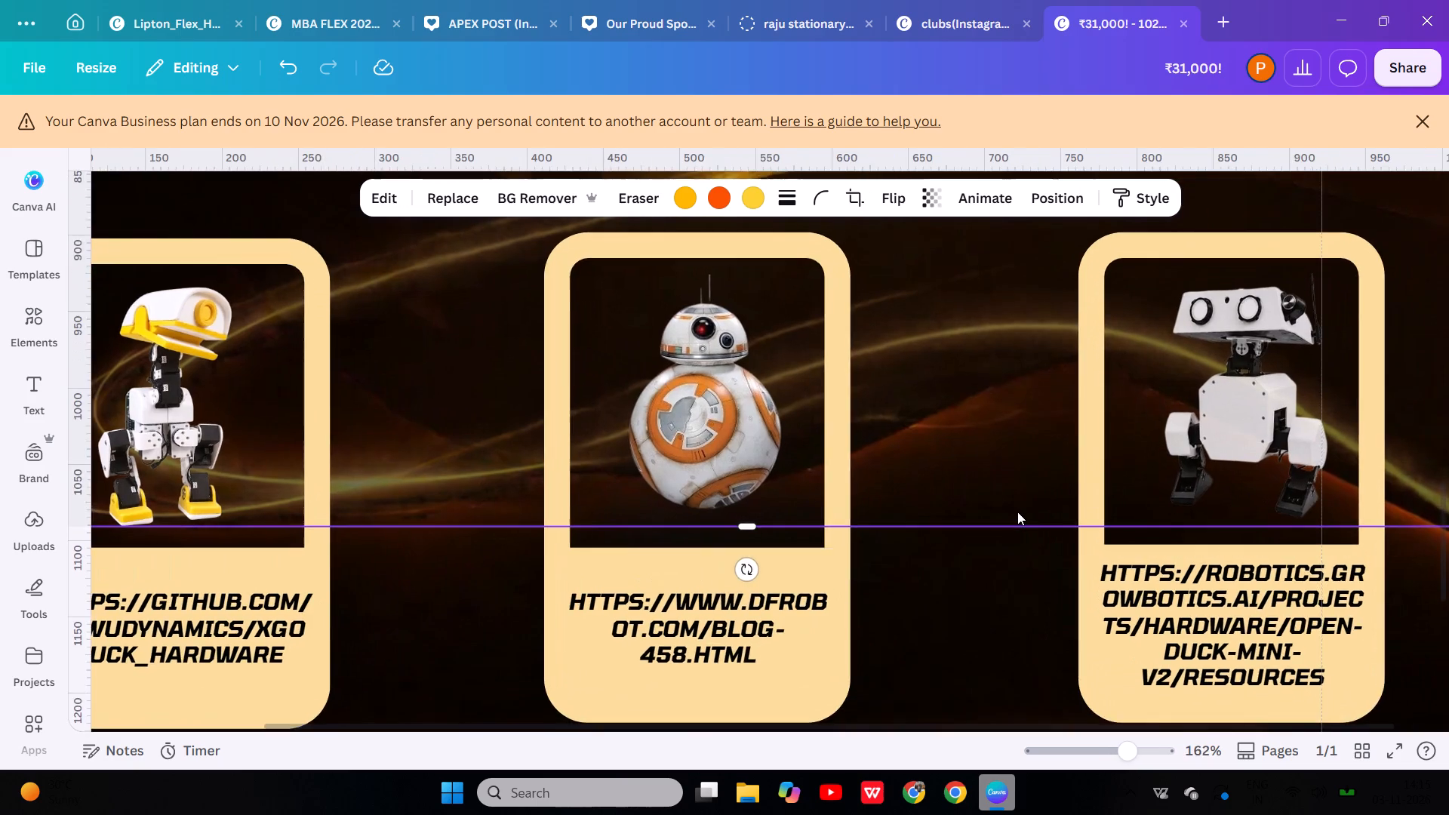
pyautogui.scroll(-1, 1017, 512)
pyautogui.click(779, 592)
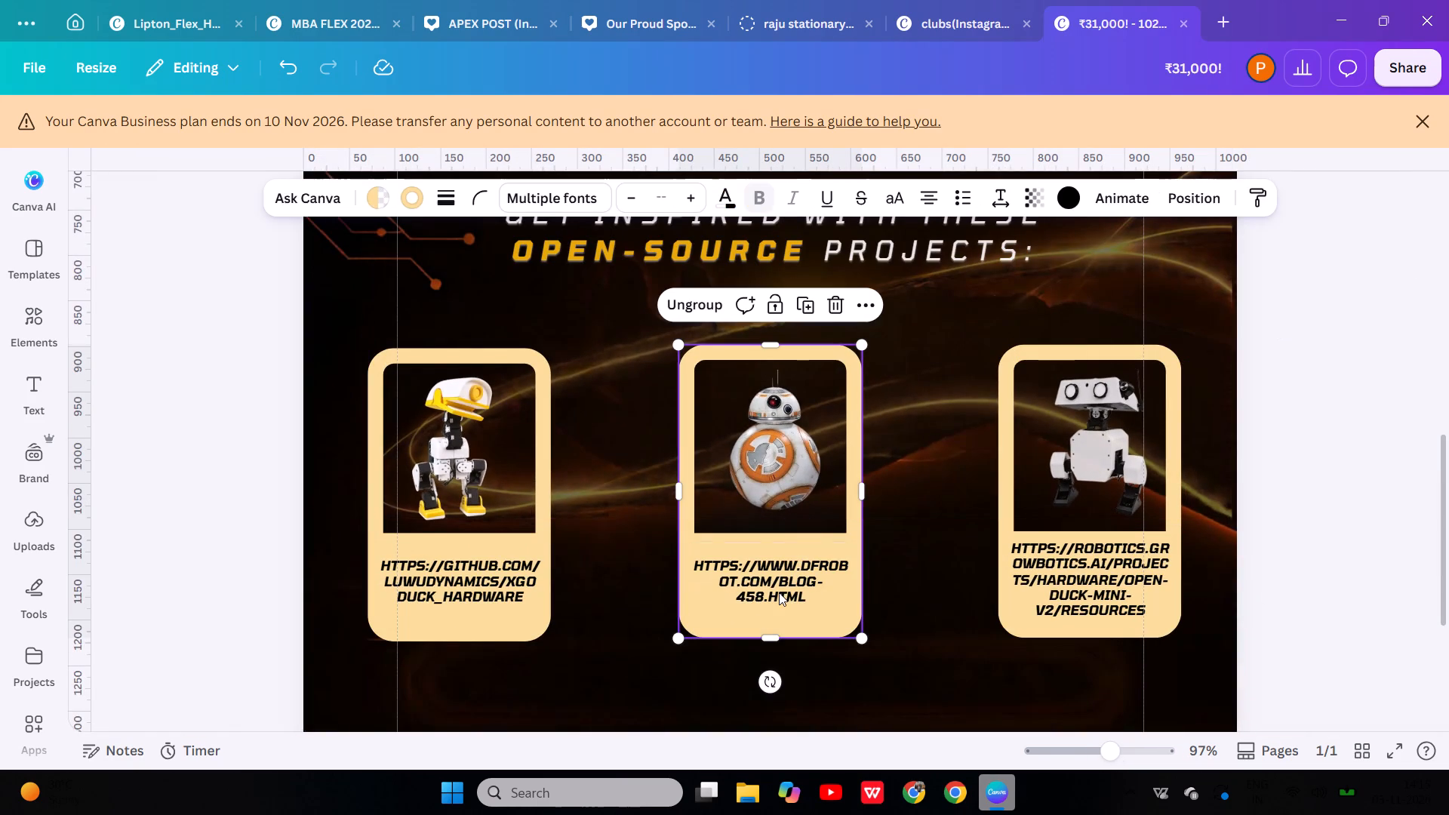
pyautogui.moveTo(860, 635); pyautogui.dragTo(897, 675)
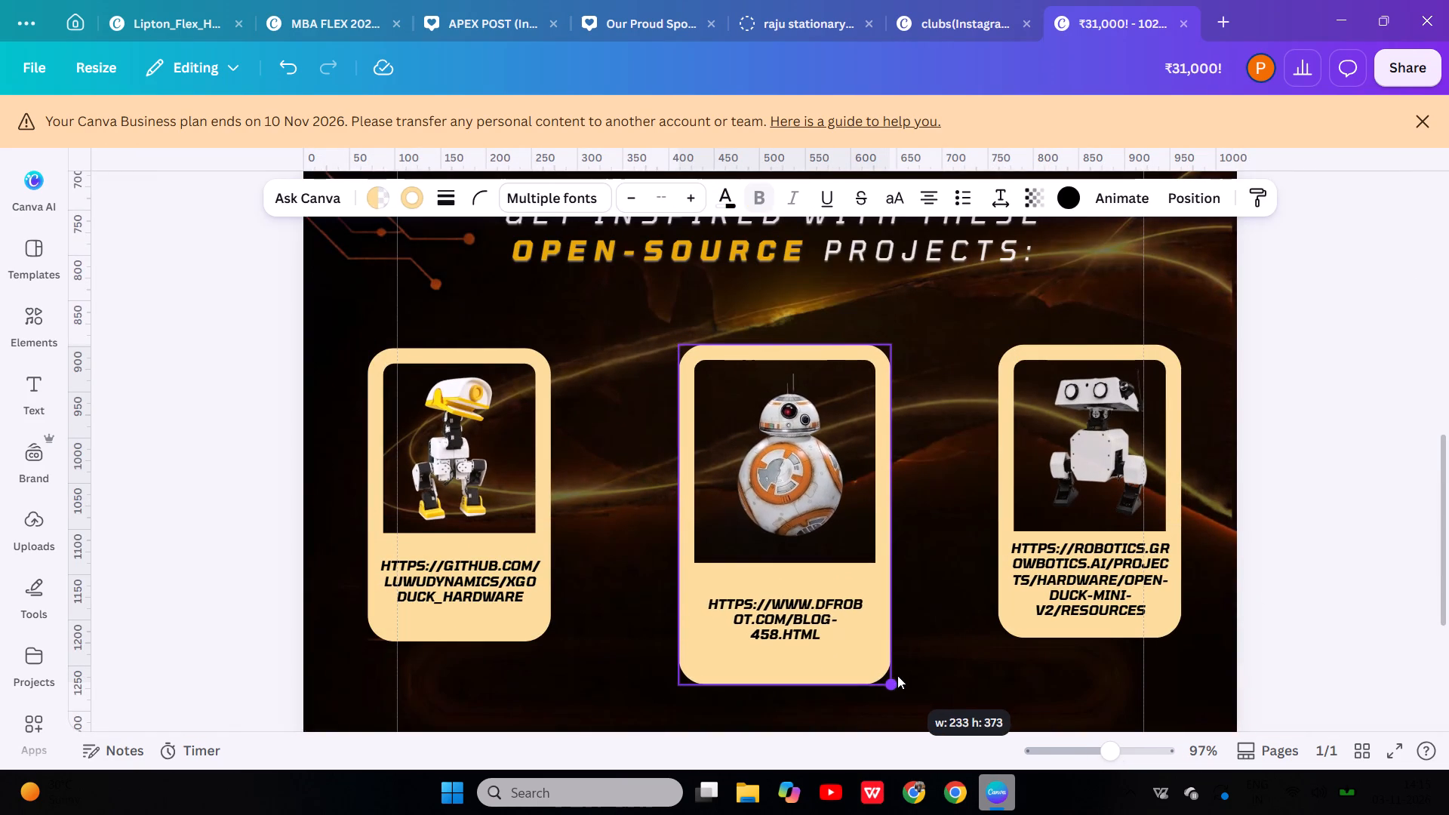
pyautogui.moveTo(897, 675); pyautogui.dragTo(898, 675)
# Enlarge the grouped GitHub duck robot card proportionally until its bottom edge lines up with the middle card's.
pyautogui.click(540, 595)
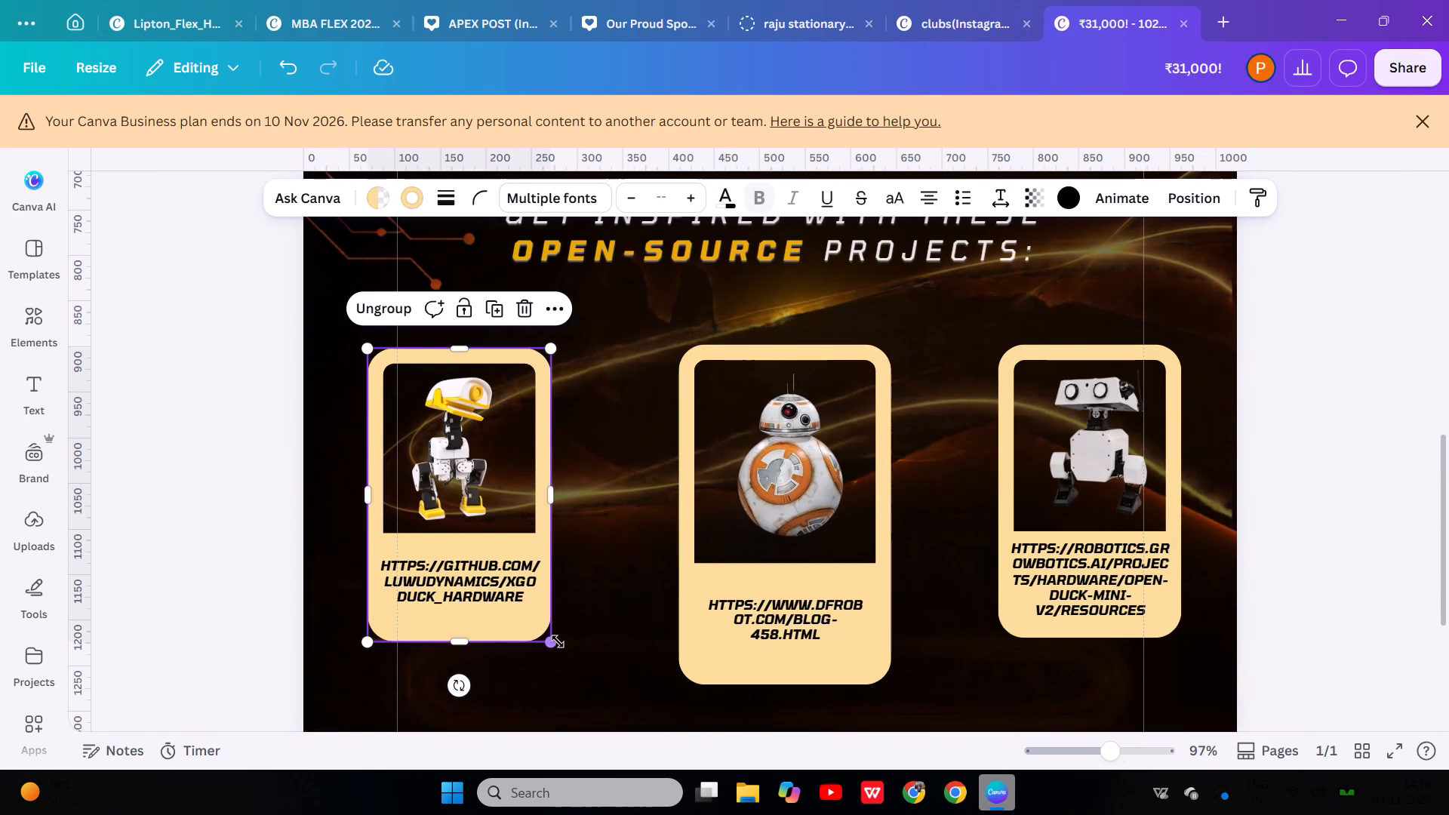
pyautogui.moveTo(555, 643); pyautogui.dragTo(605, 681)
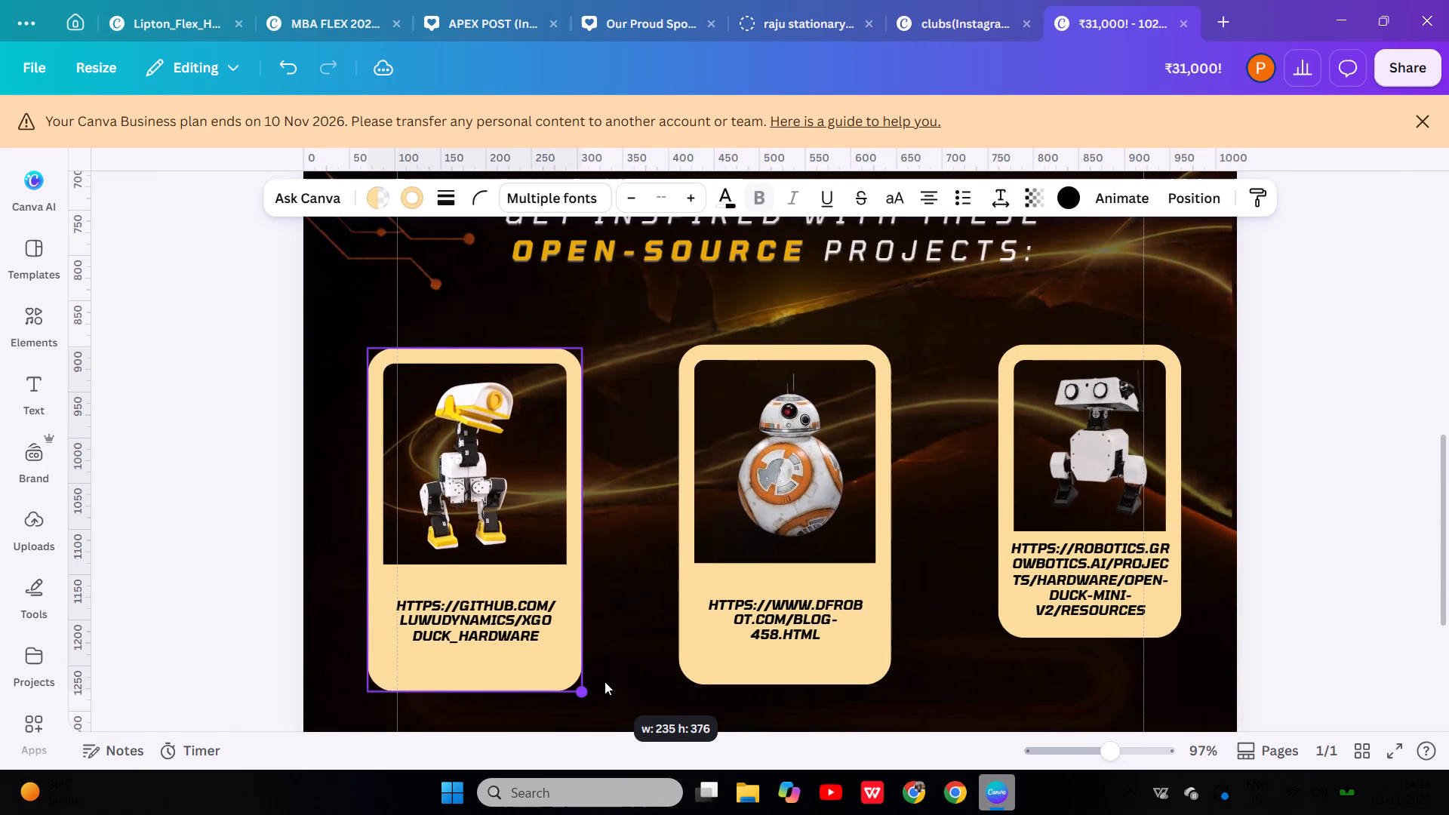
pyautogui.moveTo(605, 681); pyautogui.dragTo(601, 679)
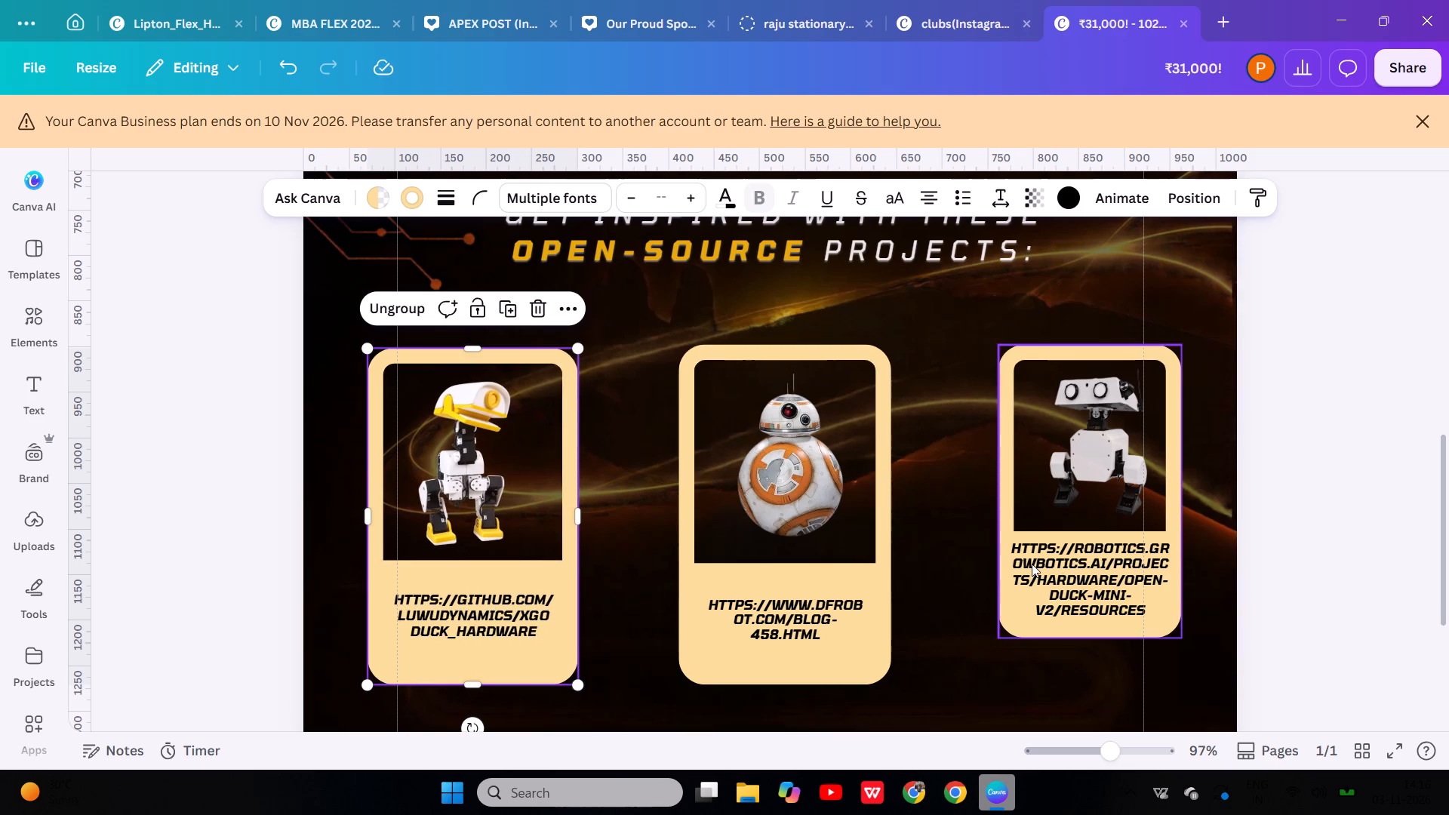
# Select the frame, robot image and Growbotics link caption of the third card and group them.
pyautogui.click(1054, 564)
pyautogui.click(1035, 502)
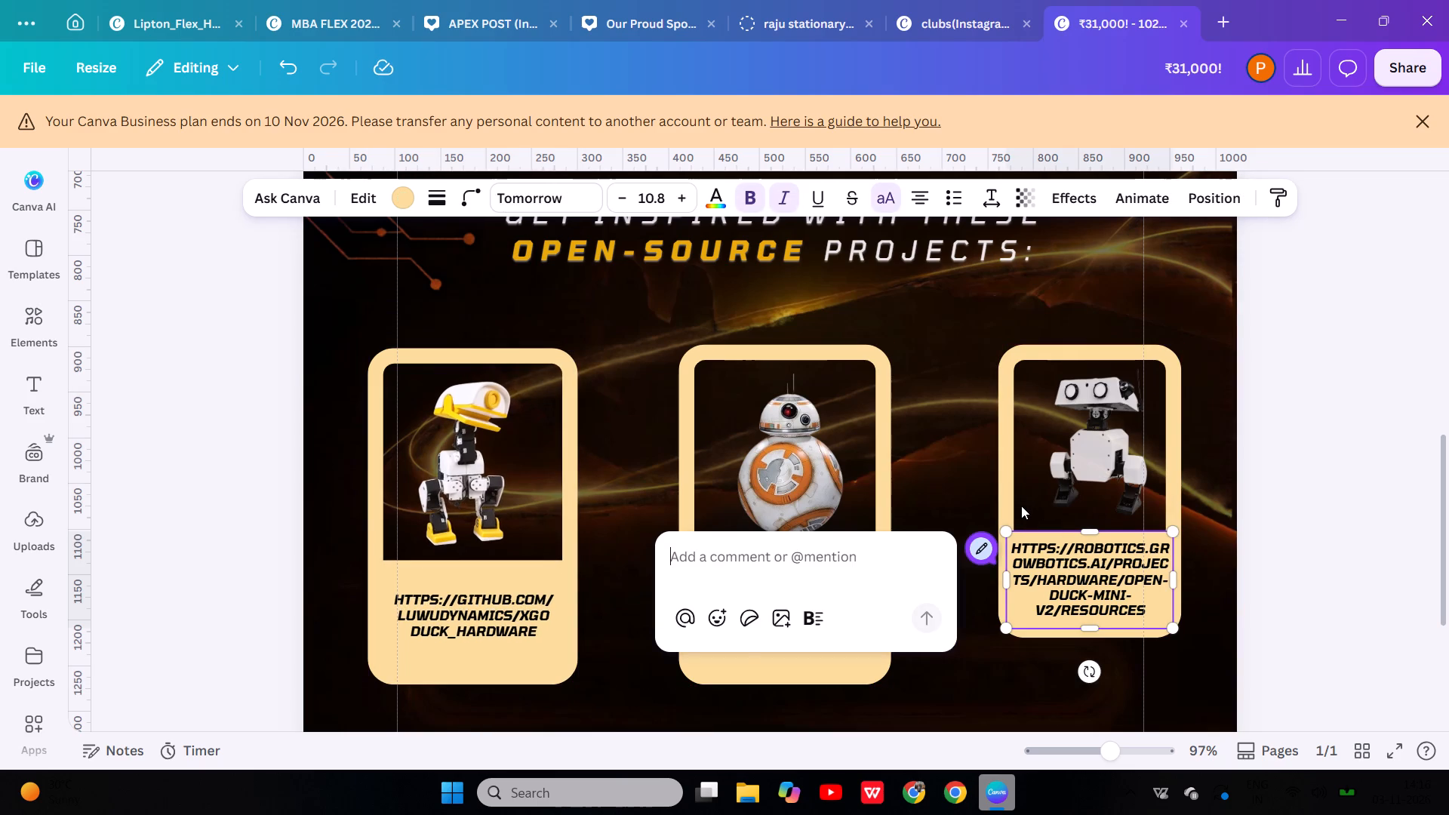
pyautogui.click(1021, 506)
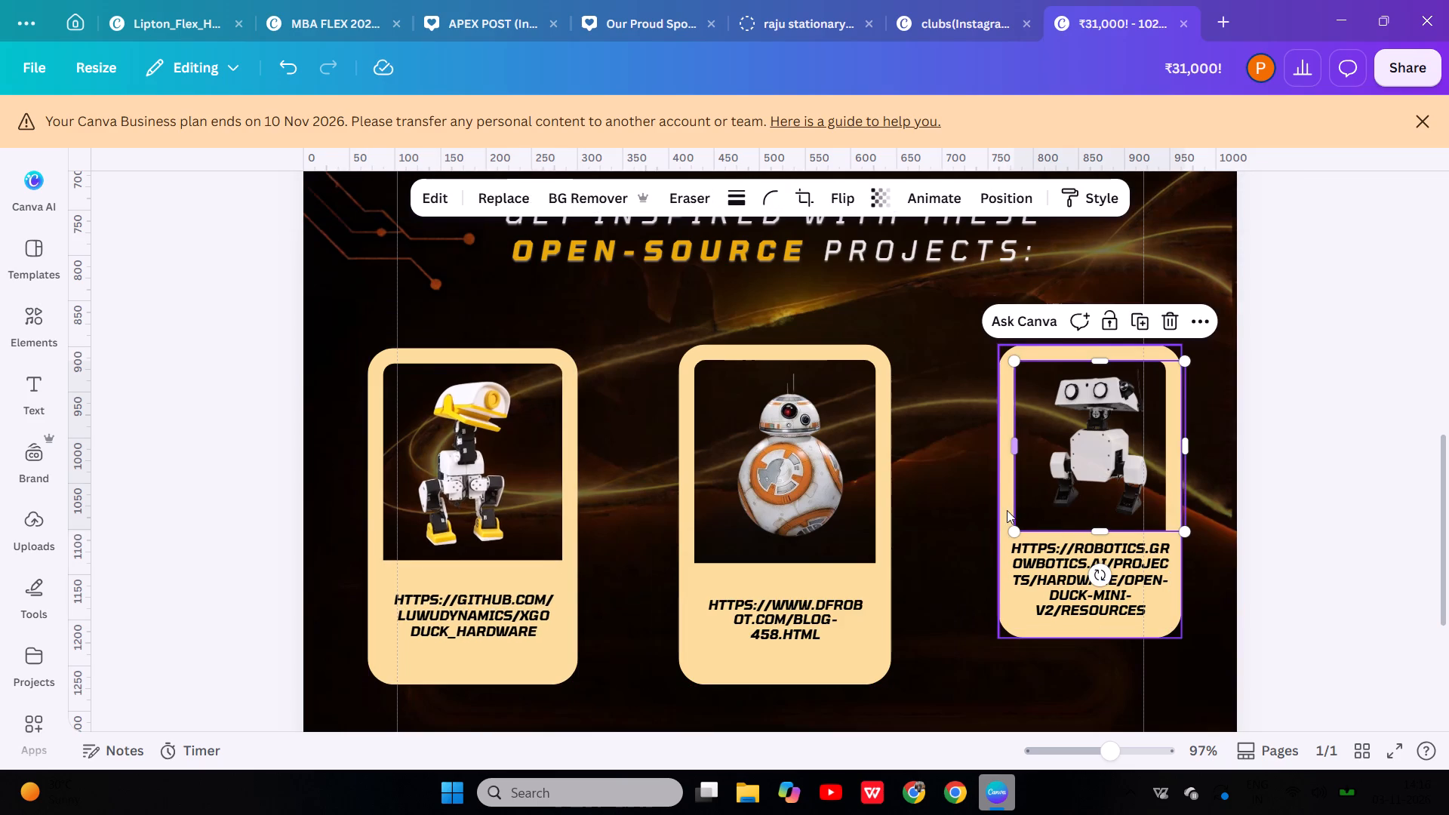
pyautogui.keyDown('shift'); pyautogui.click(1005, 510); pyautogui.keyUp('shift')
pyautogui.keyDown('shift'); pyautogui.click(1048, 564); pyautogui.keyUp('shift')
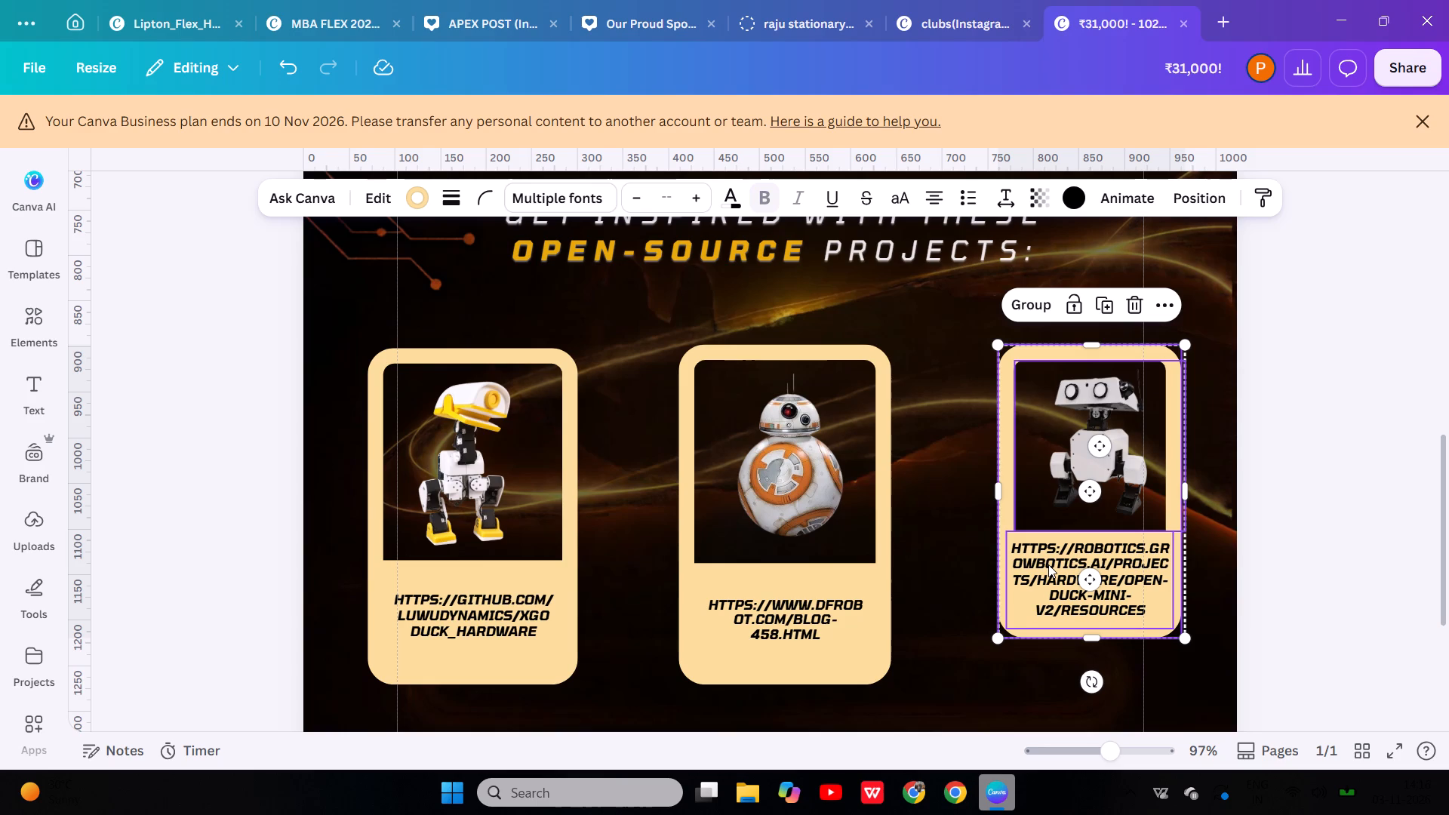
pyautogui.rightClick(1048, 564)
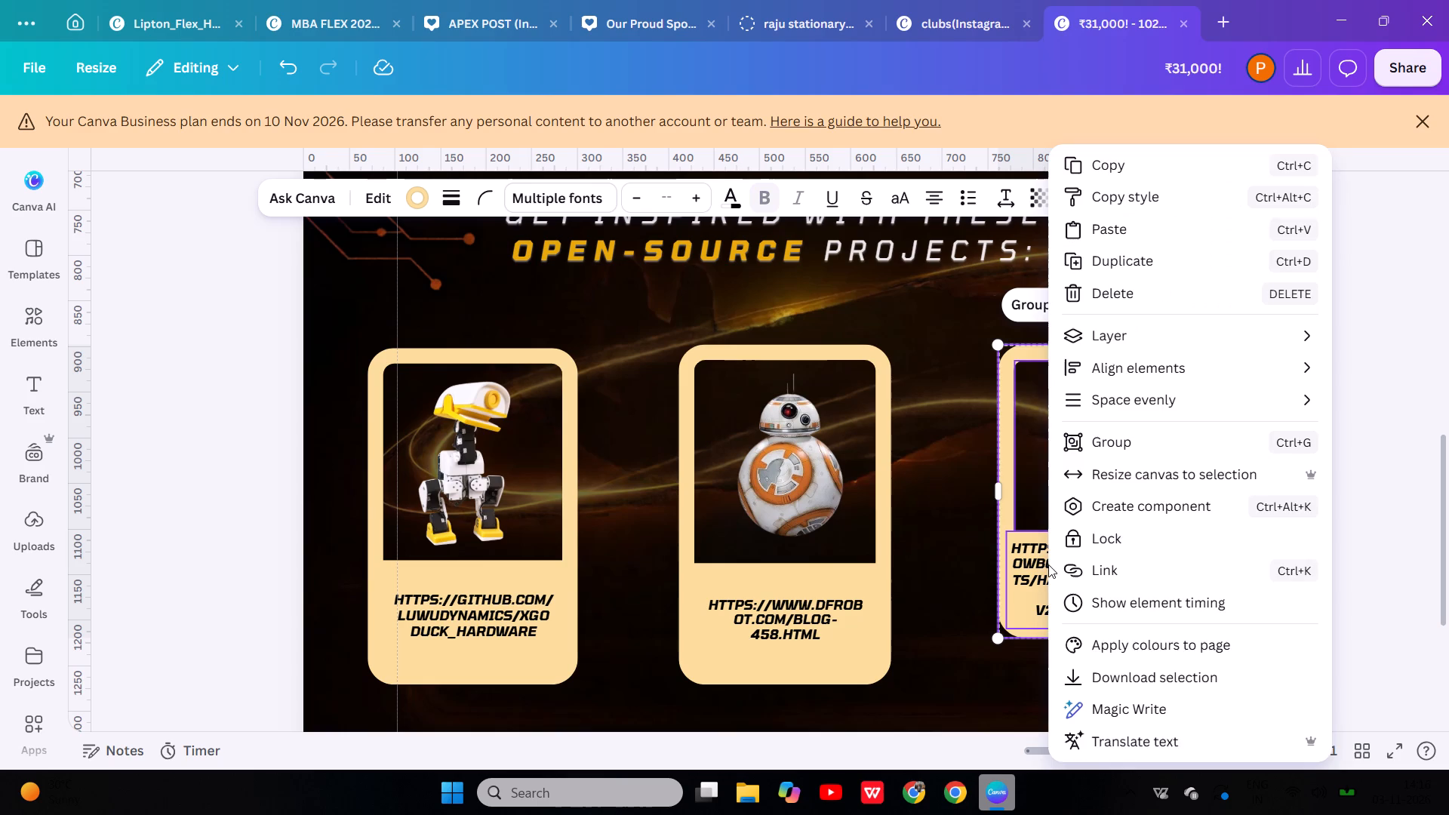
pyautogui.click(1141, 449)
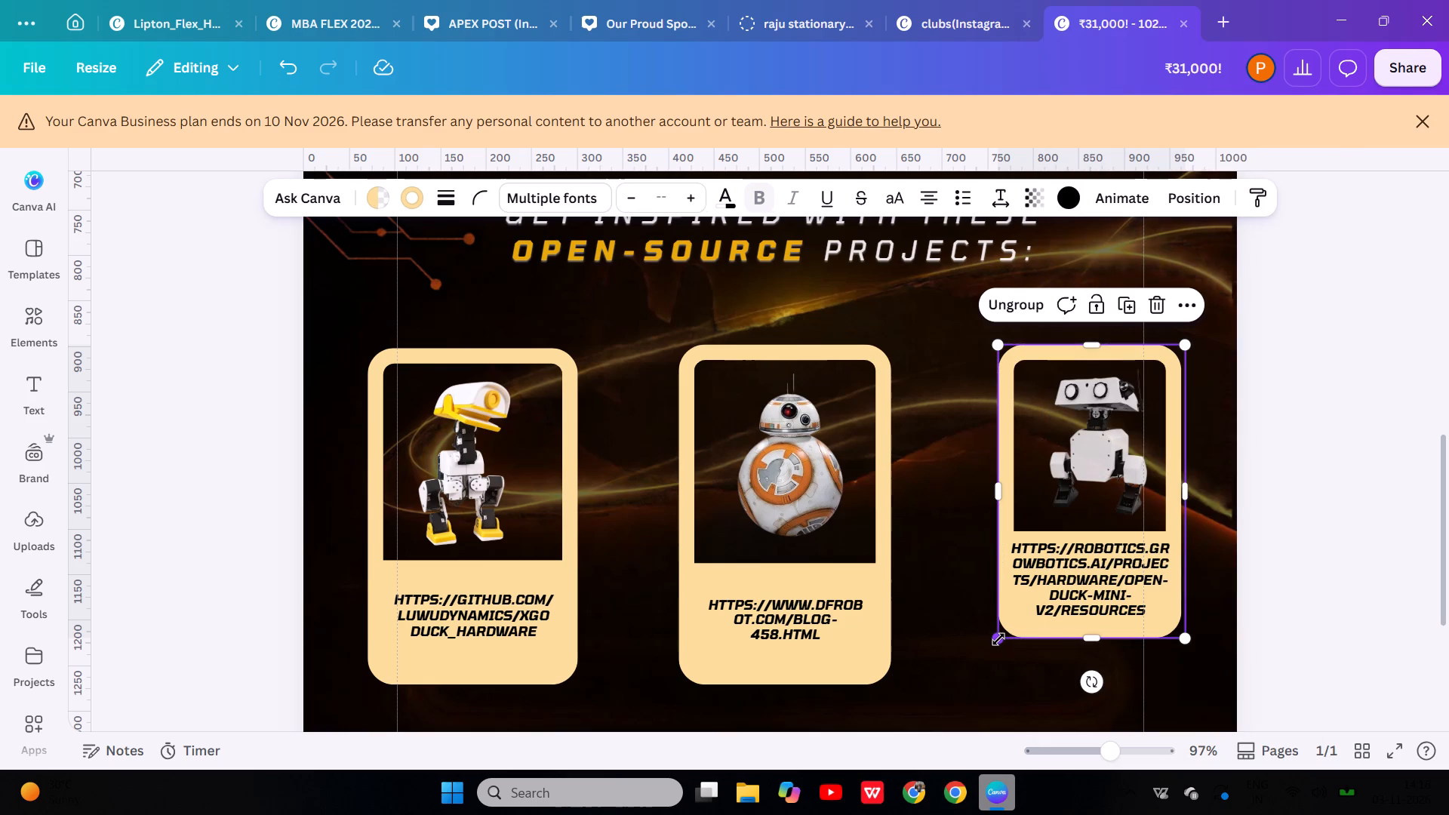
# Enlarge the grouped Growbotics card proportionally towards the page centre to match the other two cards' height.
pyautogui.moveTo(998, 639); pyautogui.dragTo(968, 674)
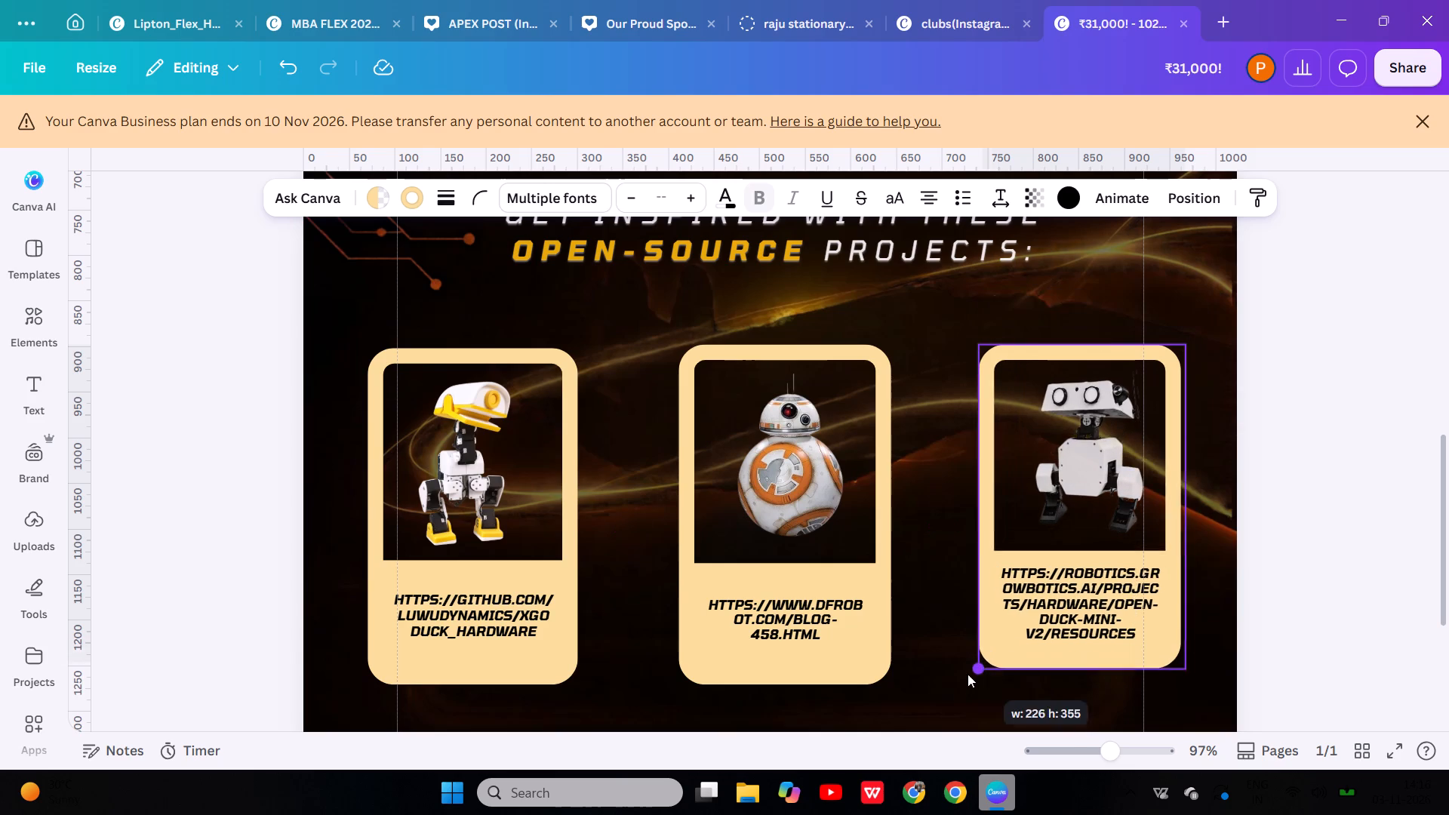
pyautogui.moveTo(968, 674); pyautogui.dragTo(961, 682)
pyautogui.click(928, 681)
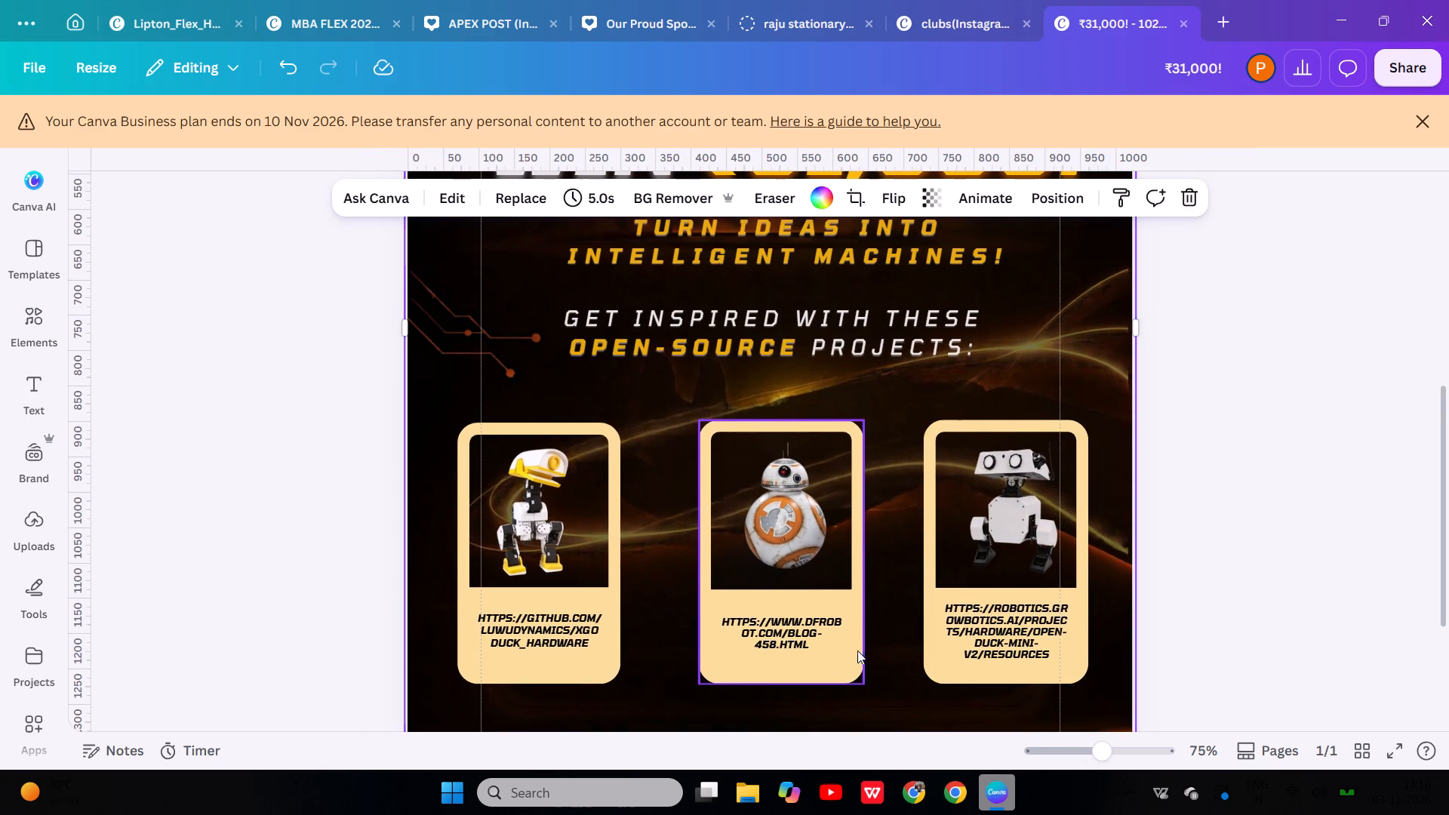
# Align the grouped middle DFRobot card to the horizontal centre of the page.
pyautogui.rightClick(848, 650)
pyautogui.click(914, 395)
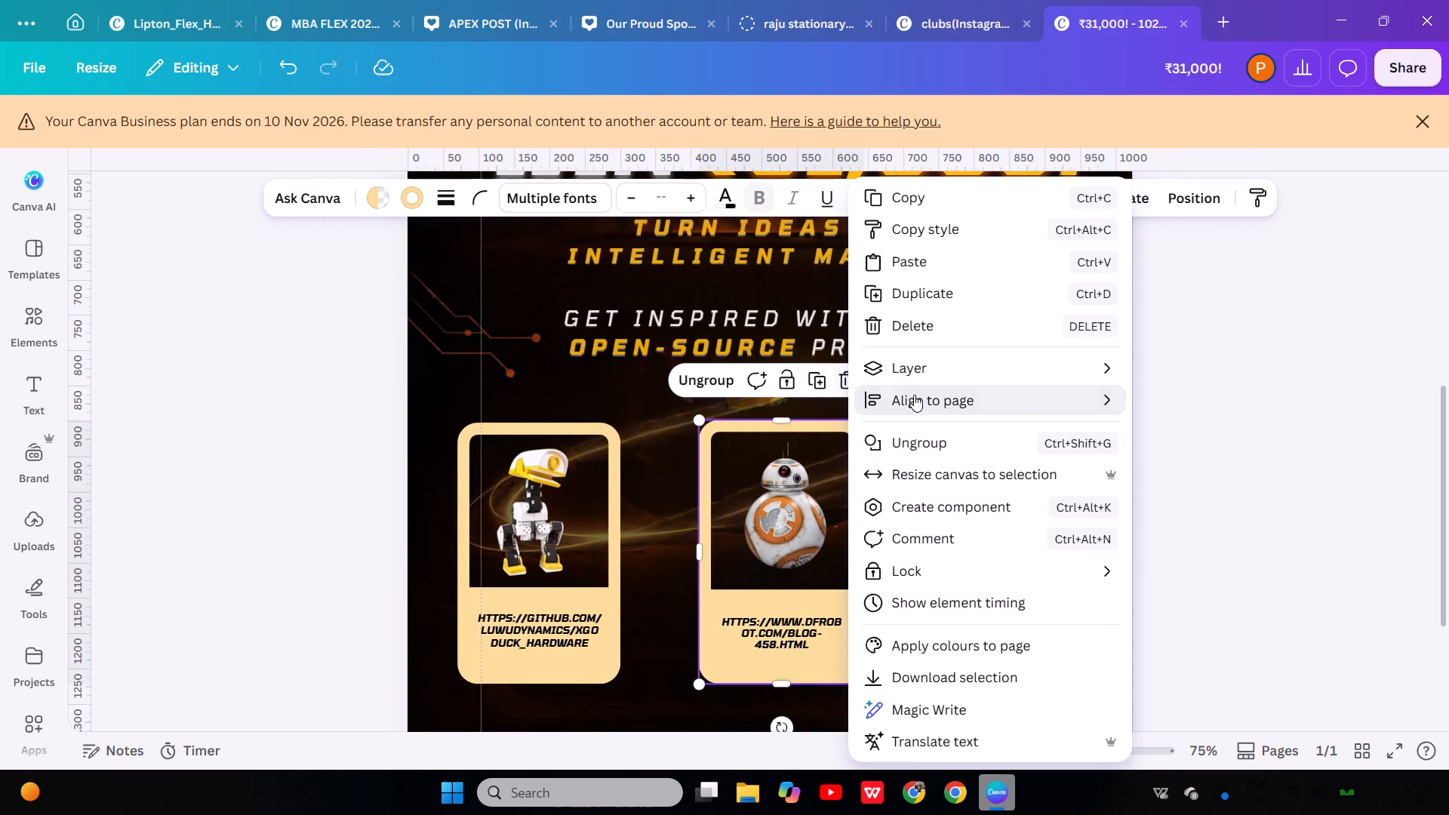
pyautogui.click(1187, 427)
pyautogui.click(1148, 441)
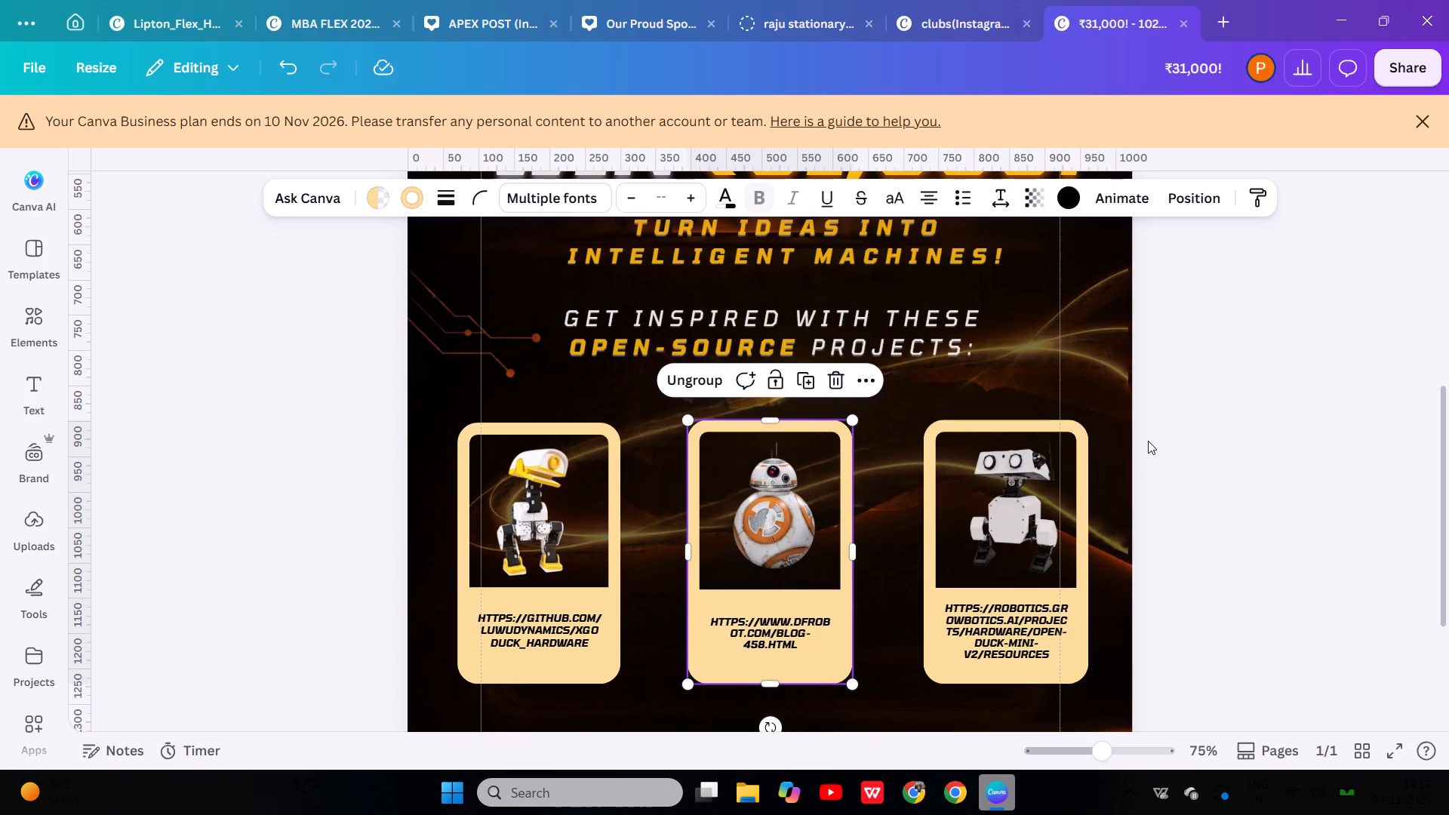
# Change the border colour of the third (Growbotics) robot card to the golden yellow already used in the design.
pyautogui.scroll(1, 1148, 441)
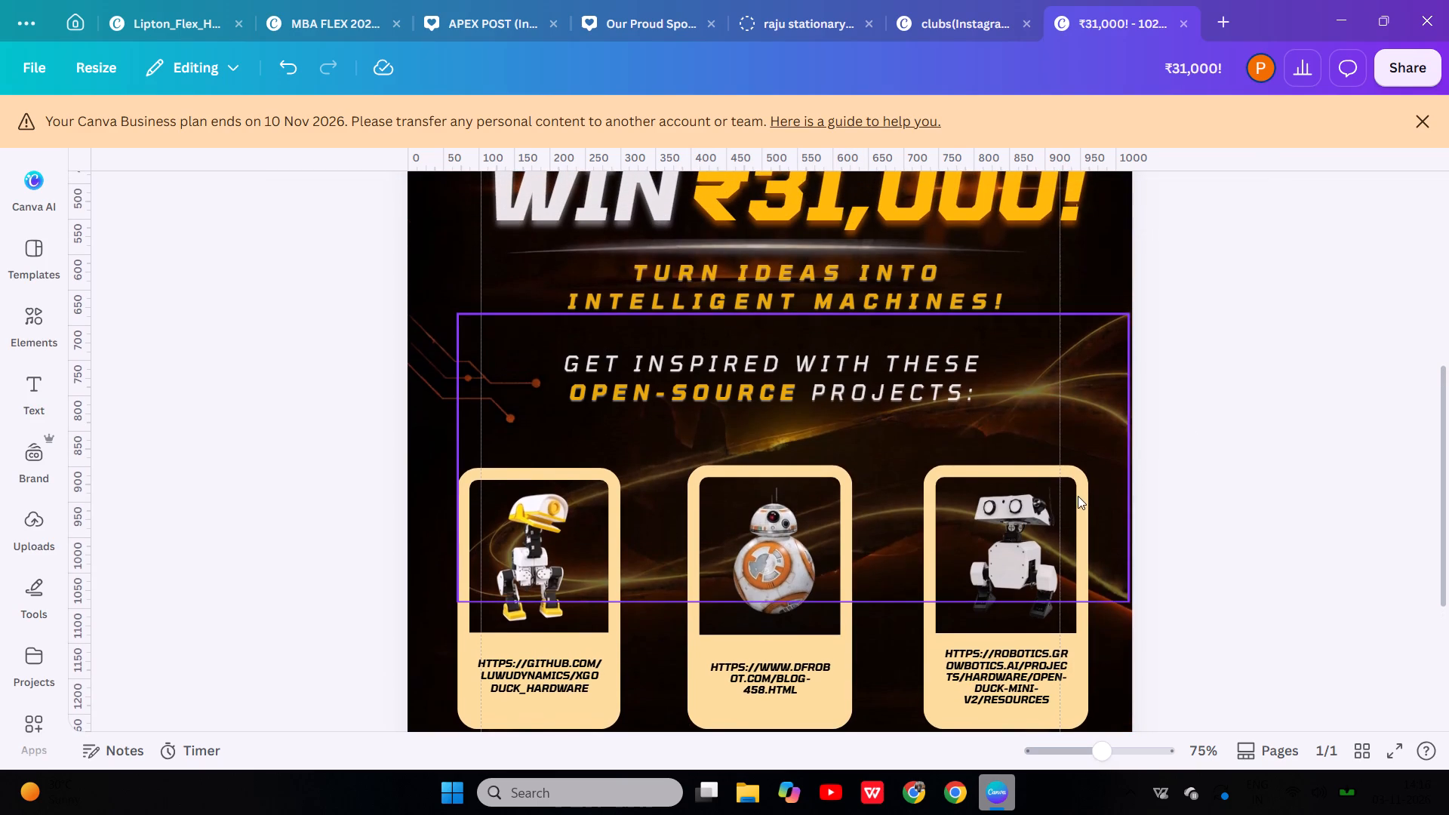
pyautogui.click(1076, 498)
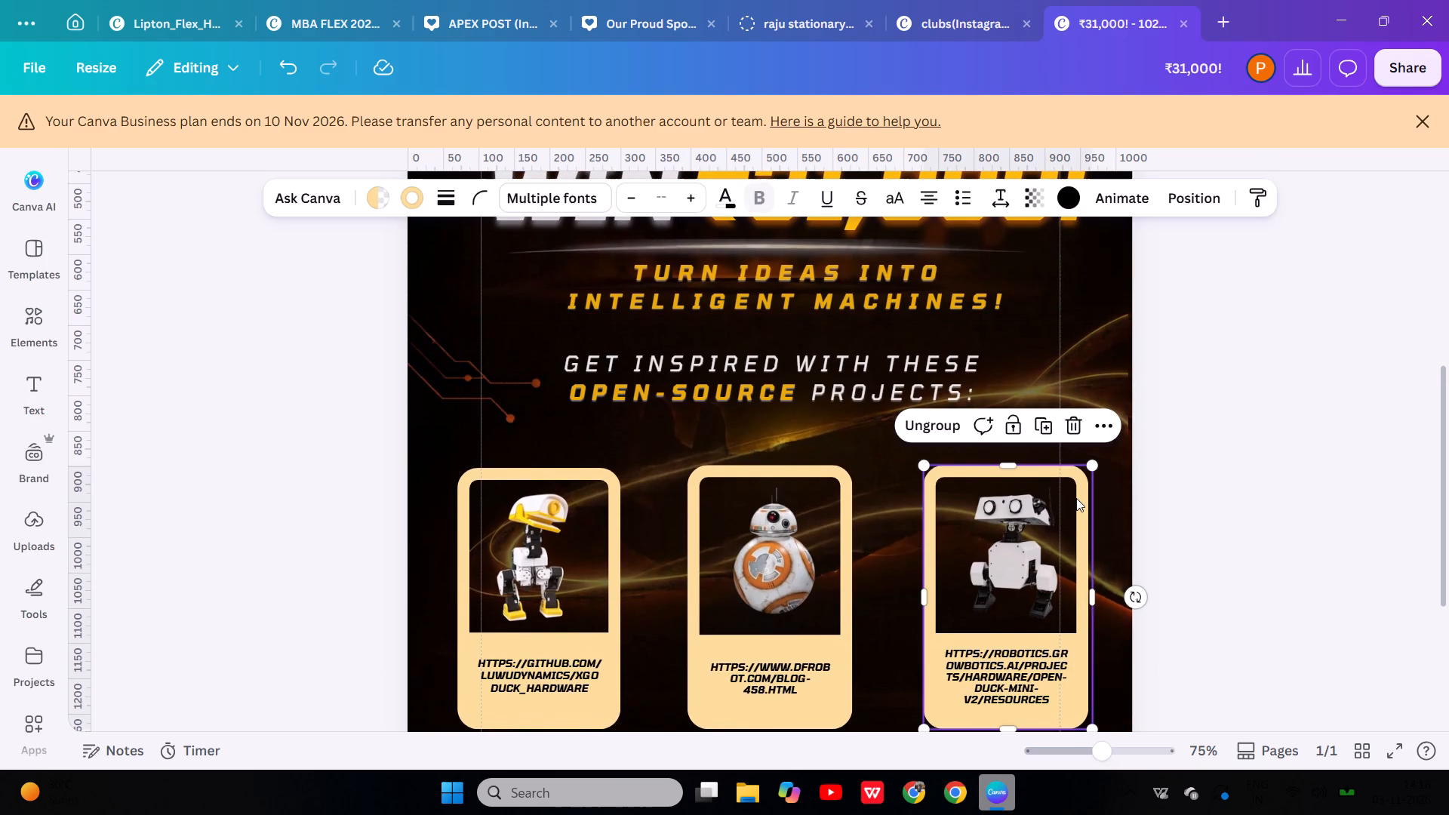
pyautogui.click(1192, 439)
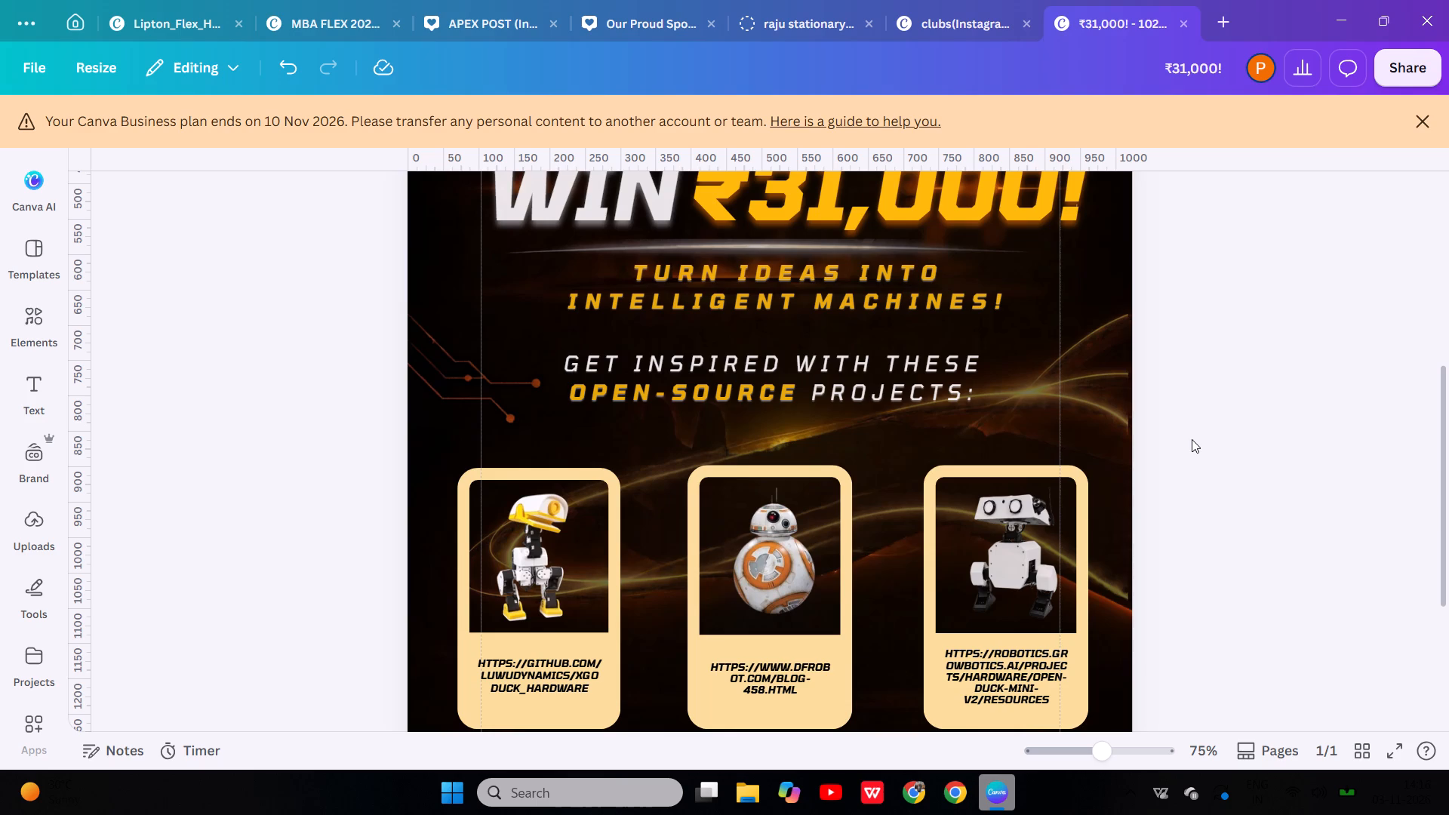
pyautogui.click(1064, 666)
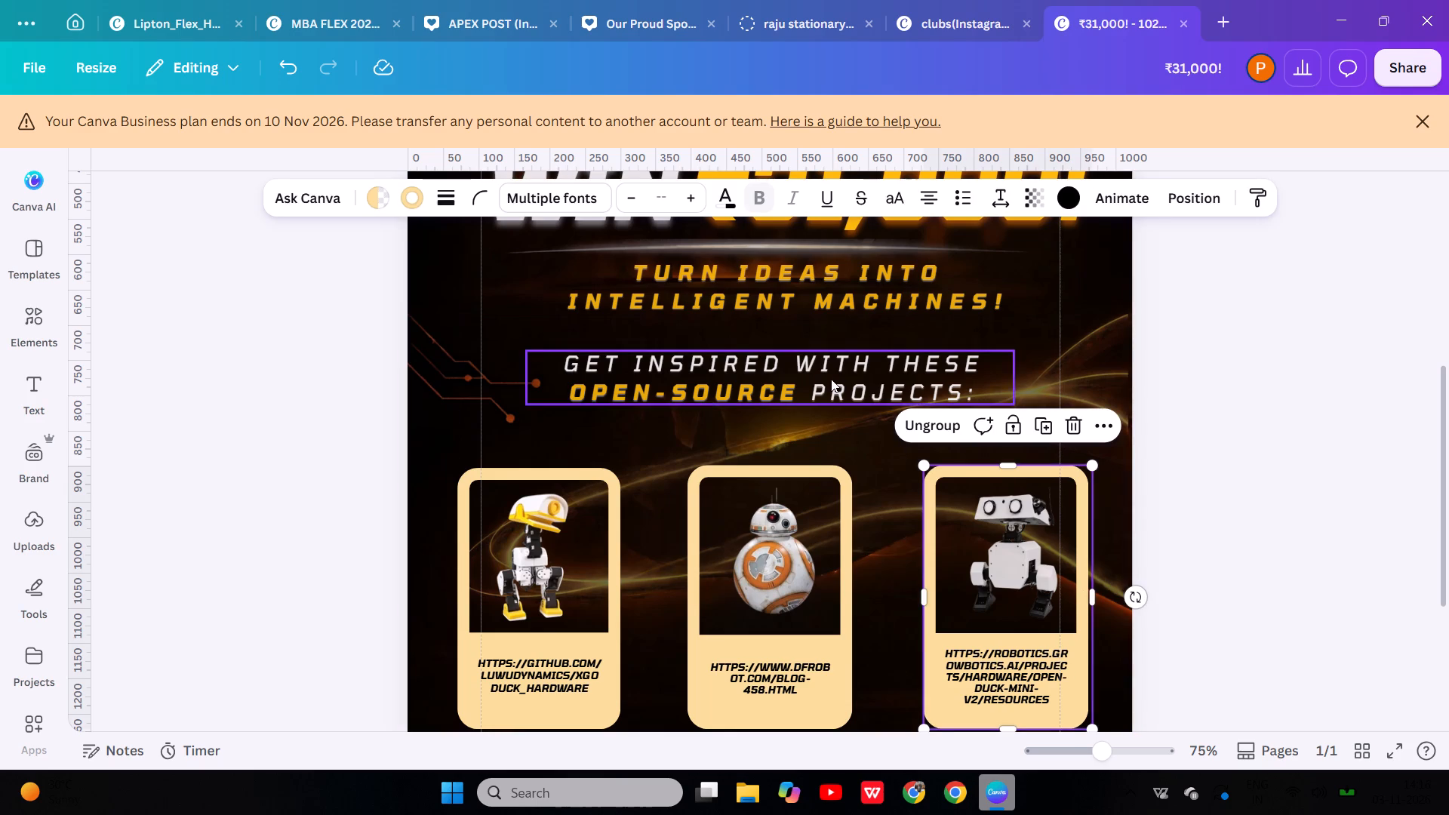
pyautogui.click(414, 206)
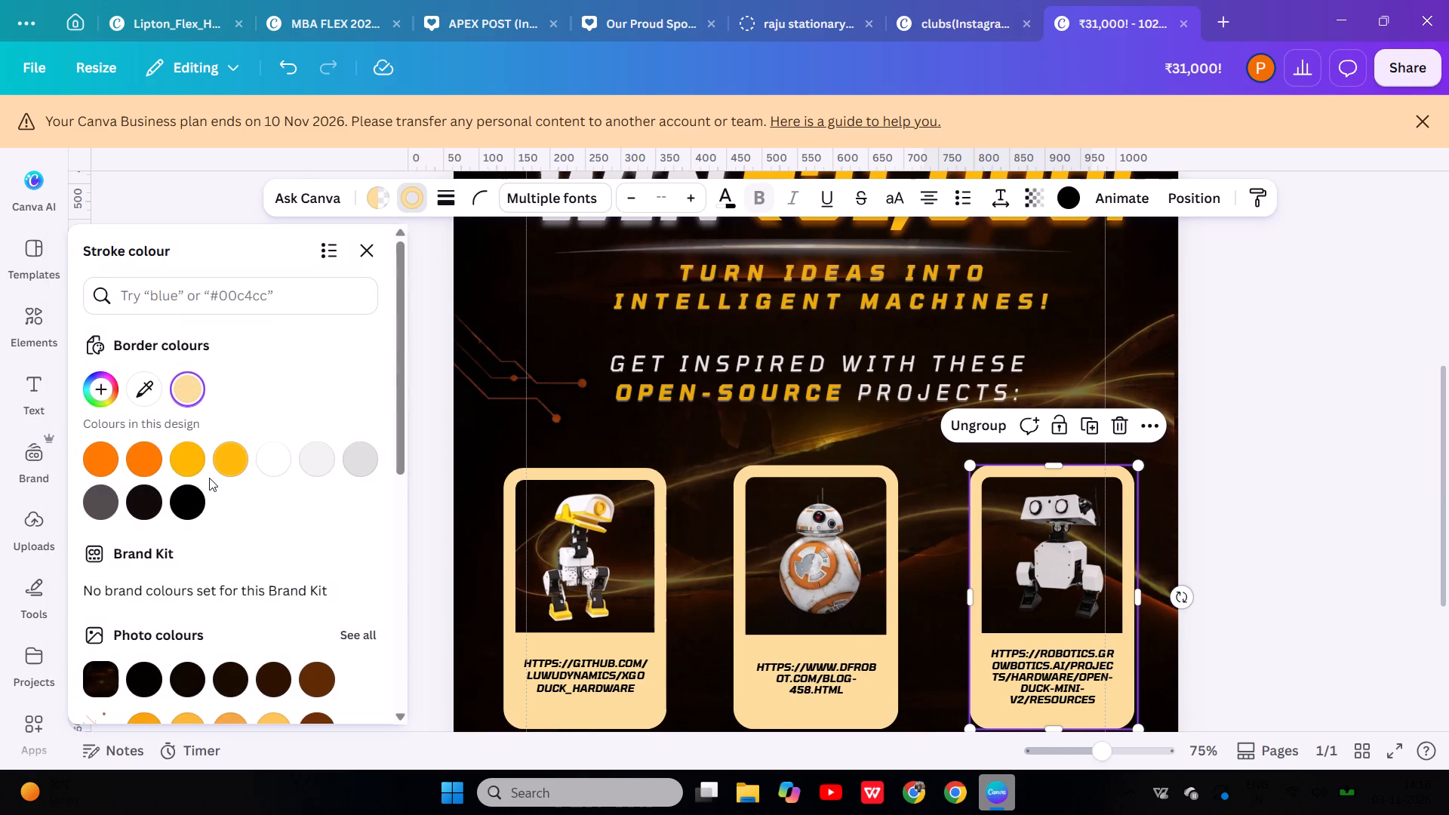
pyautogui.scroll(1, 599, 411)
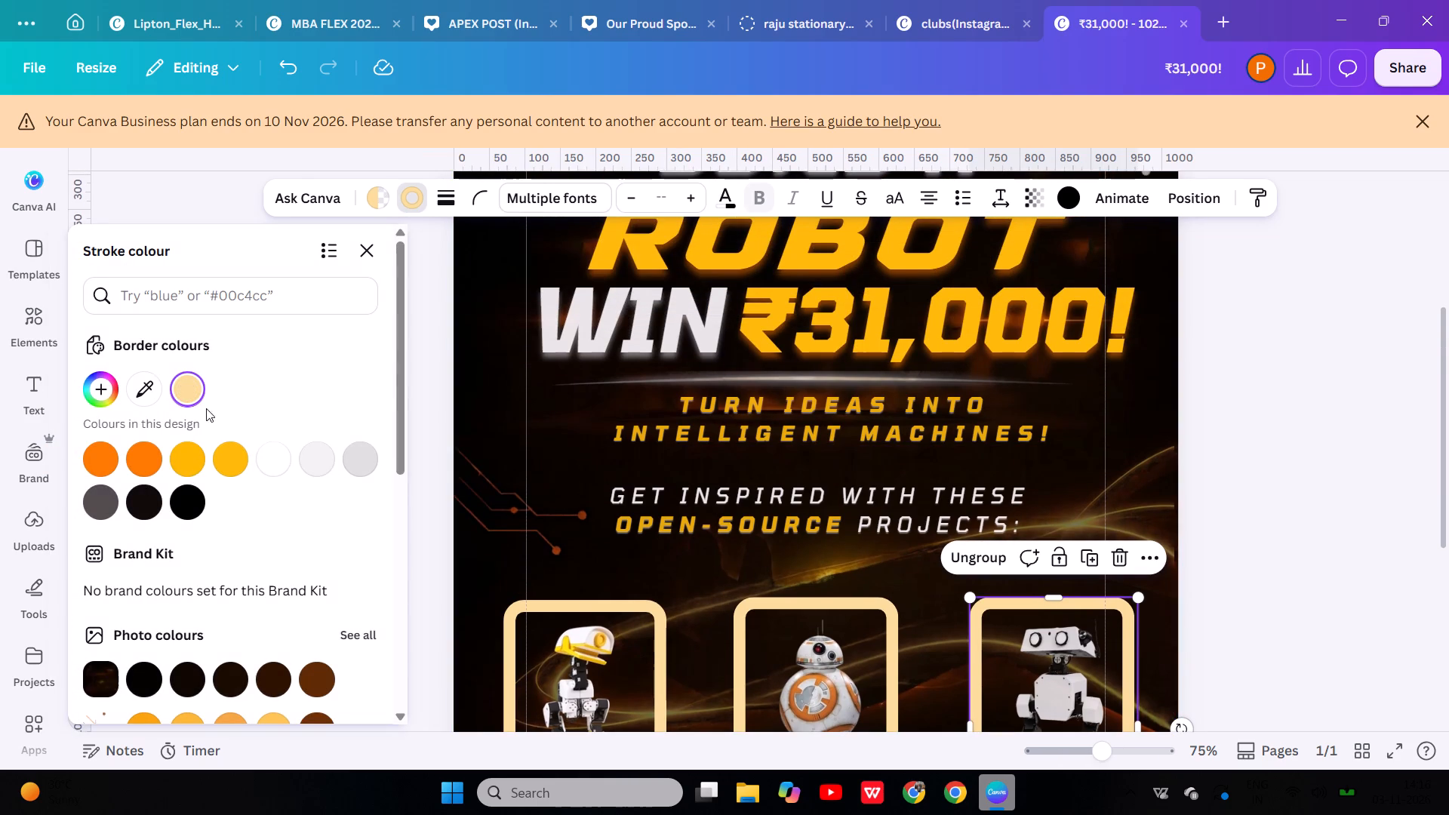
pyautogui.click(135, 460)
pyautogui.scroll(-1, 391, 512)
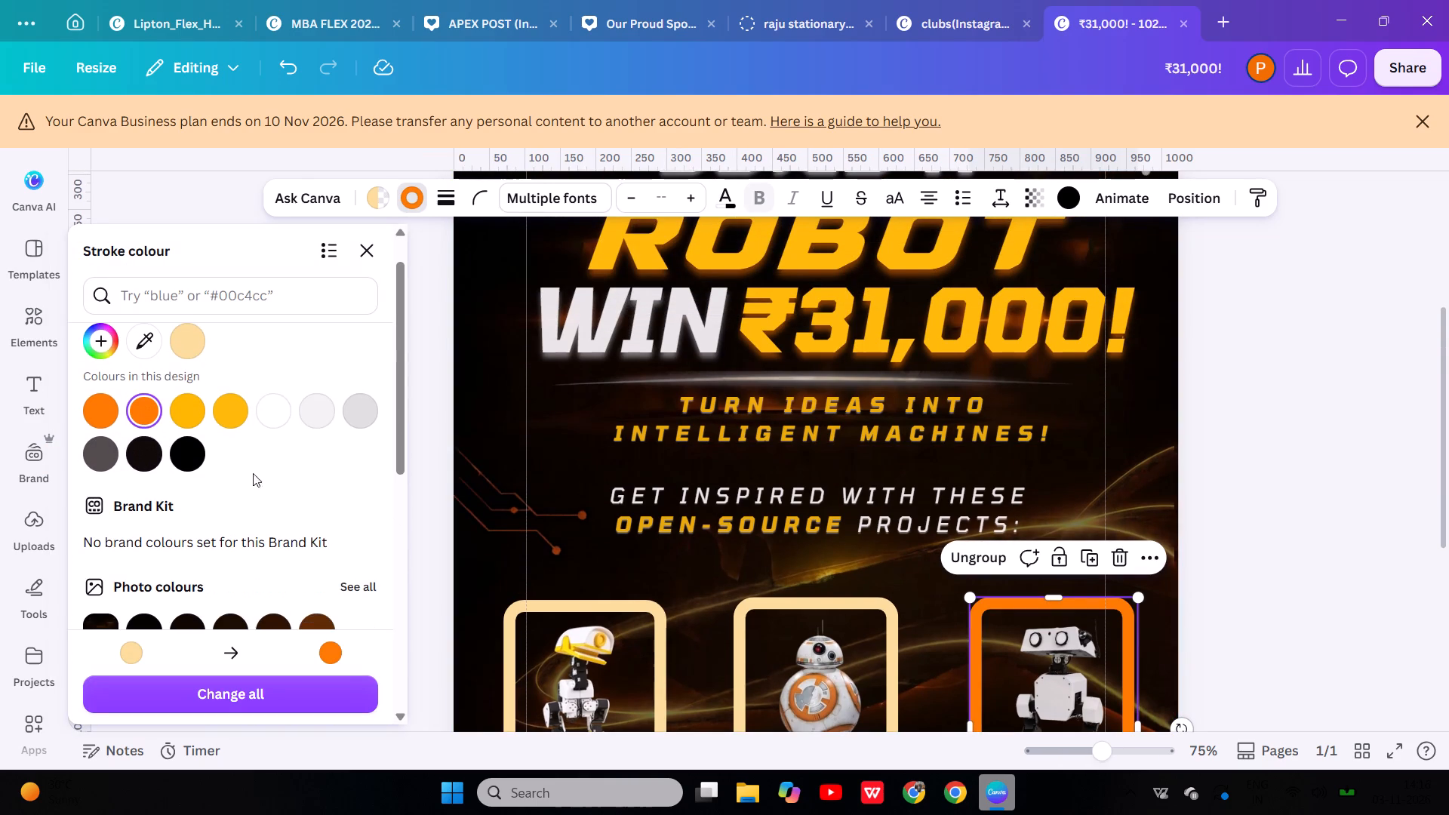
pyautogui.click(85, 419)
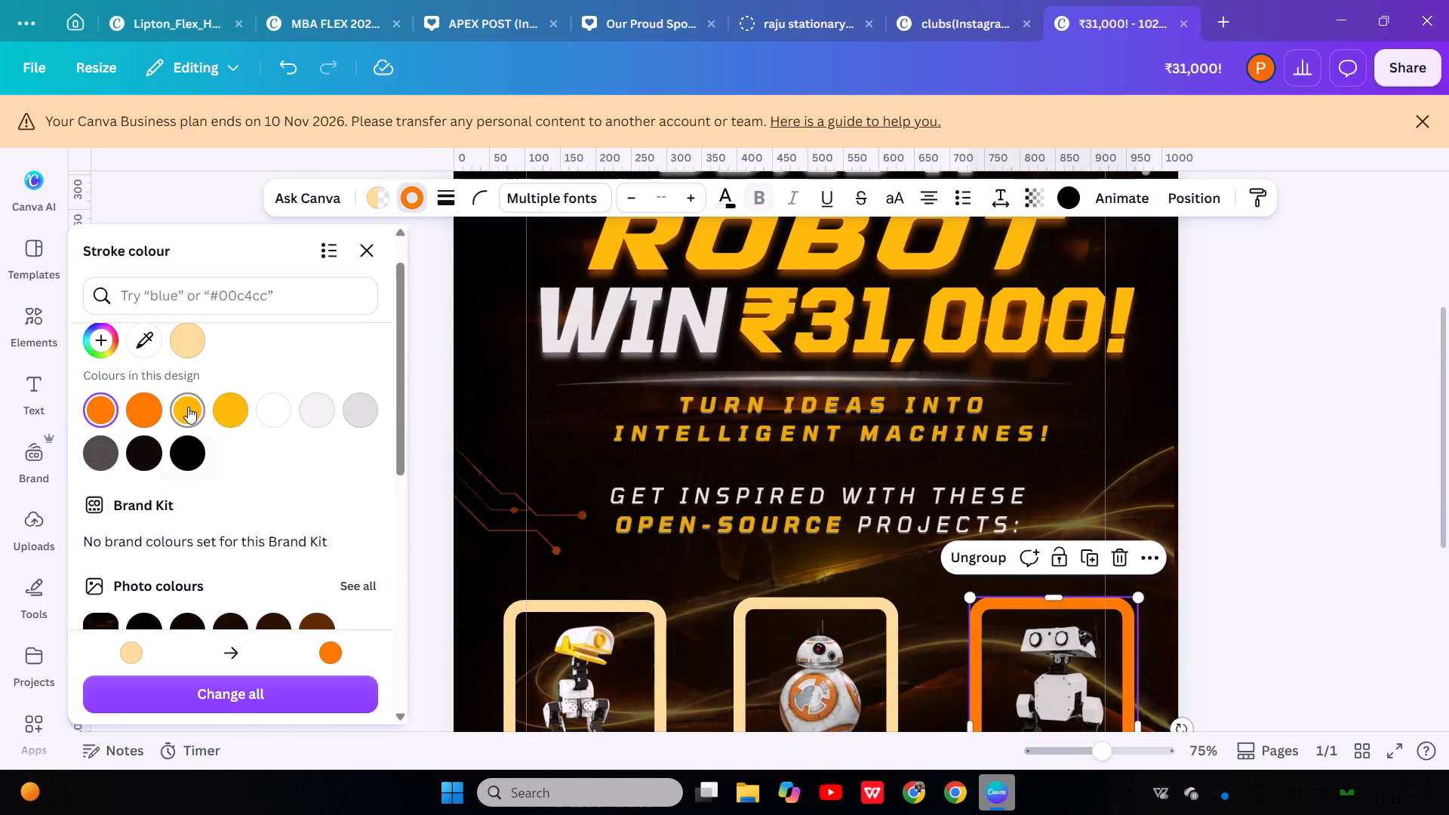
pyautogui.click(207, 411)
pyautogui.click(186, 415)
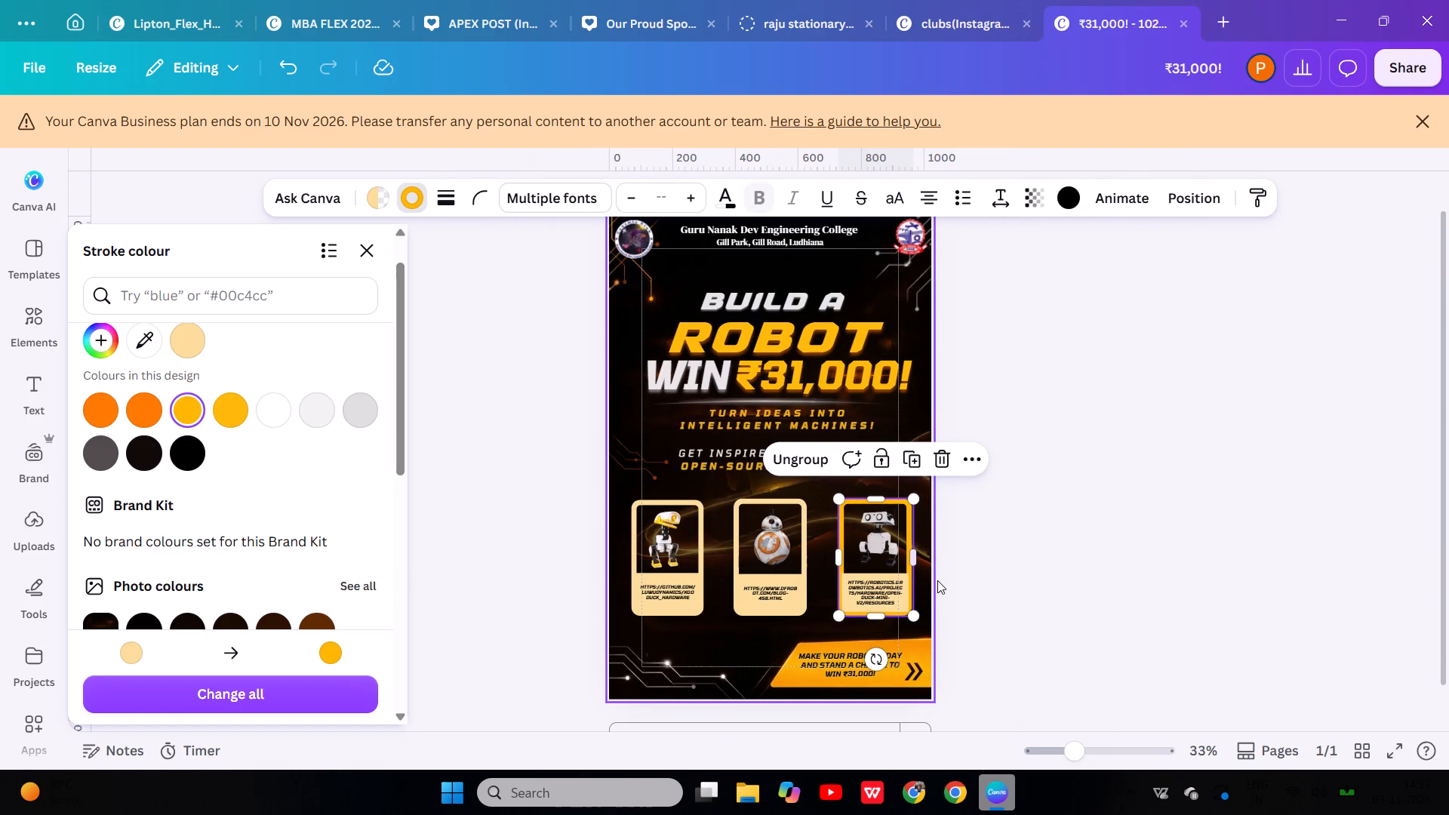
# Change the border colour of the middle (DFRobot) card to the same golden yellow.
pyautogui.click(764, 589)
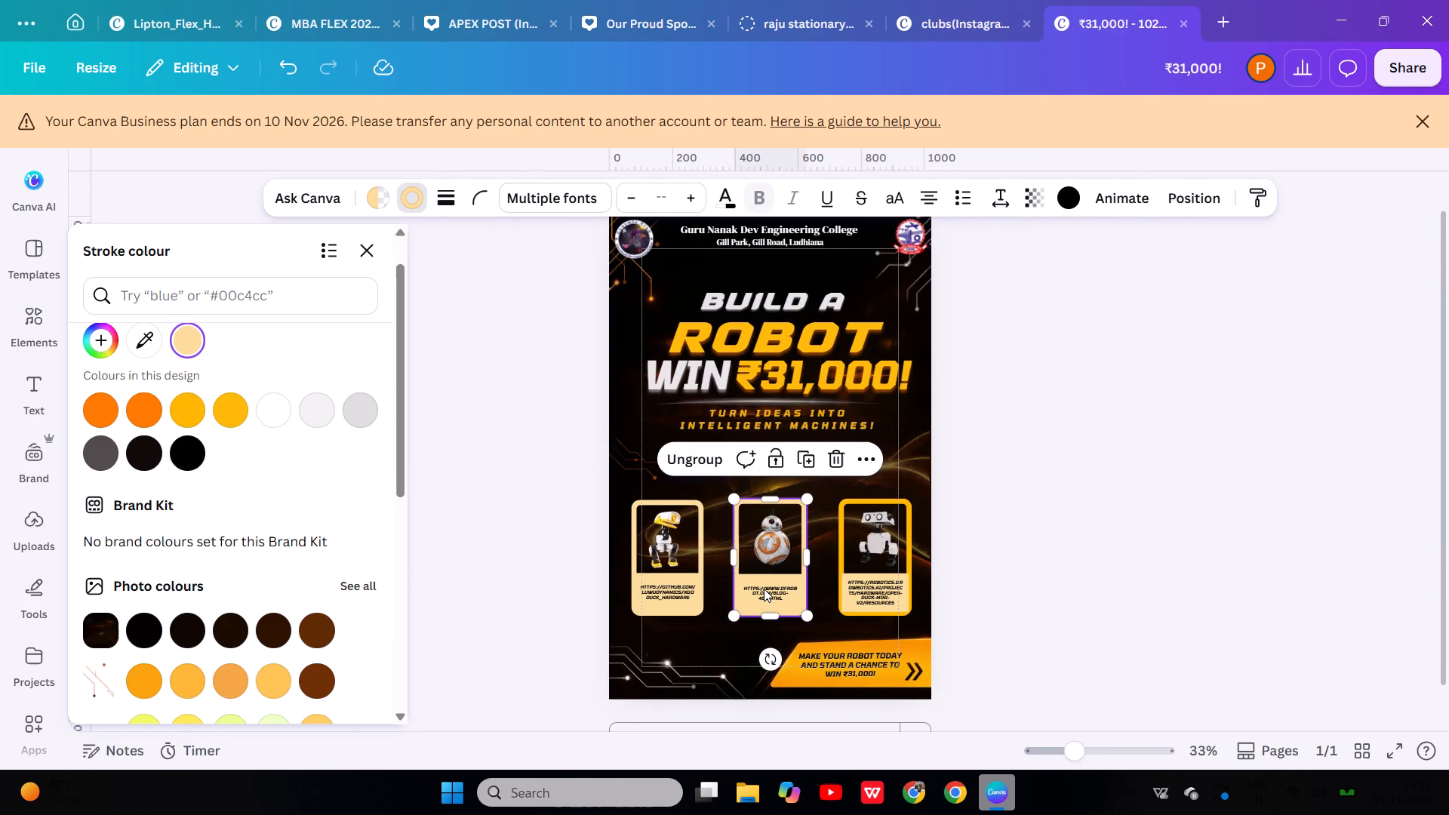
pyautogui.click(404, 183)
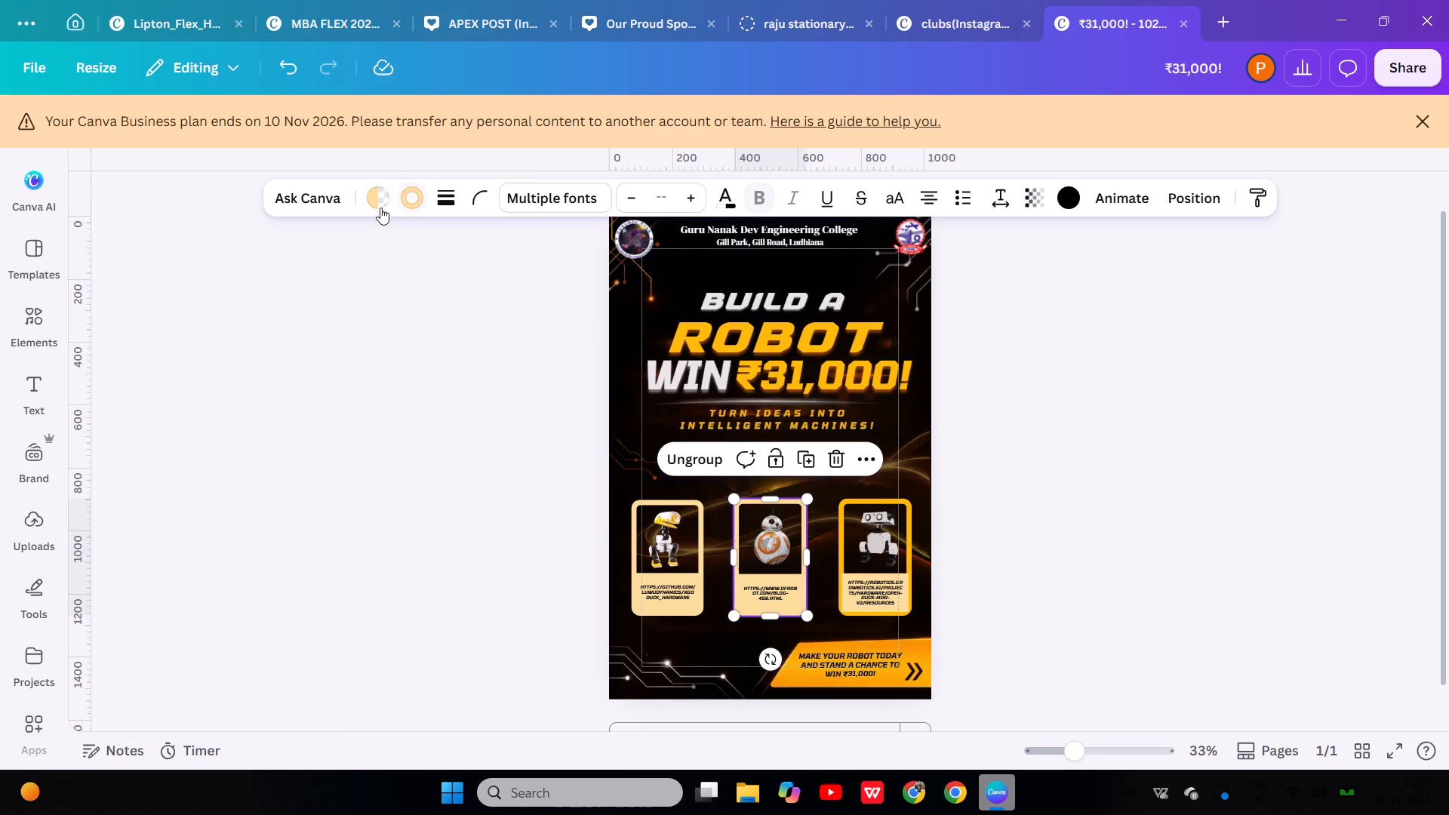
pyautogui.click(433, 208)
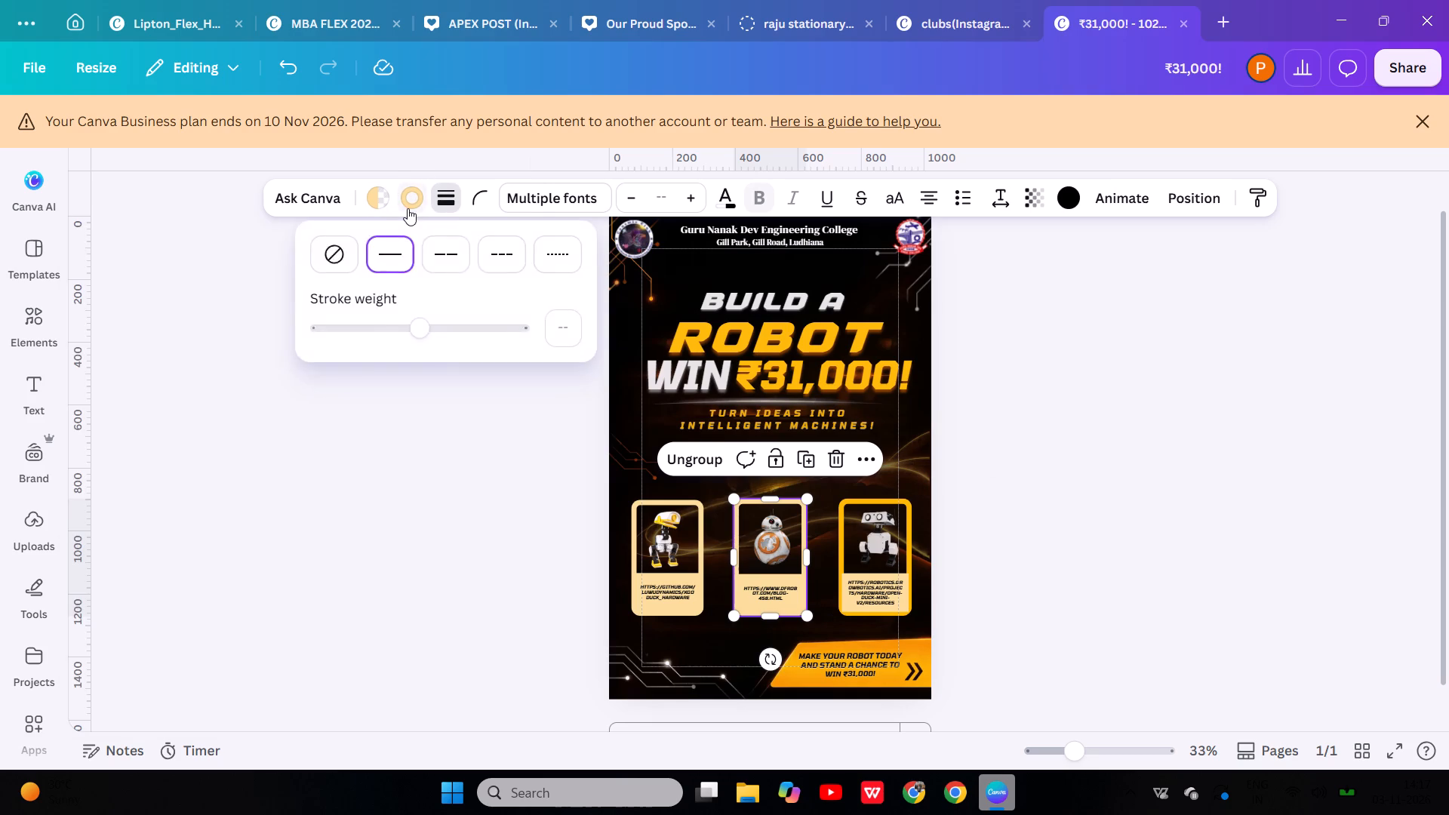
pyautogui.click(408, 208)
pyautogui.click(232, 392)
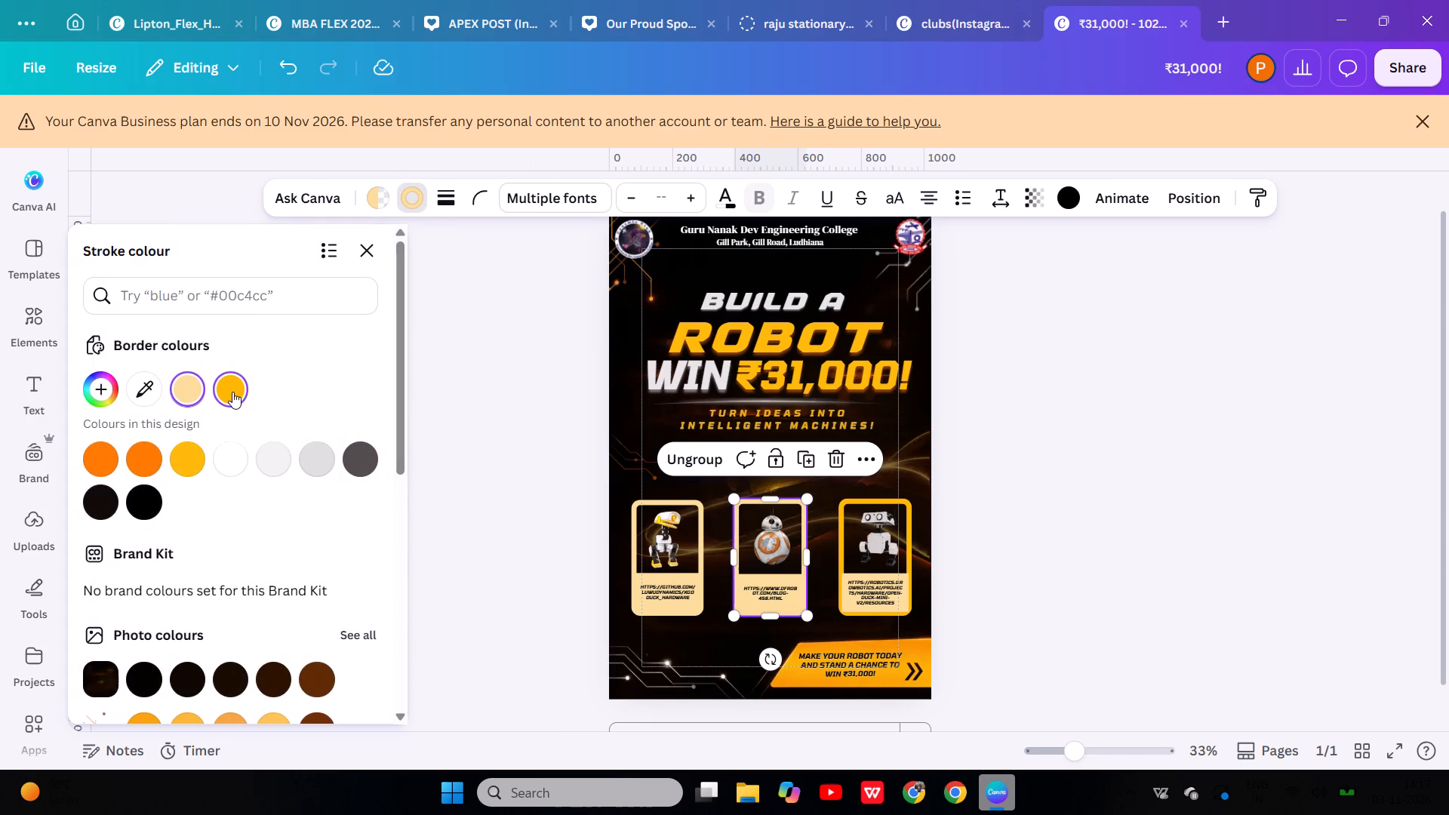
# Change the border colour of the first (GitHub duck robot) card to the same golden yellow.
pyautogui.click(649, 598)
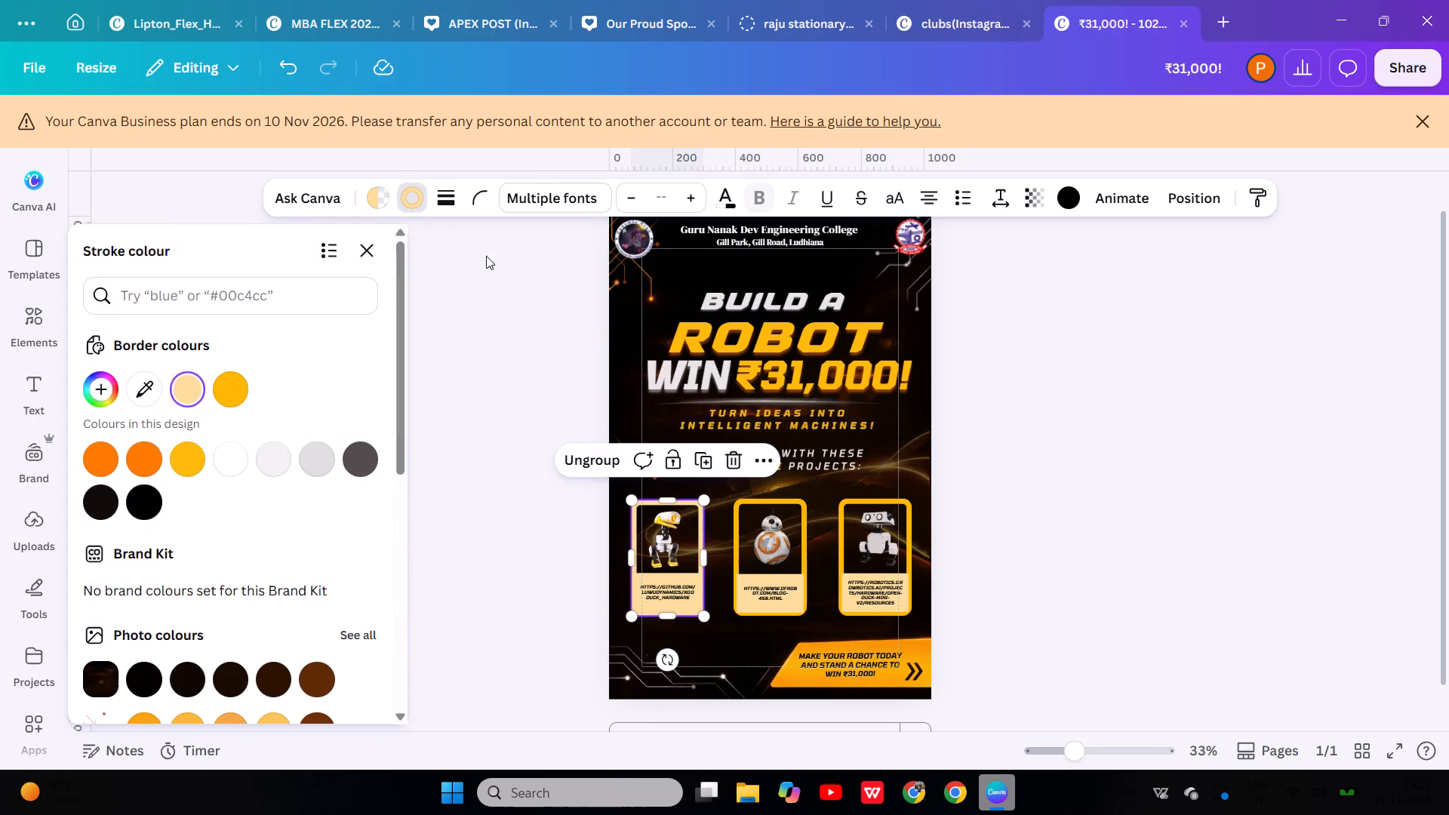
pyautogui.click(414, 203)
pyautogui.click(414, 203)
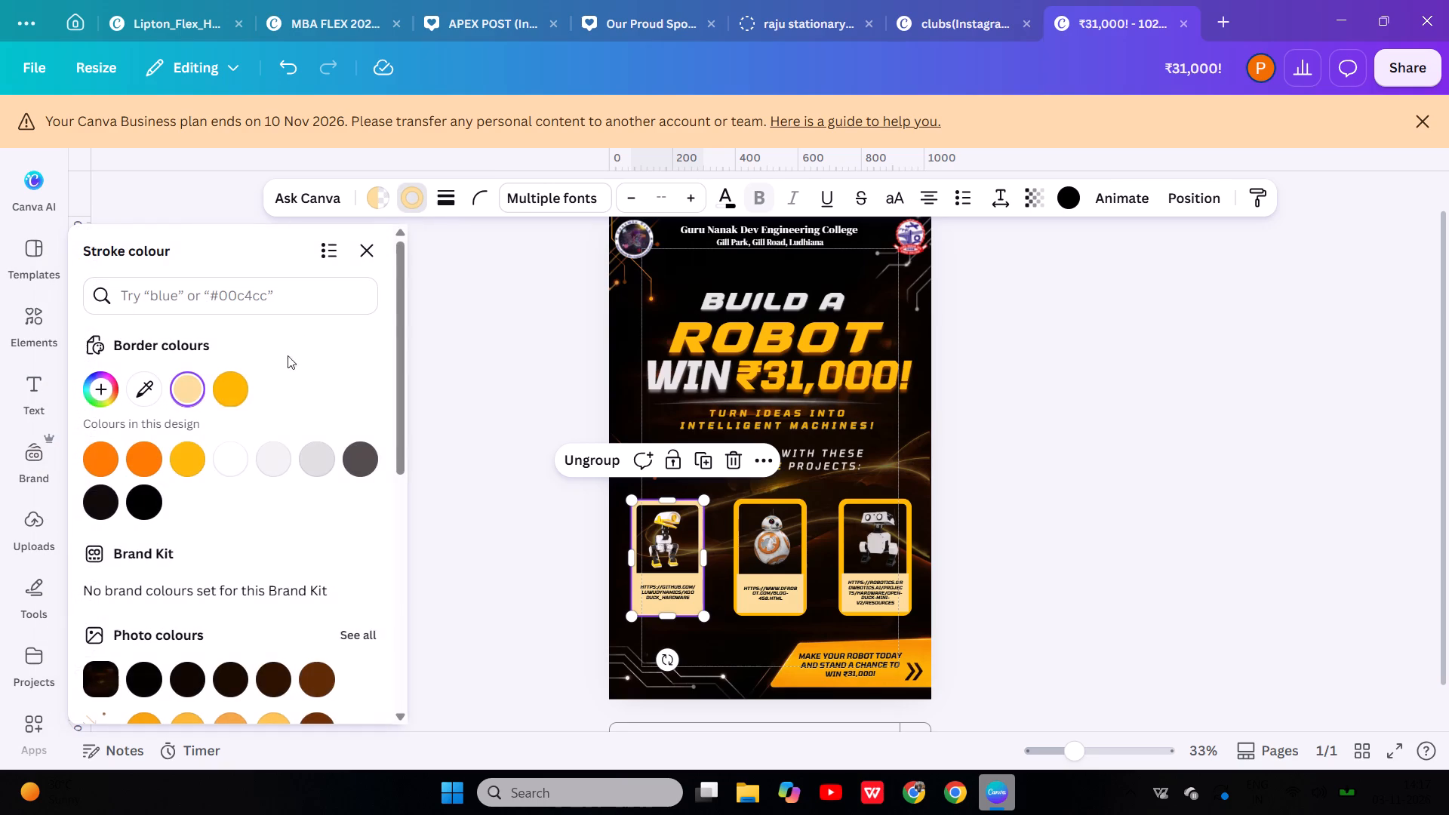
pyautogui.click(221, 401)
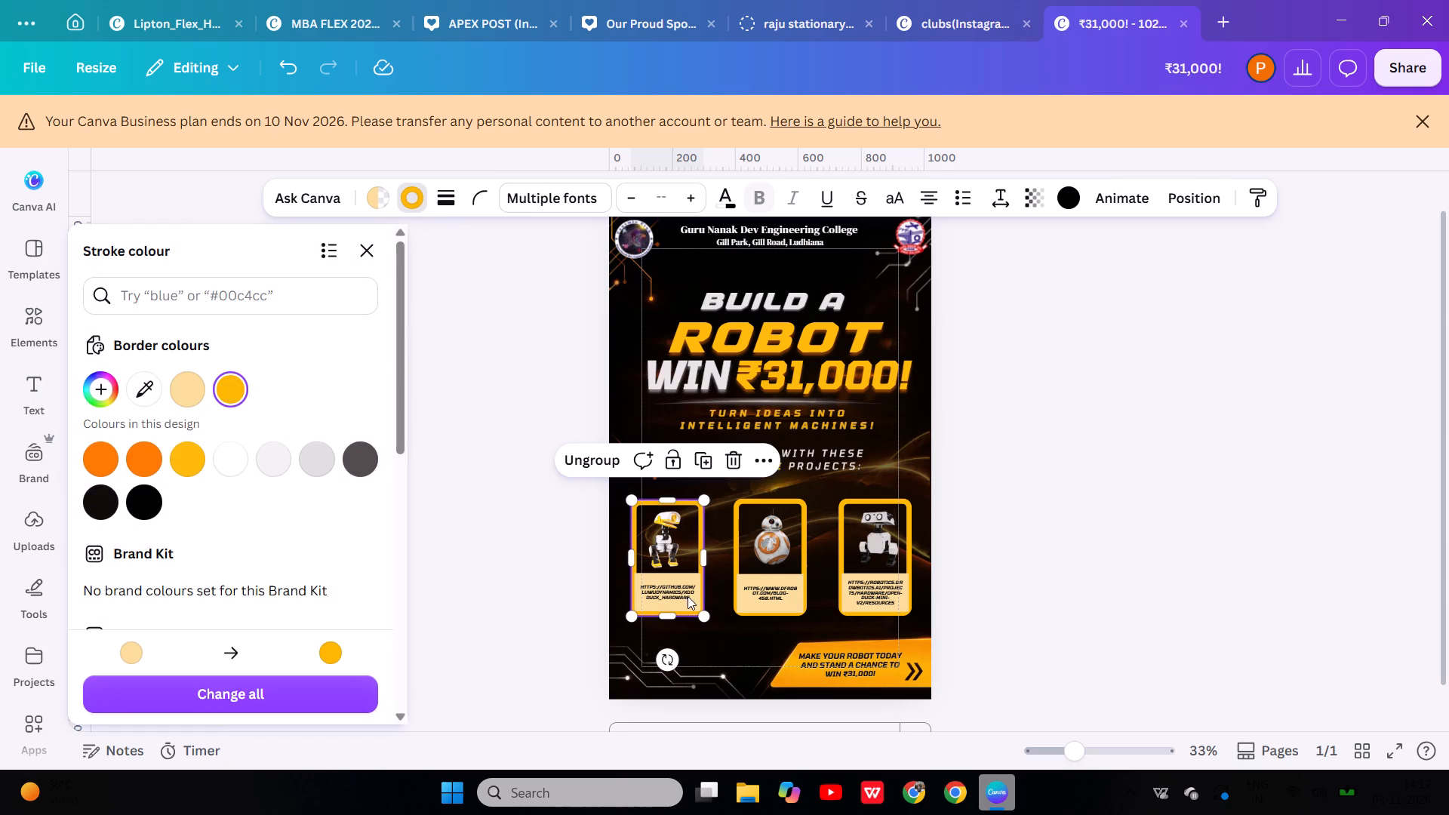
# Fill the link caption box inside the GitHub duck robot card with the golden yellow of its border.
pyautogui.click(687, 603)
pyautogui.click(687, 603)
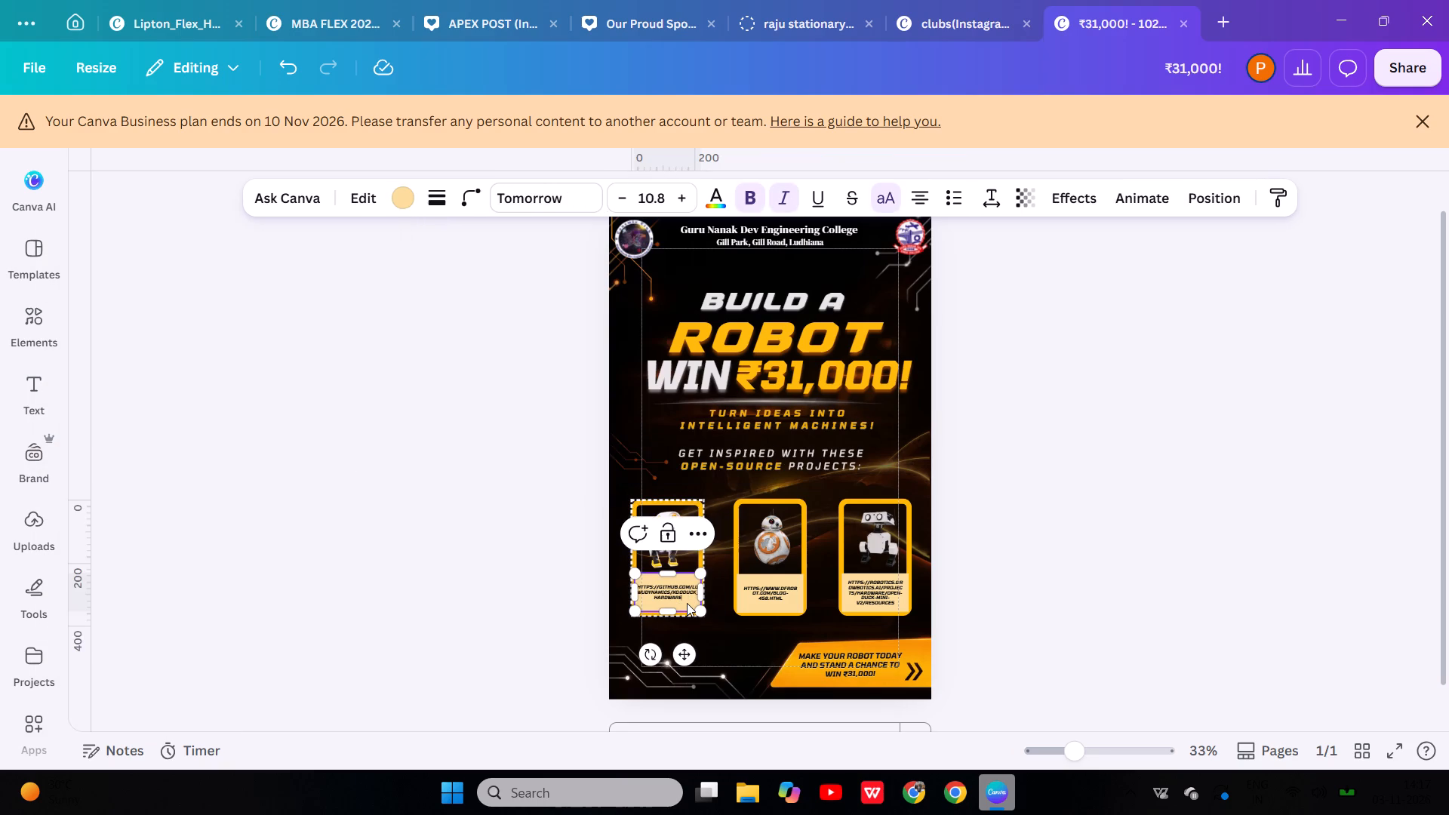
pyautogui.click(687, 603)
pyautogui.doubleClick(687, 603)
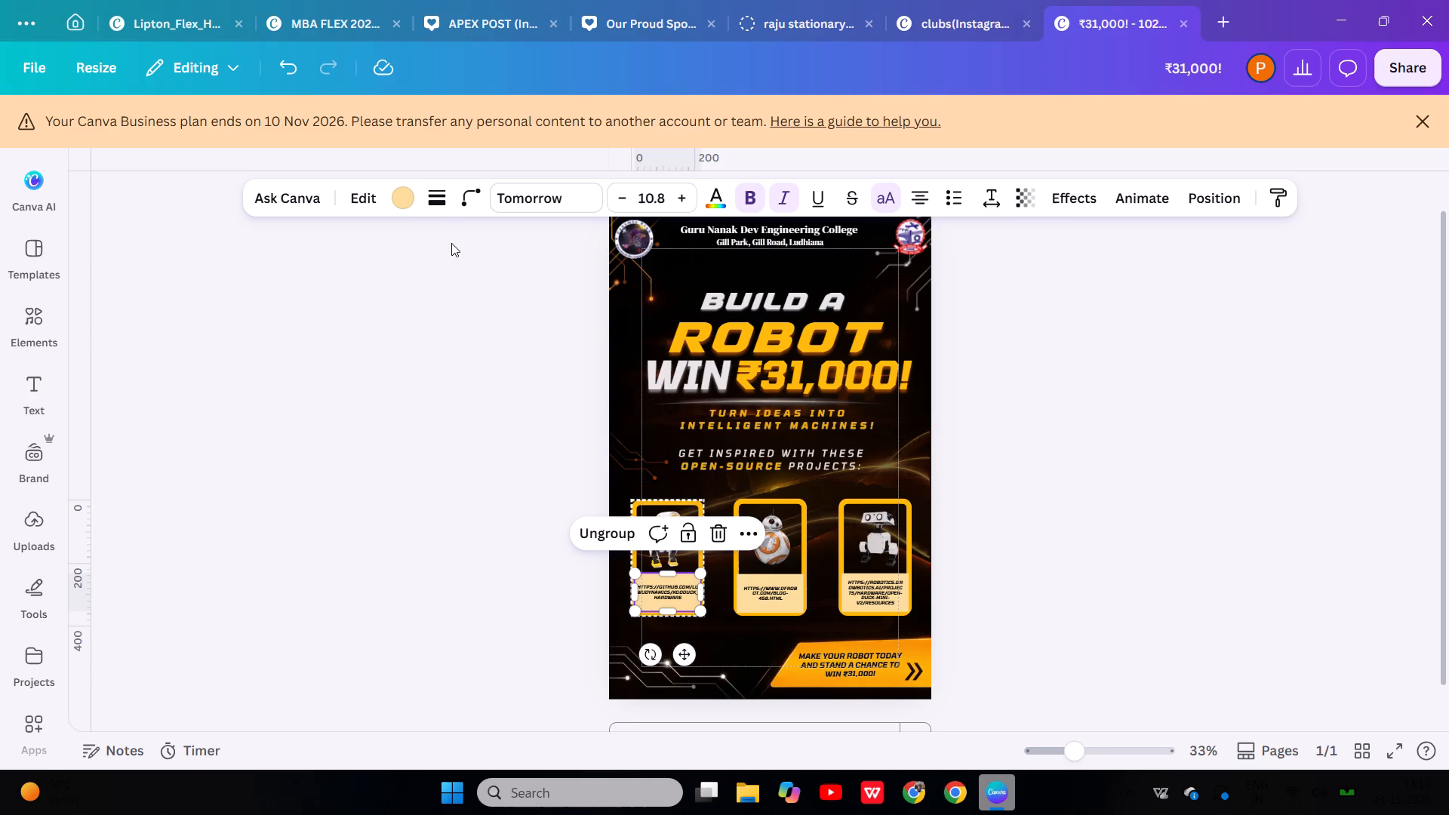
pyautogui.click(401, 201)
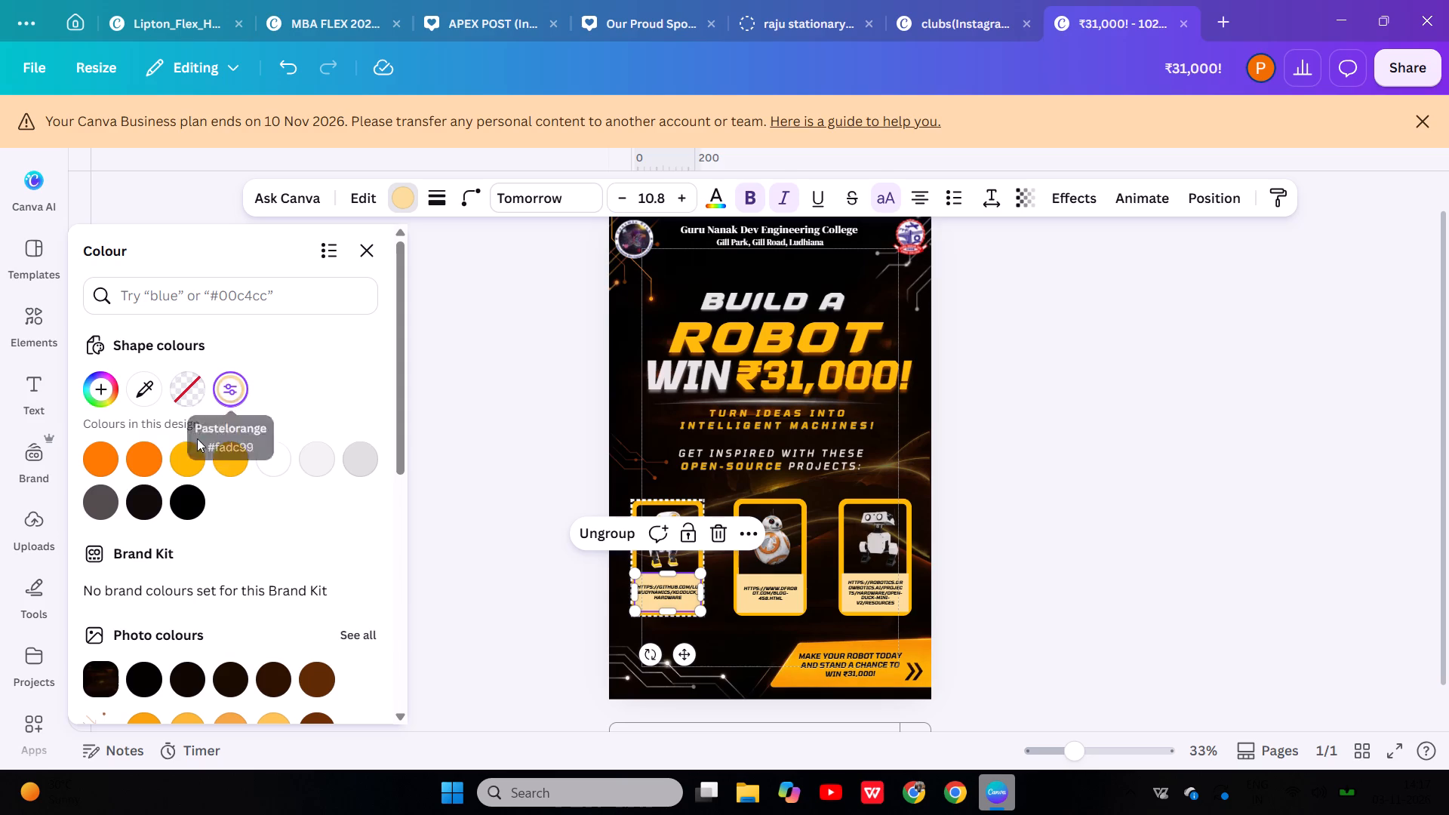
pyautogui.click(189, 460)
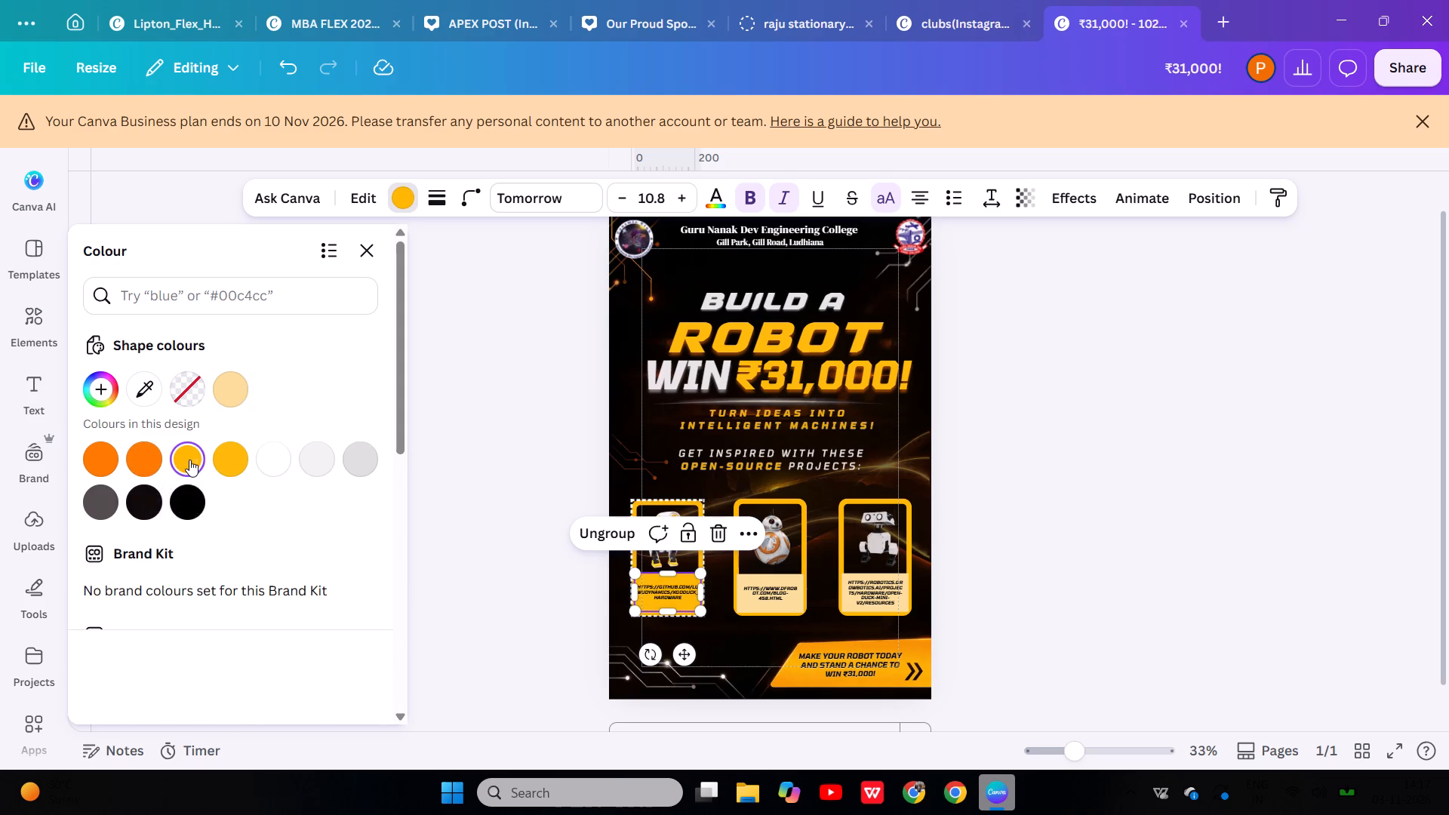
pyautogui.click(731, 629)
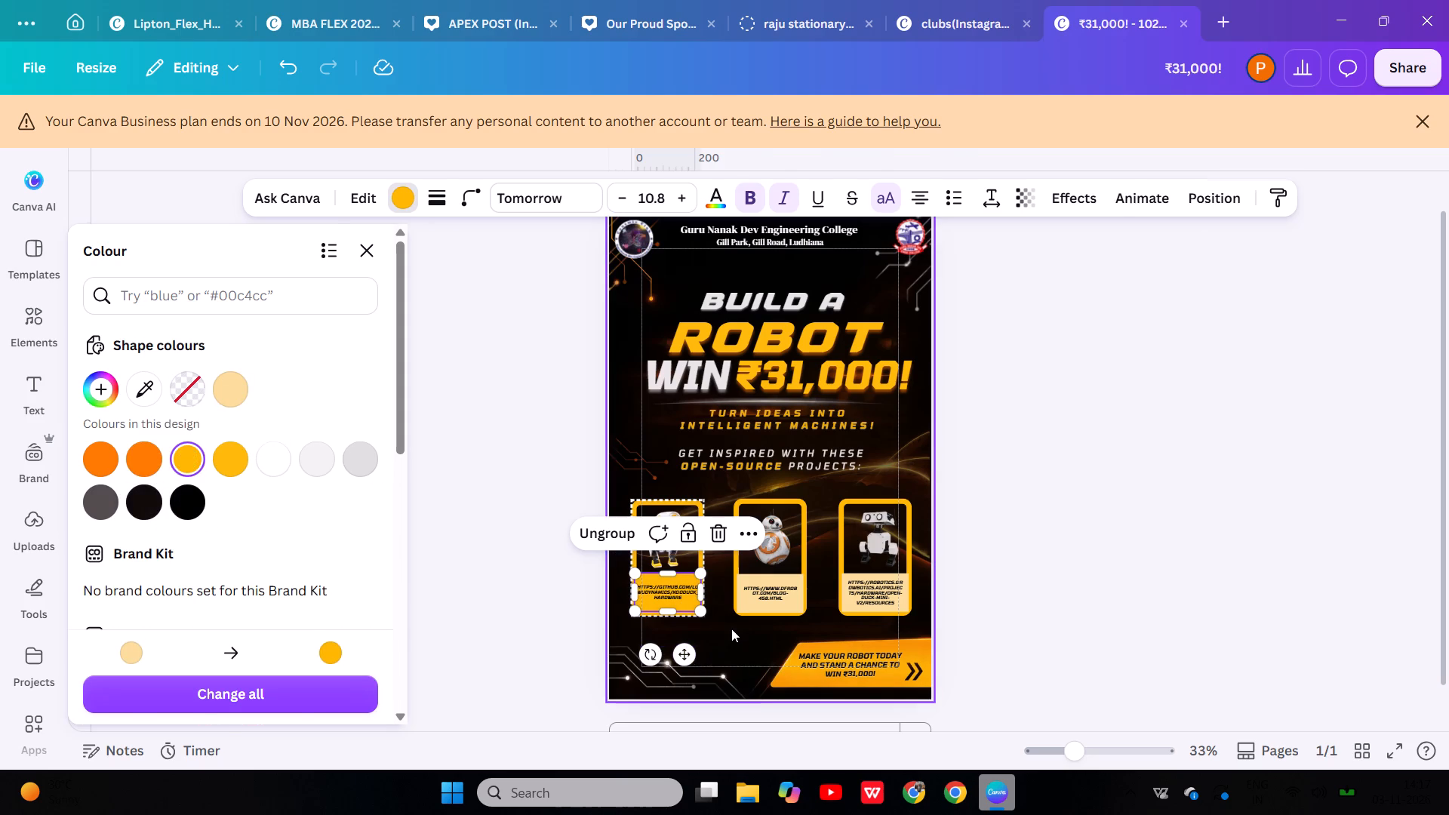
pyautogui.click(731, 629)
# Fill the link caption box inside the middle DFRobot card with the same golden yellow.
pyautogui.click(805, 570)
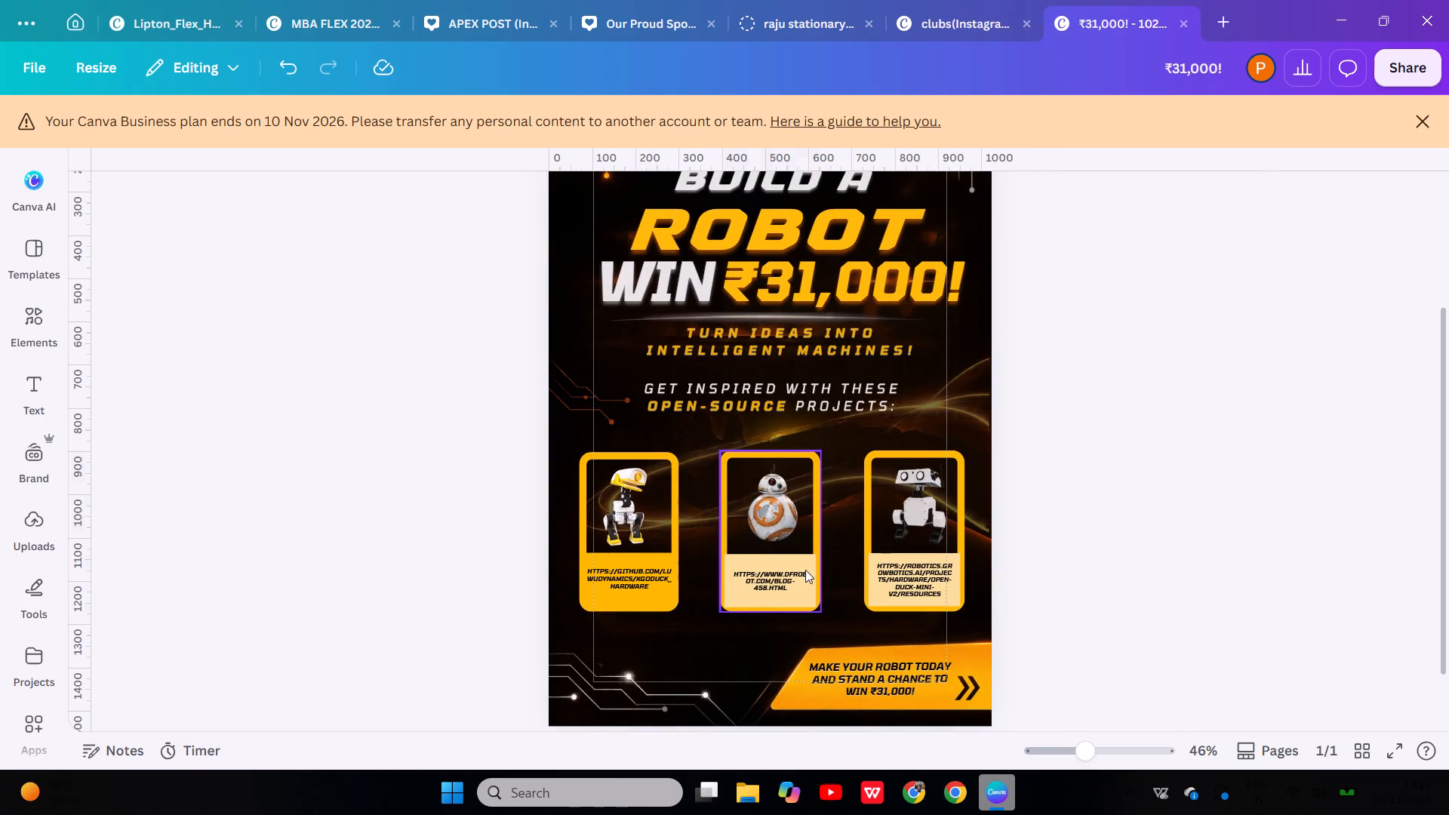
pyautogui.click(805, 570)
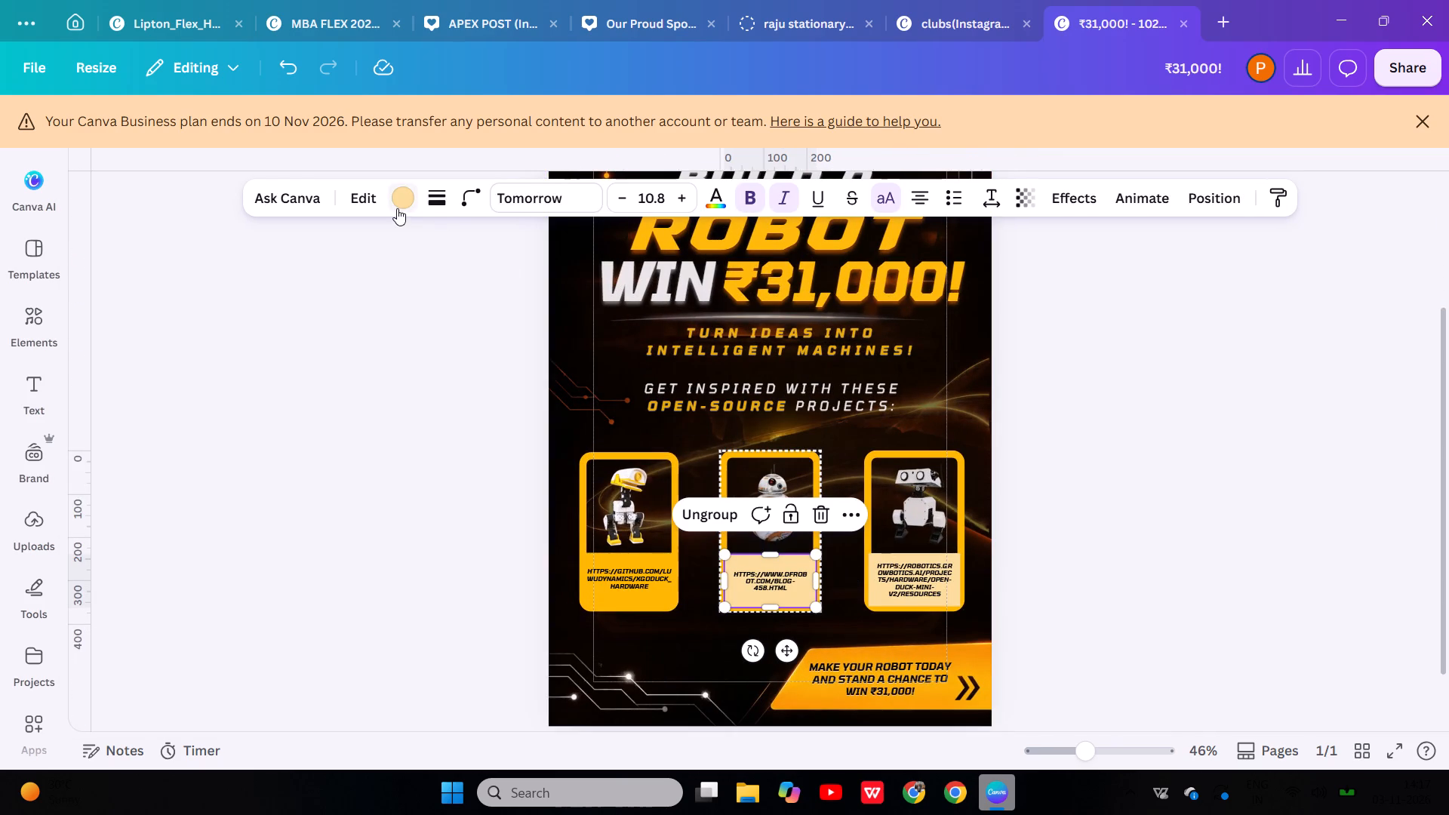
pyautogui.click(397, 208)
pyautogui.click(261, 385)
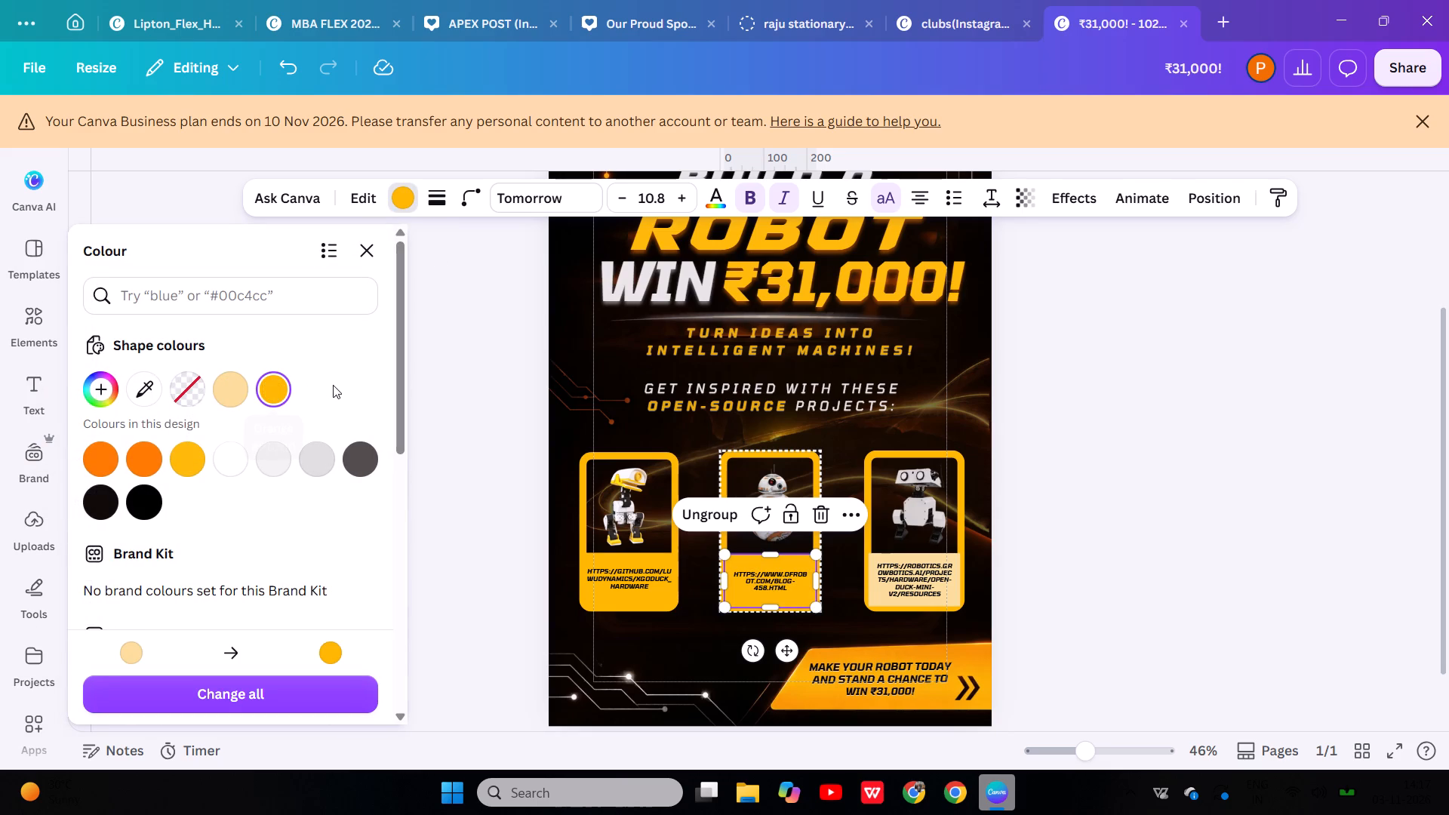
# Fill the link caption box inside the third Growbotics card with the same golden yellow.
pyautogui.click(928, 569)
pyautogui.click(928, 569)
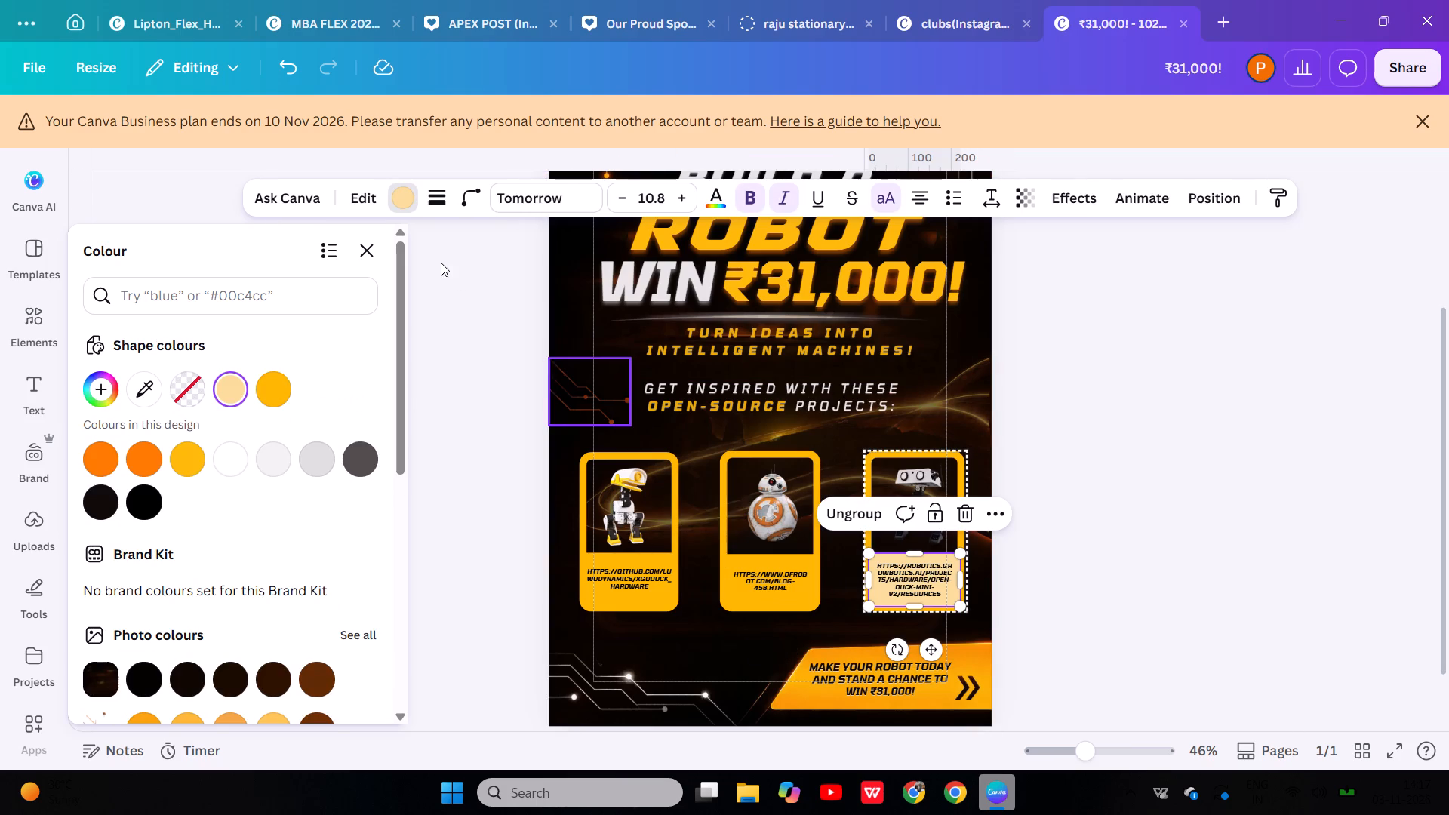
pyautogui.click(281, 383)
pyautogui.click(462, 403)
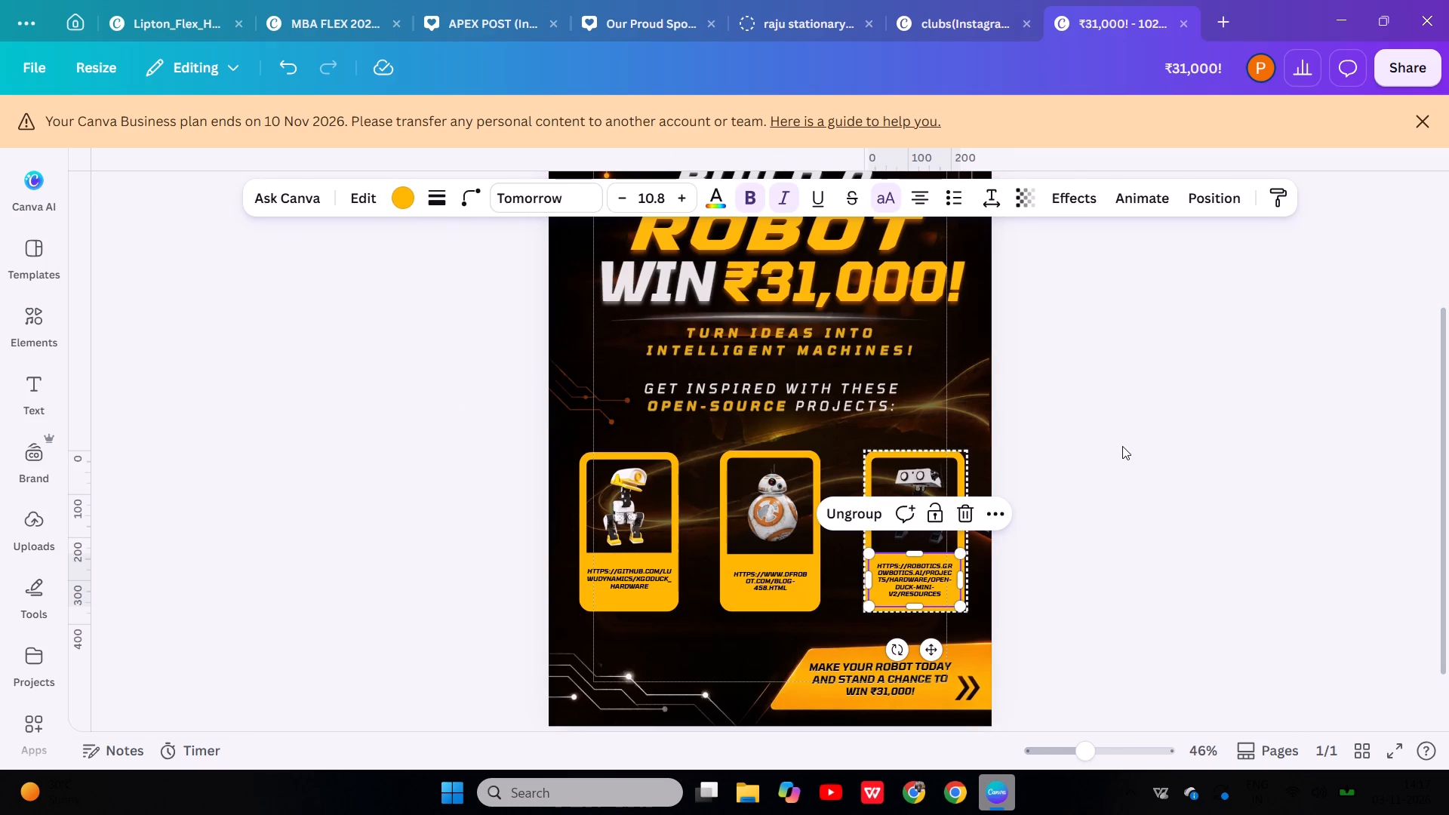
pyautogui.click(1122, 446)
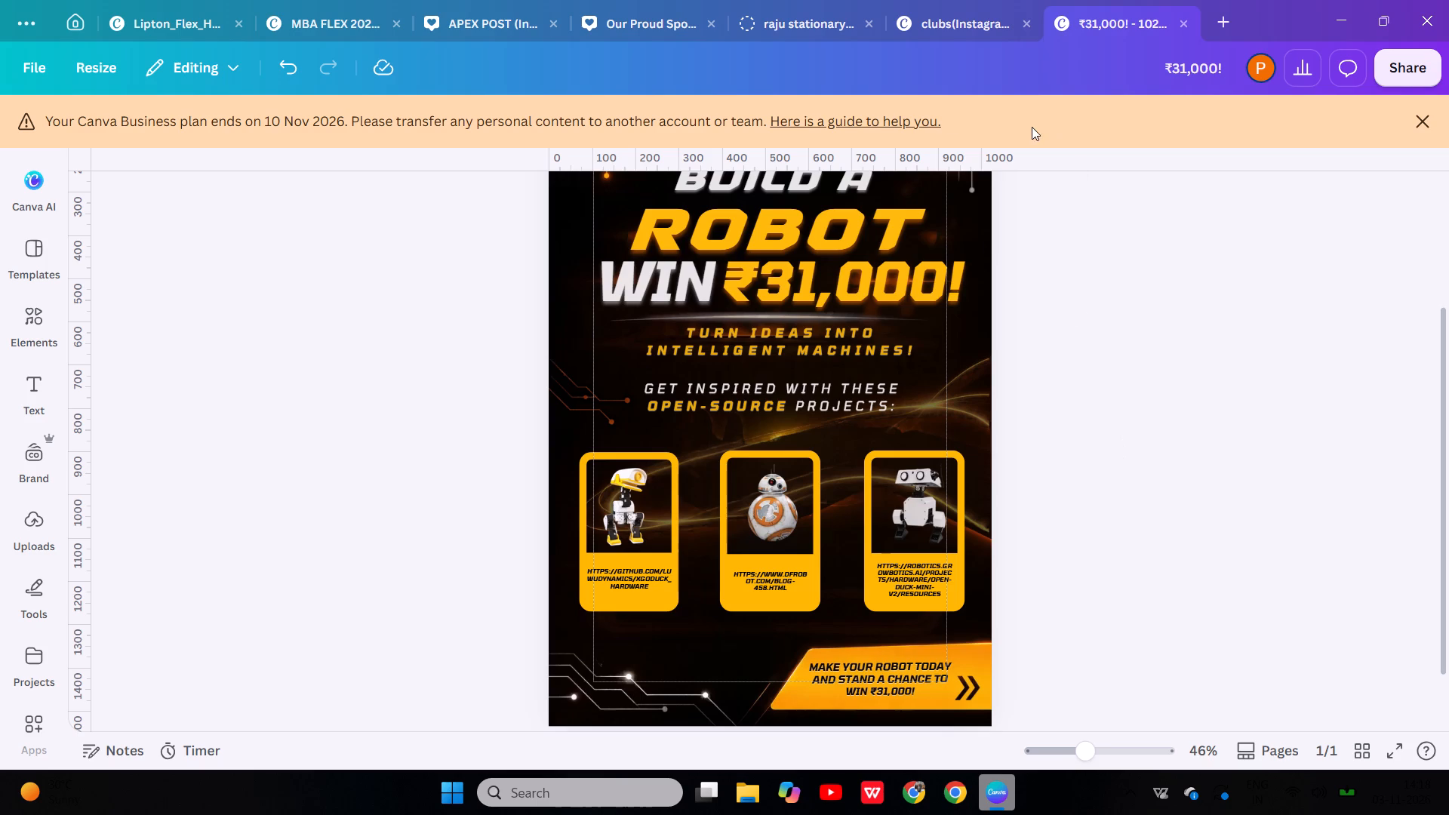
# Switch to the MBA FLEX 2026 design and examine its layout down to the prizes, sponsor strip and footer.
pyautogui.click(300, 24)
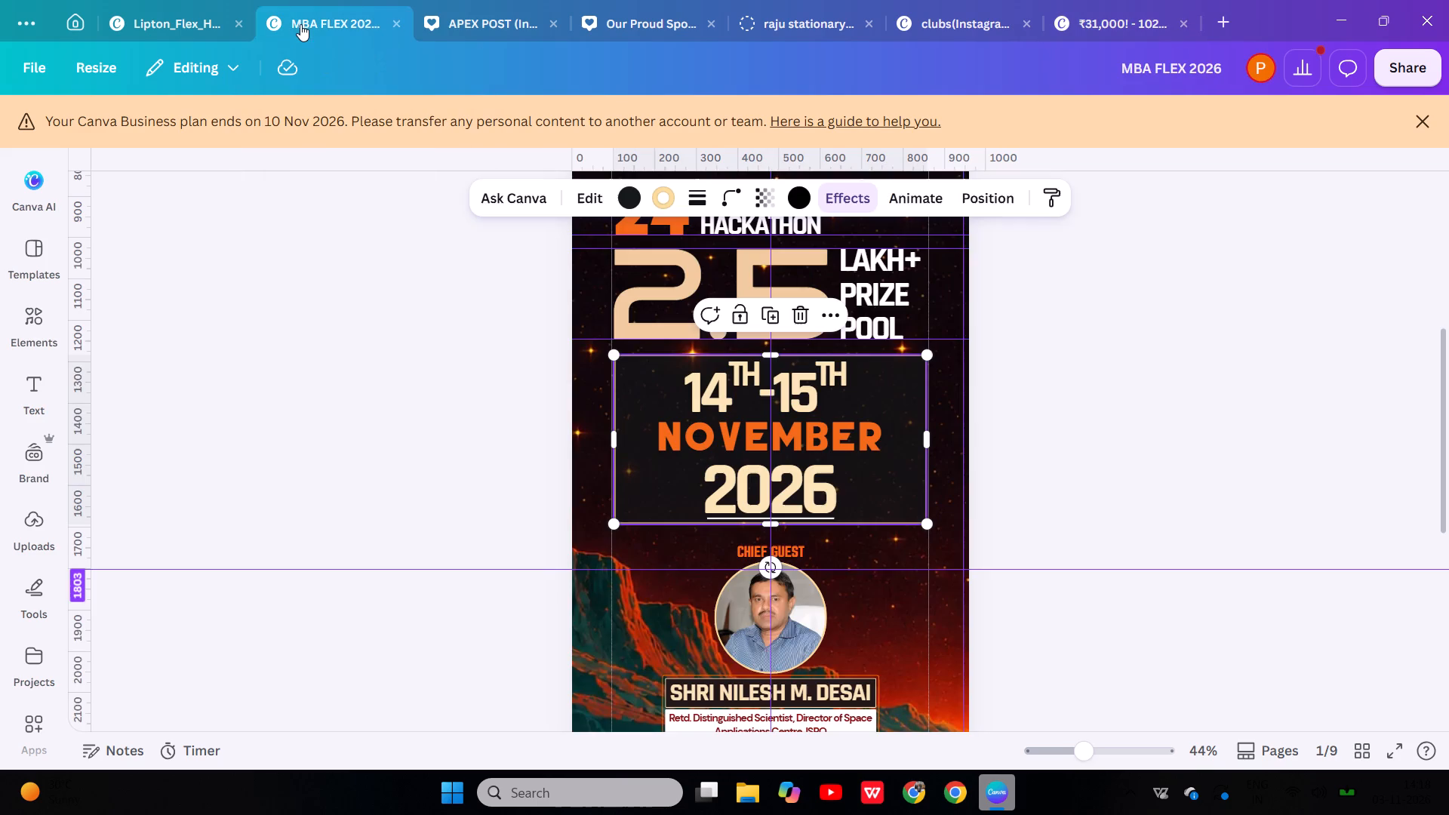
pyautogui.click(1115, 348)
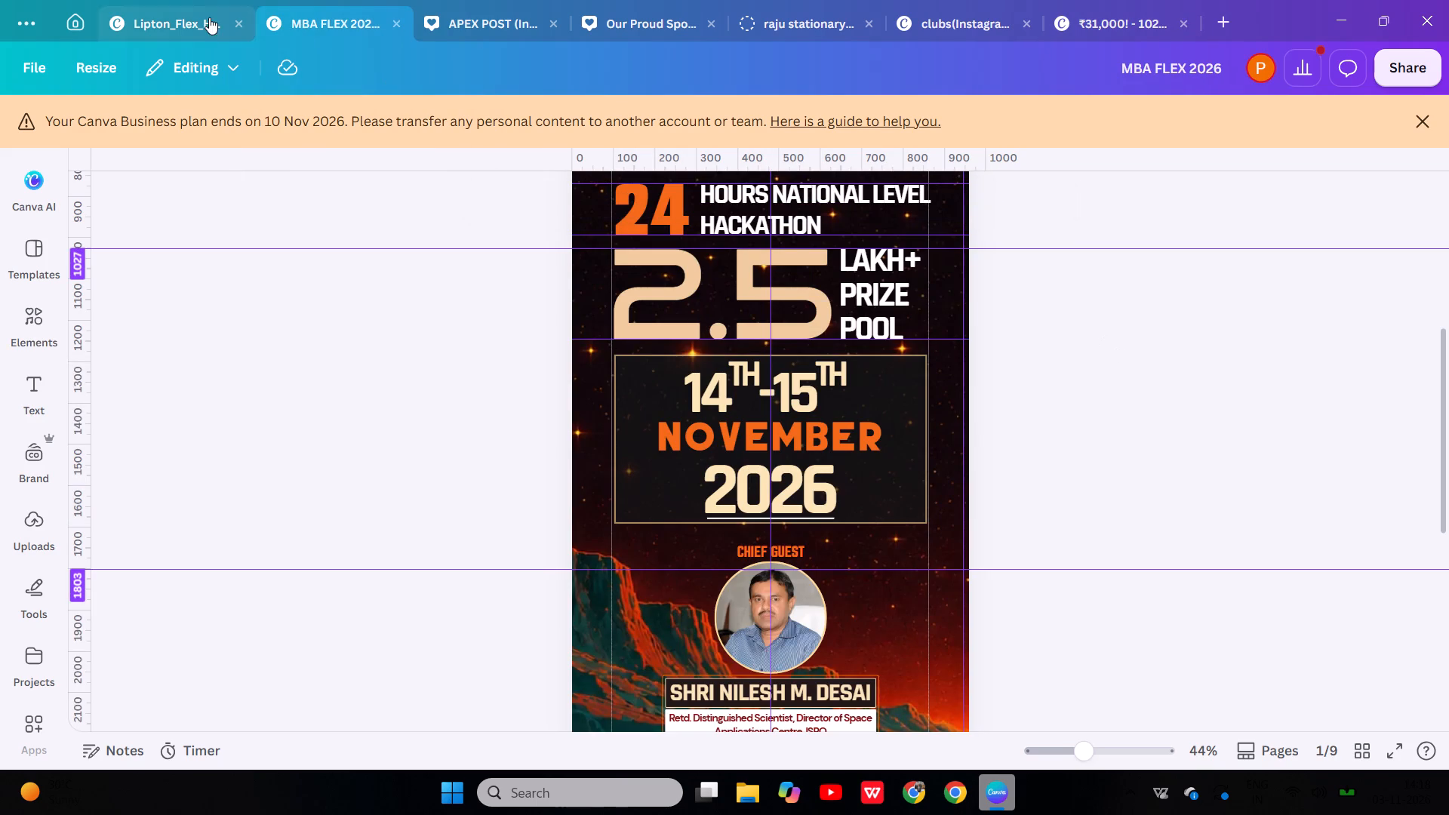
pyautogui.click(174, 0)
pyautogui.click(174, 14)
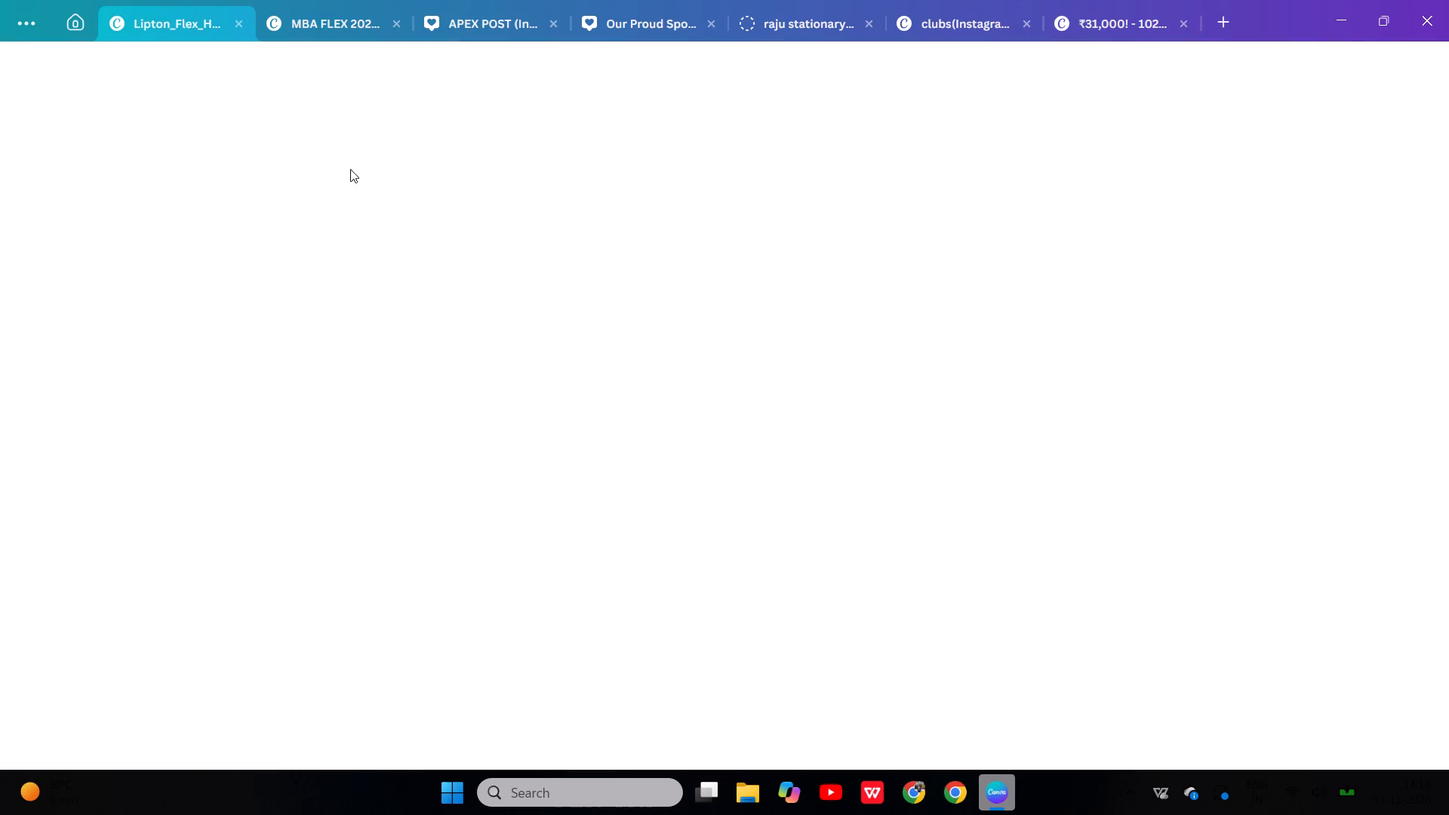
pyautogui.click(368, 19)
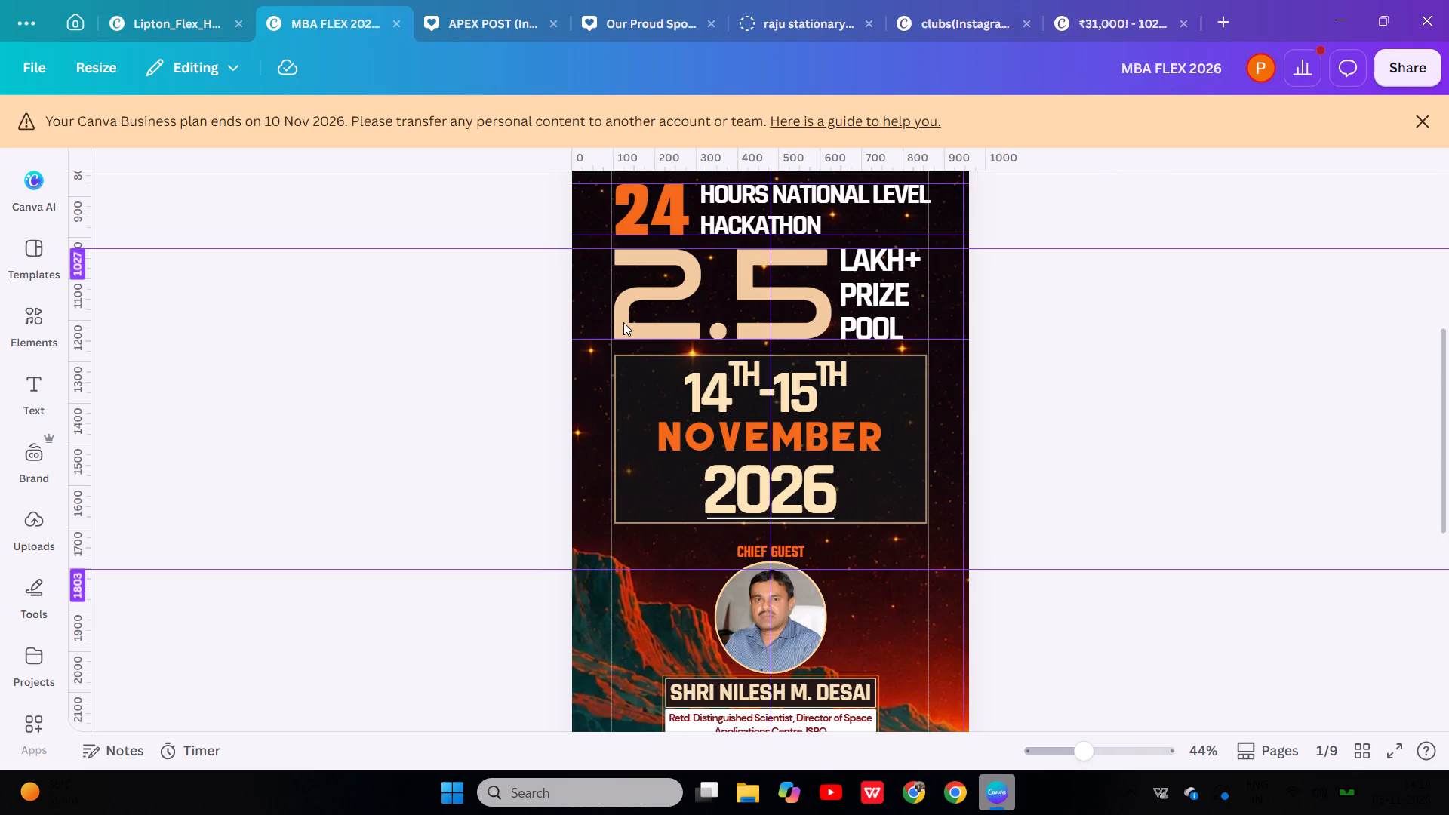
pyautogui.click(1232, 288)
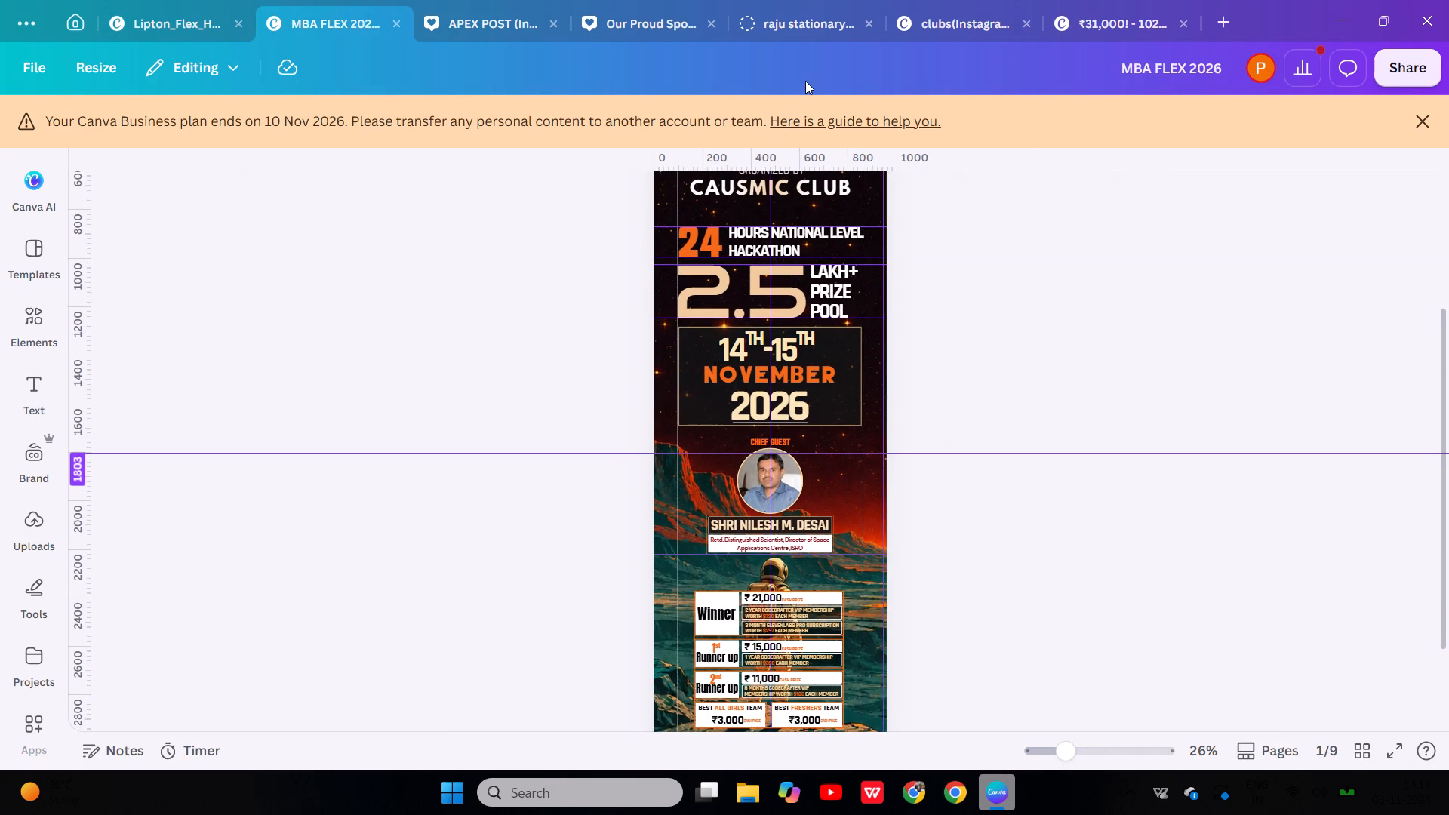
pyautogui.scroll(-1, 955, 376)
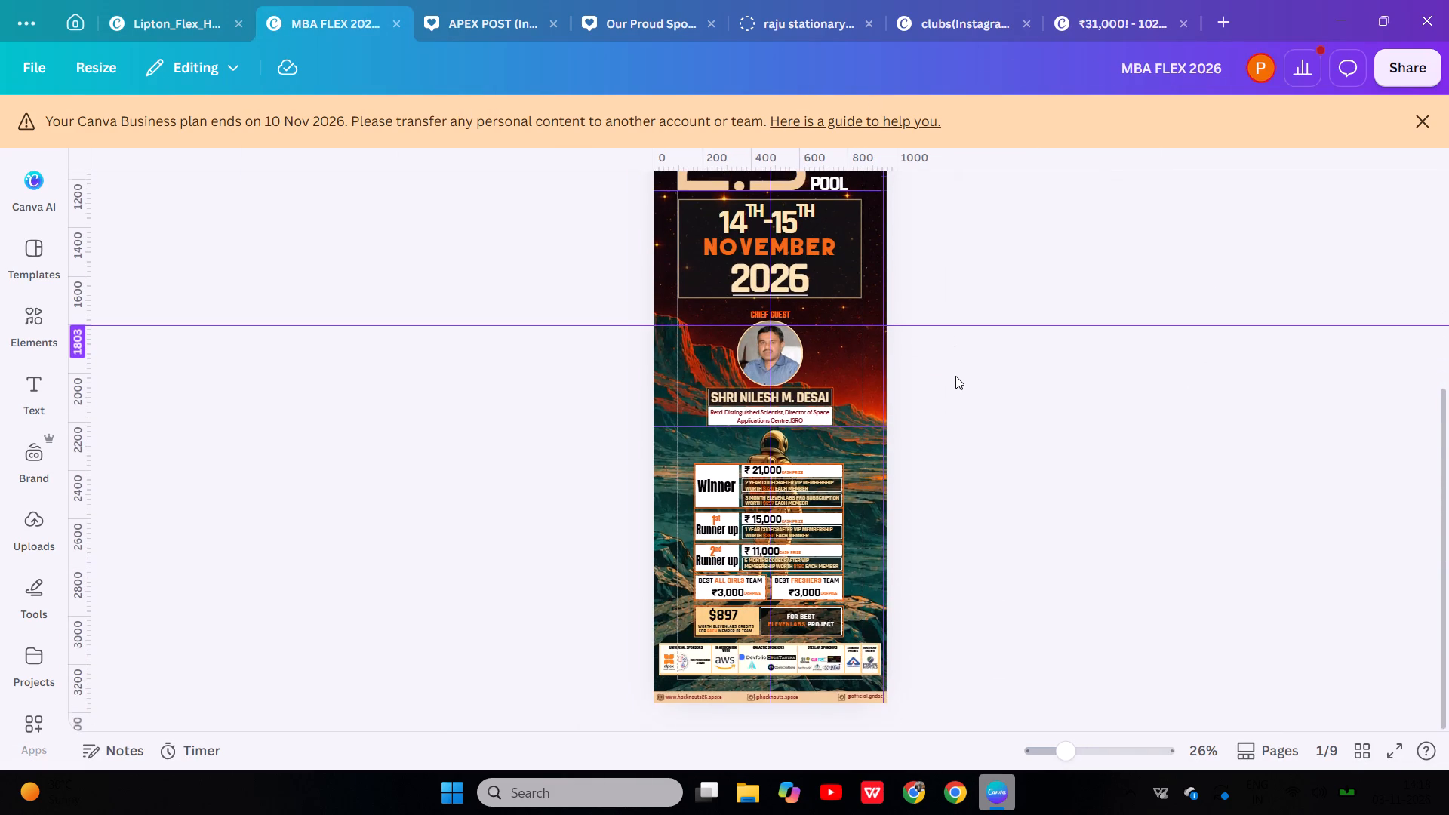
pyautogui.scroll(-1, 955, 376)
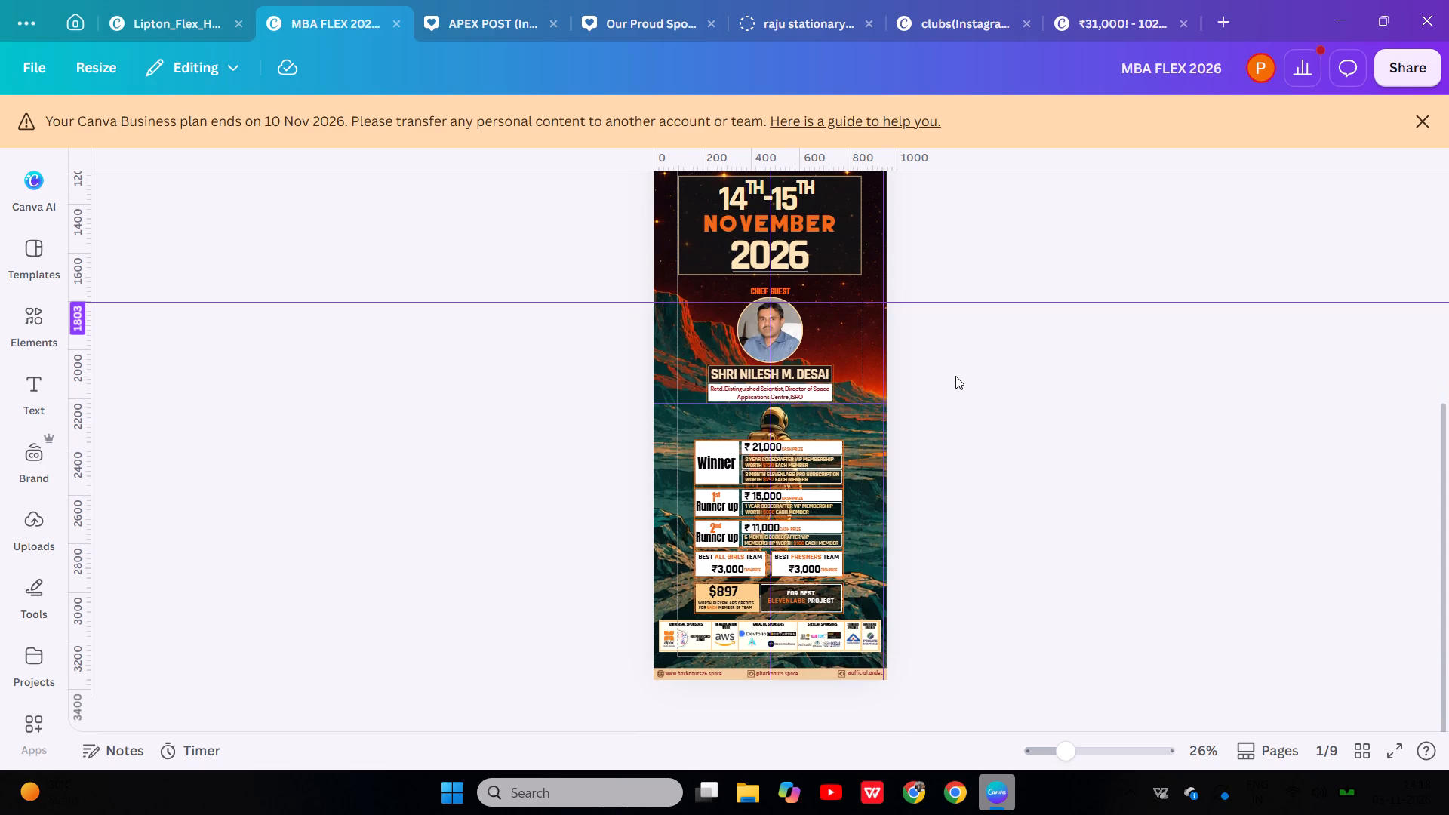
pyautogui.scroll(-3, 955, 376)
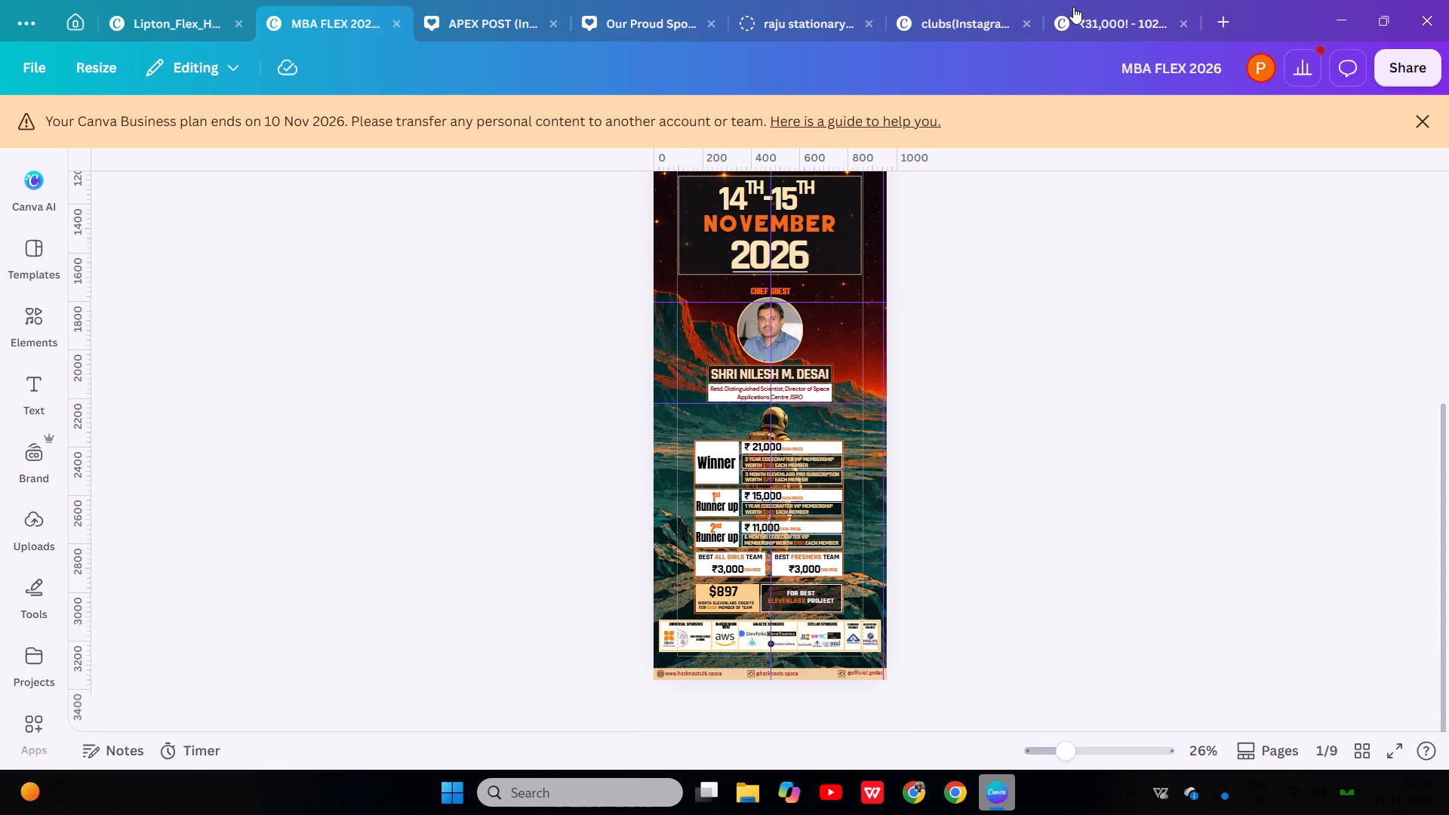
# Return to the ₹31,000! poster design and review the robot cards and the lower part of the page.
pyautogui.click(1073, 7)
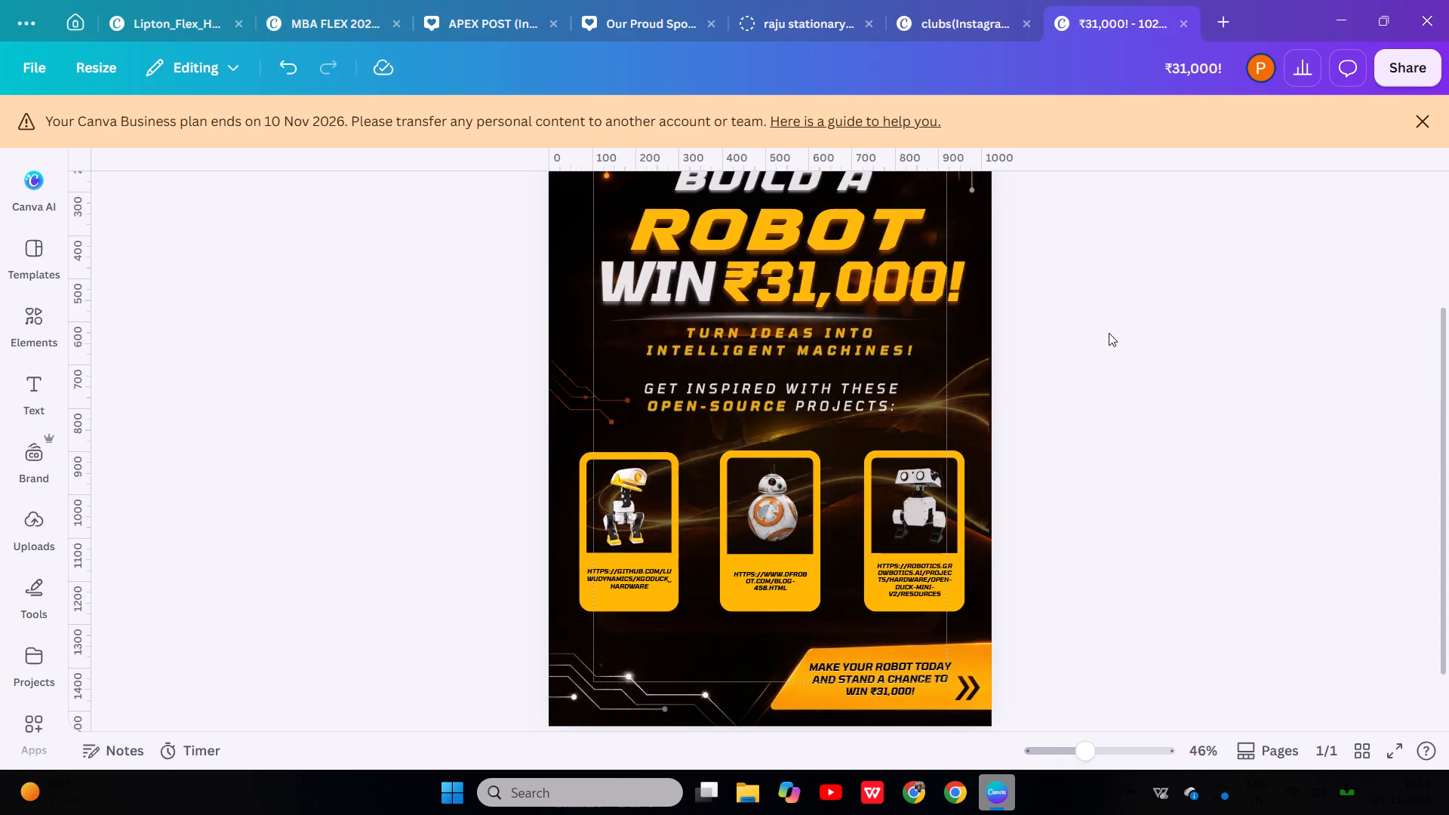
pyautogui.click(1109, 333)
pyautogui.scroll(-1, 1109, 333)
pyautogui.scroll(1, 1109, 333)
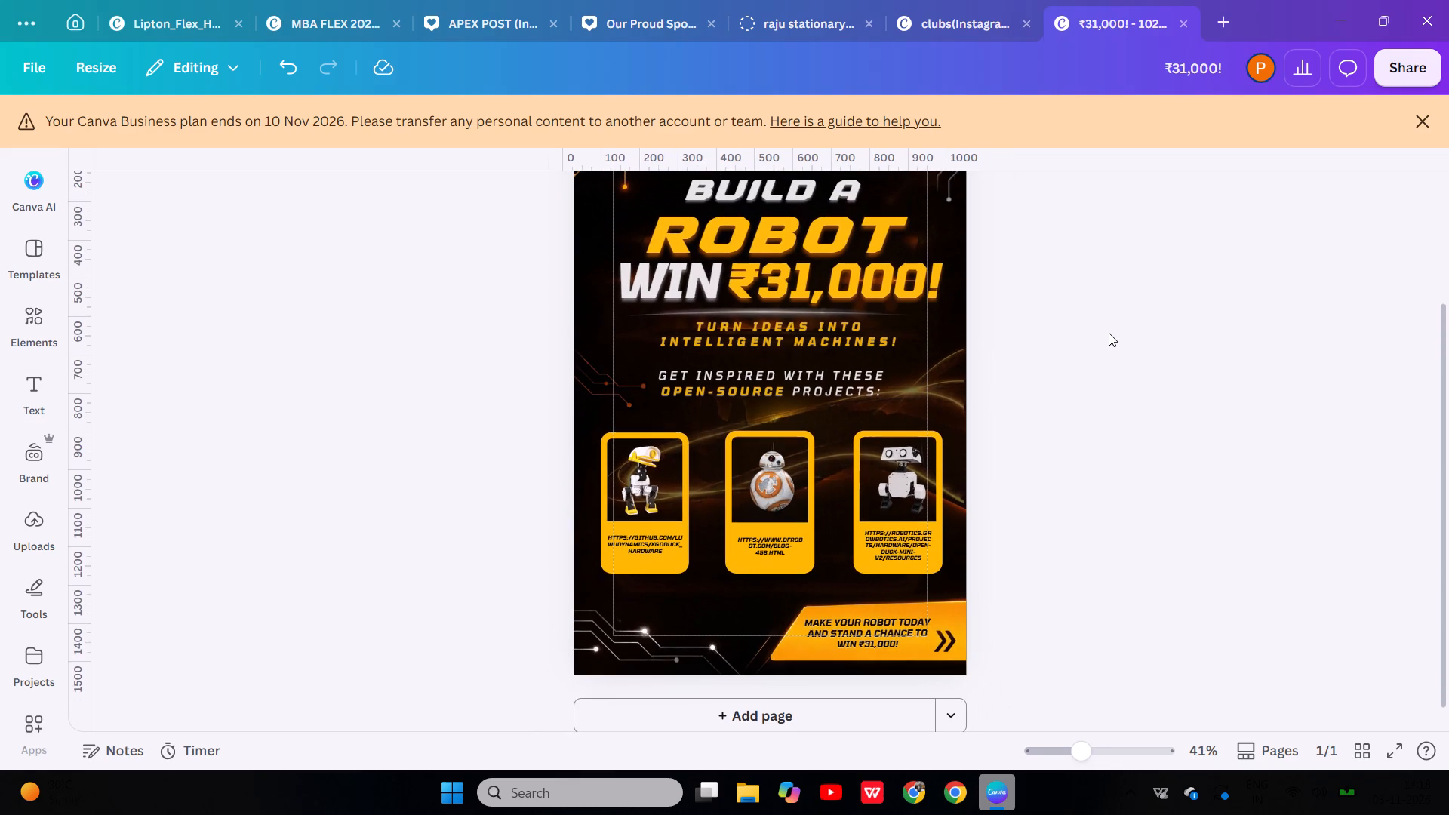
pyautogui.click(1025, 466)
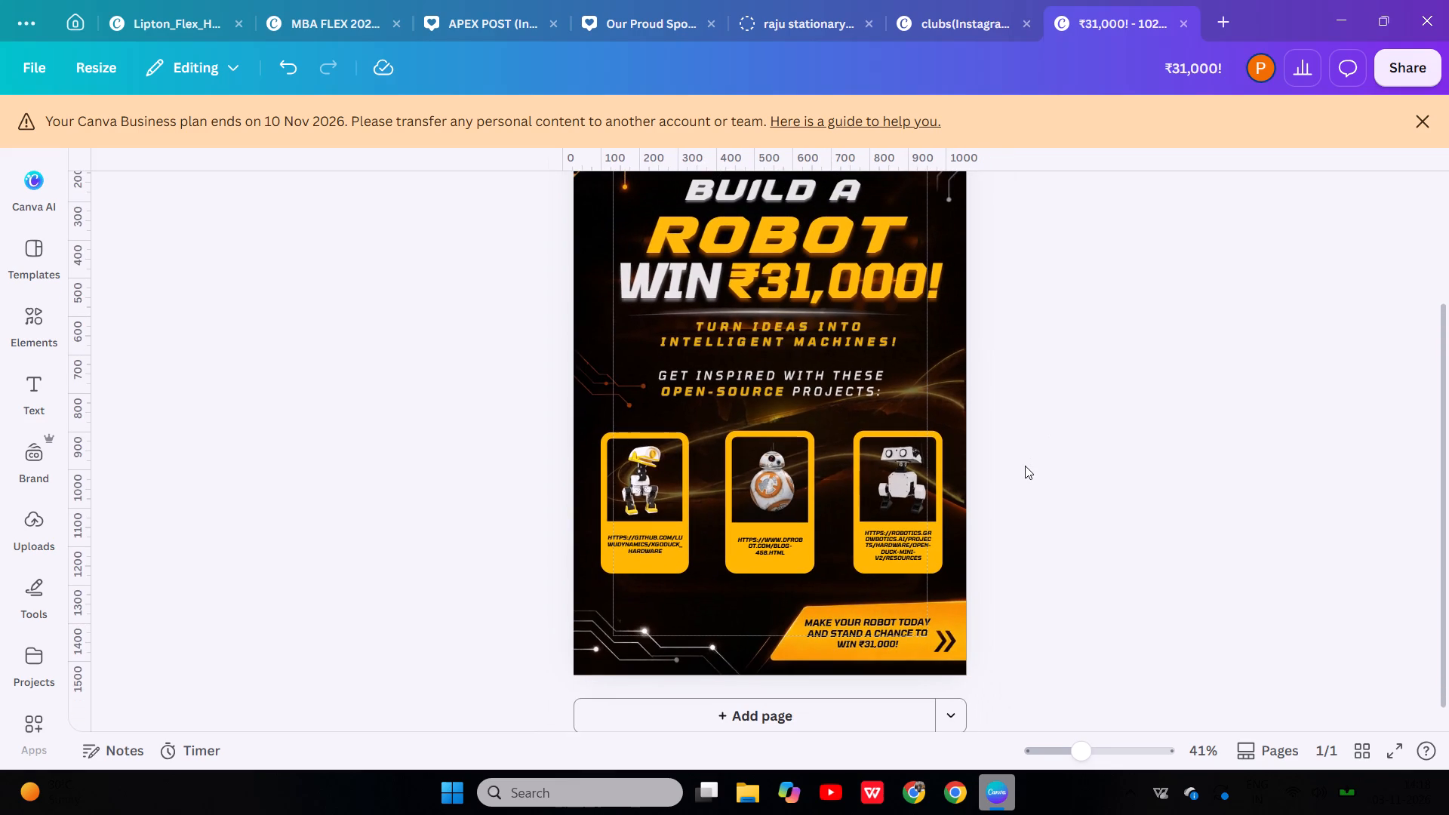
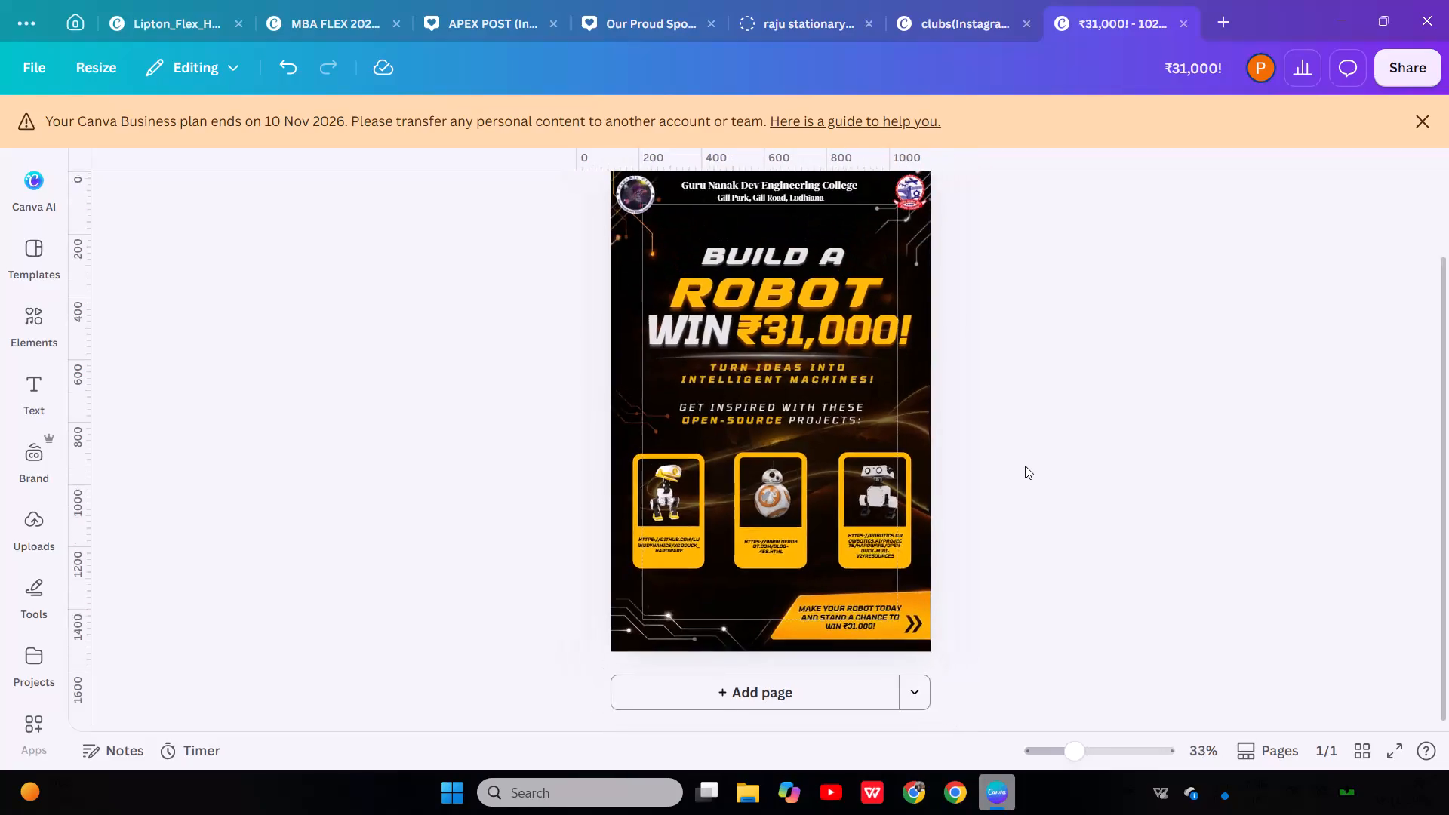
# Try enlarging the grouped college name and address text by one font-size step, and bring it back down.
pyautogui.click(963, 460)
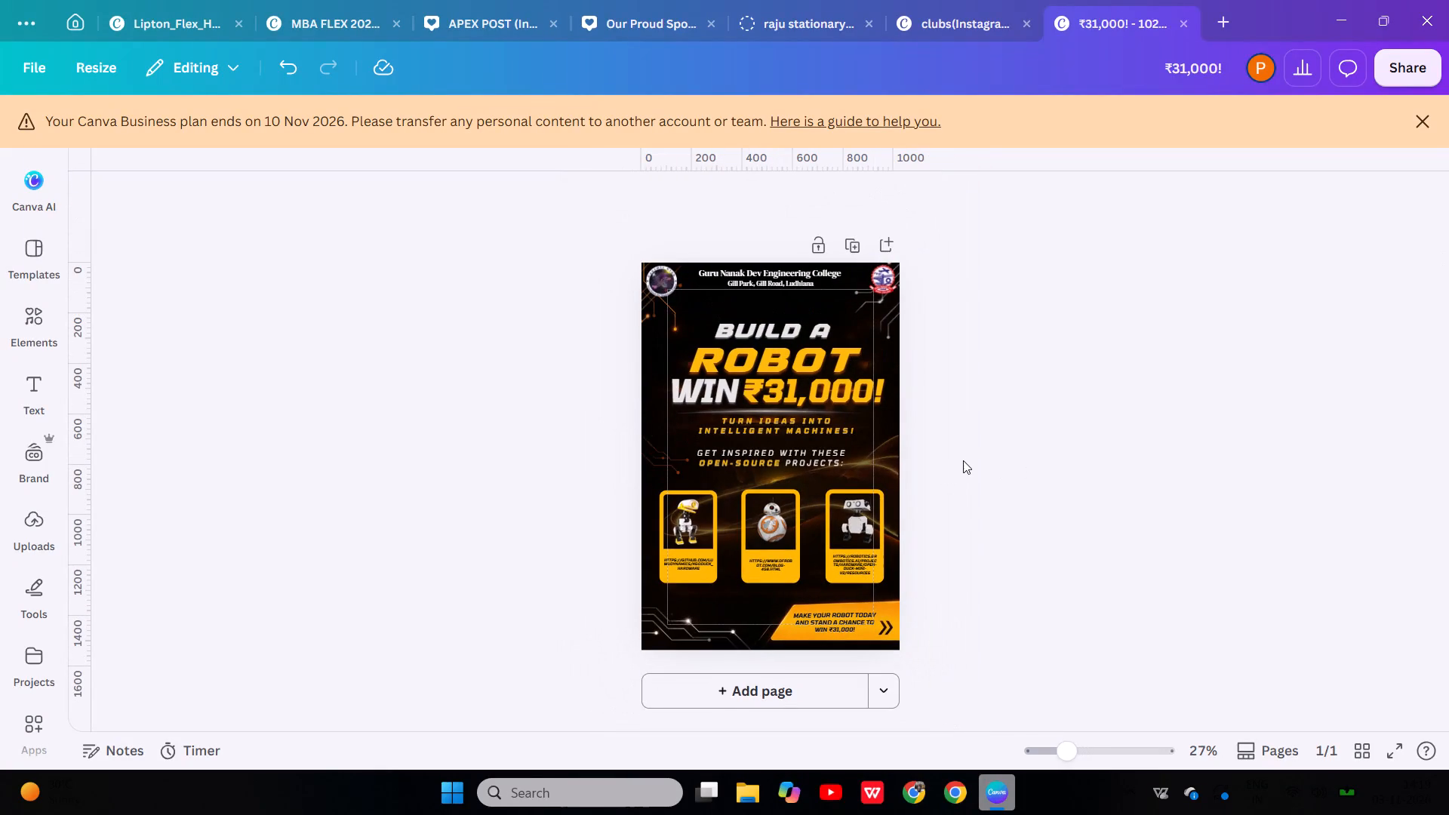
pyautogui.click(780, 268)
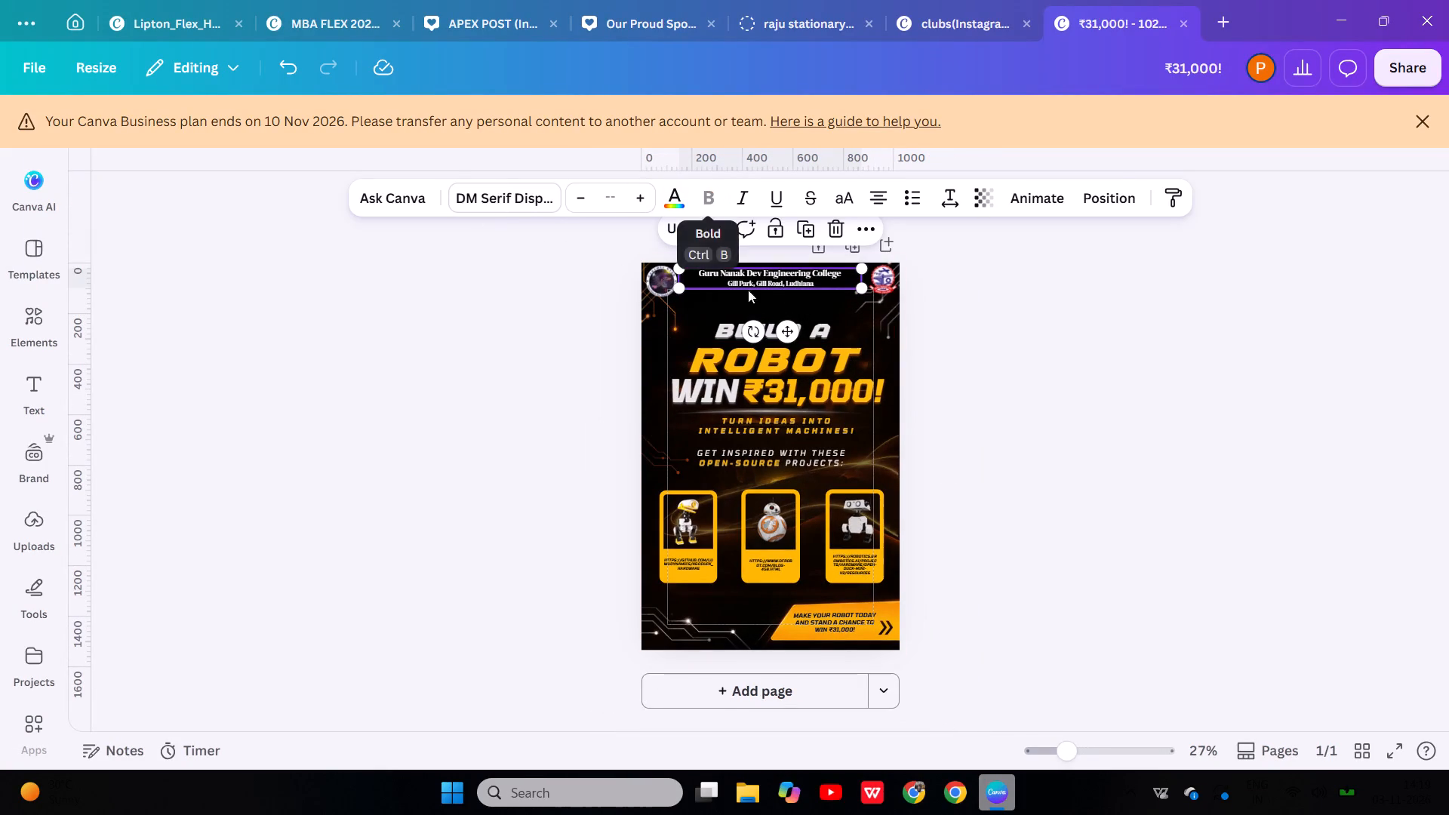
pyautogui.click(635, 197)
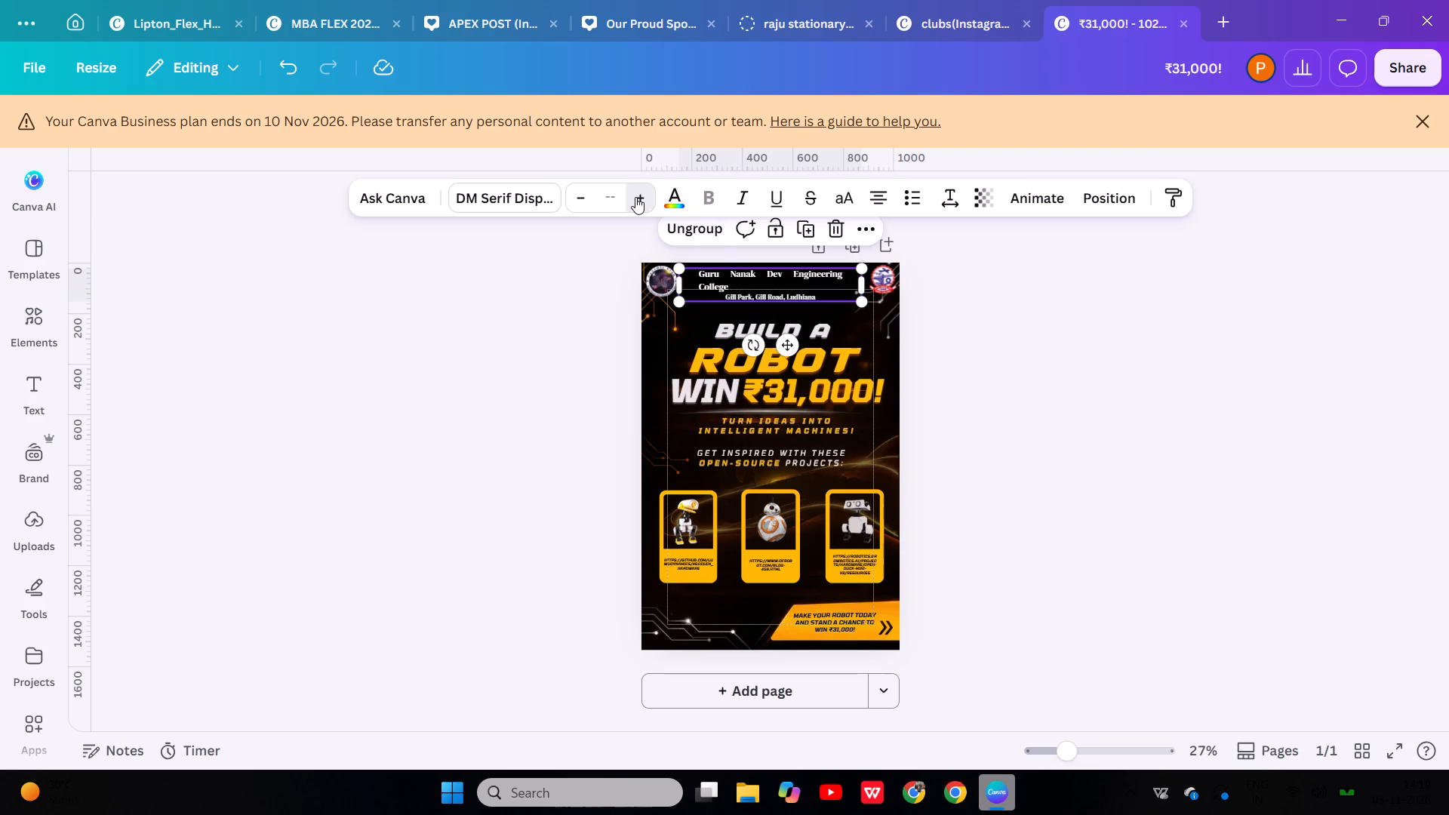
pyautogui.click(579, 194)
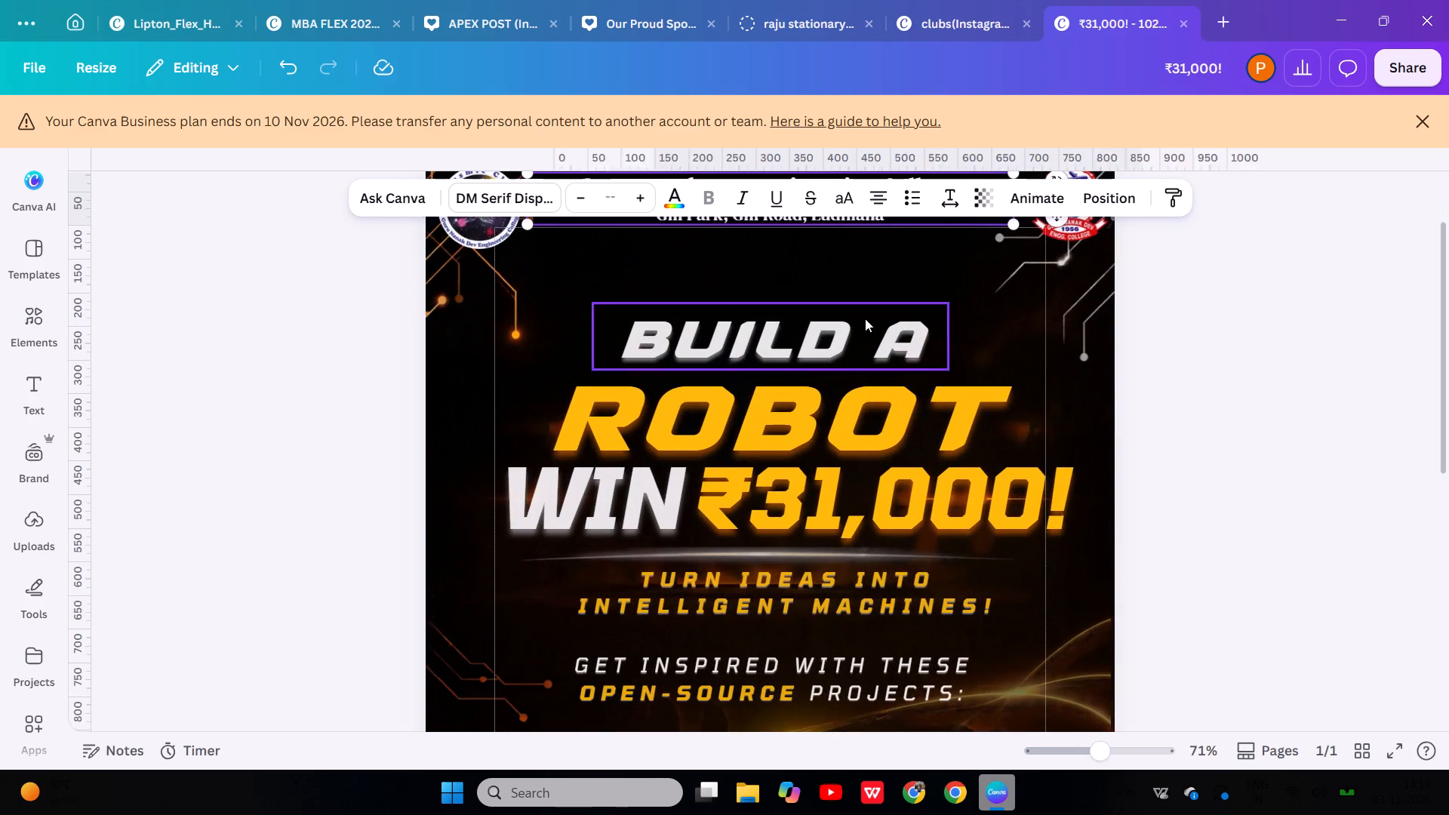
# Move the college name and address text slightly down, keeping it horizontally centred on the page between the two header logos.
pyautogui.scroll(1, 798, 212)
pyautogui.scroll(2, 911, 278)
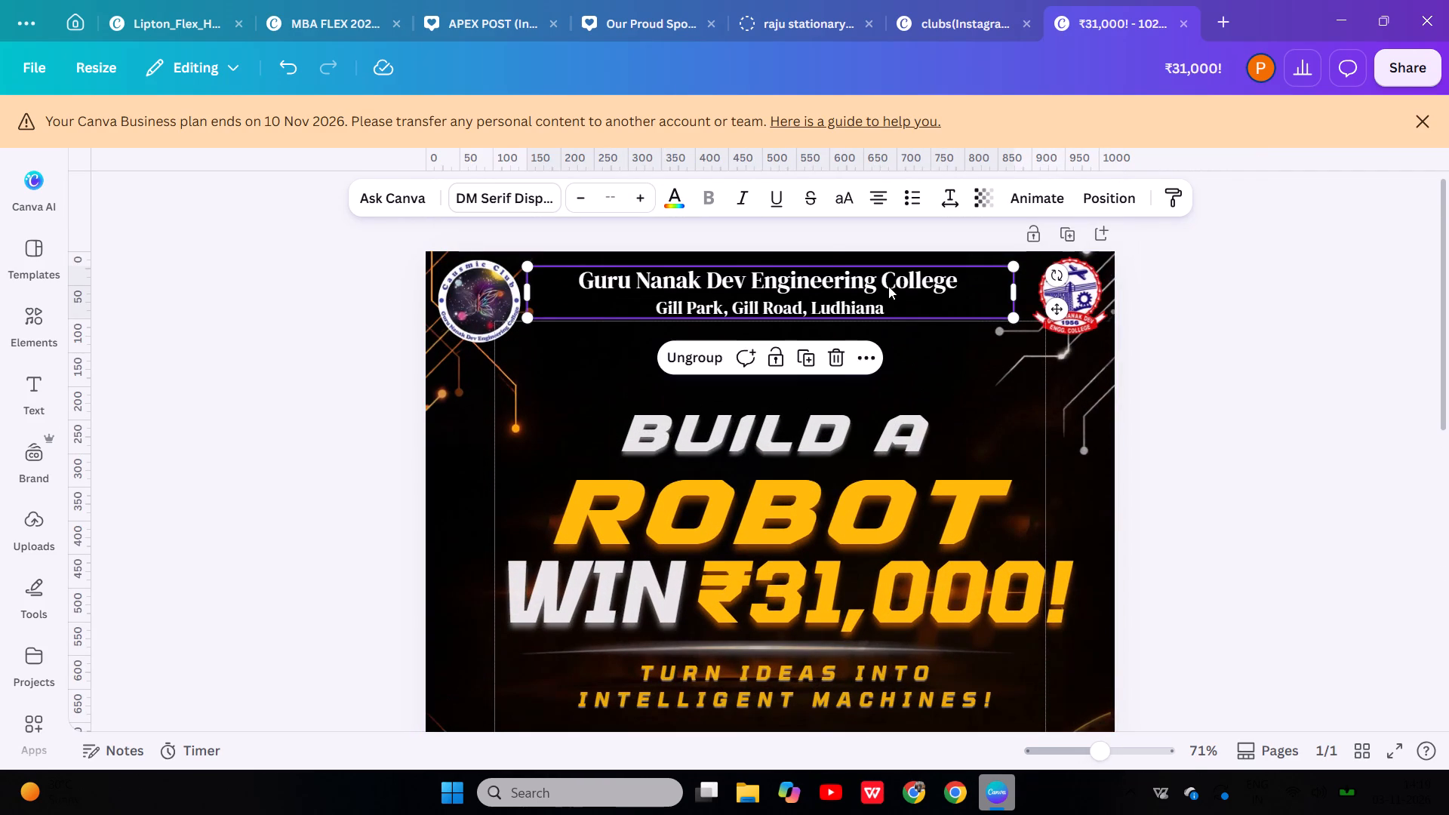
pyautogui.moveTo(888, 286); pyautogui.dragTo(889, 294)
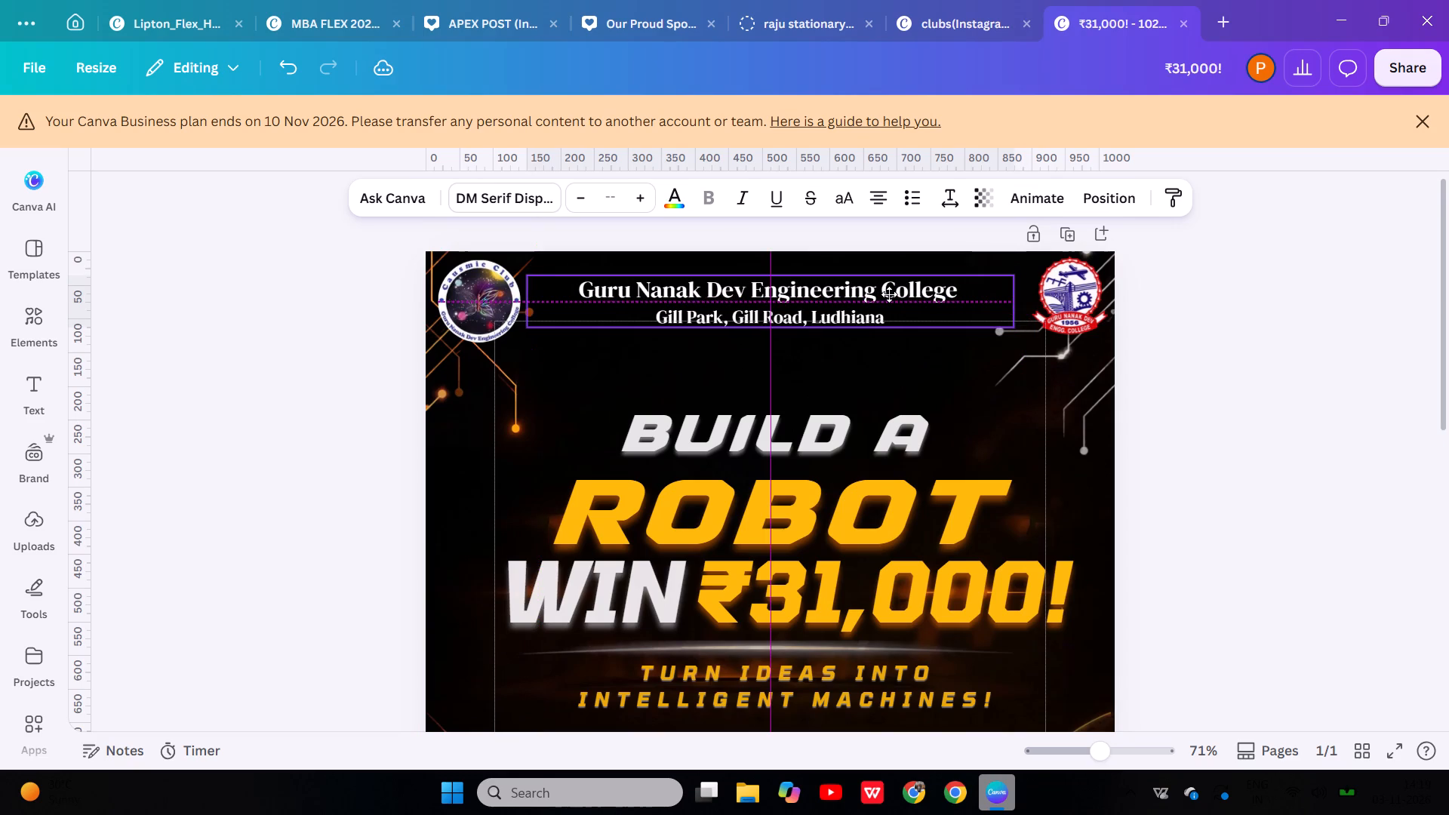
pyautogui.moveTo(889, 294); pyautogui.dragTo(888, 294)
# Nudge the college crest in the header into line with the club logo on the opposite side.
pyautogui.moveTo(1041, 286); pyautogui.dragTo(1037, 294)
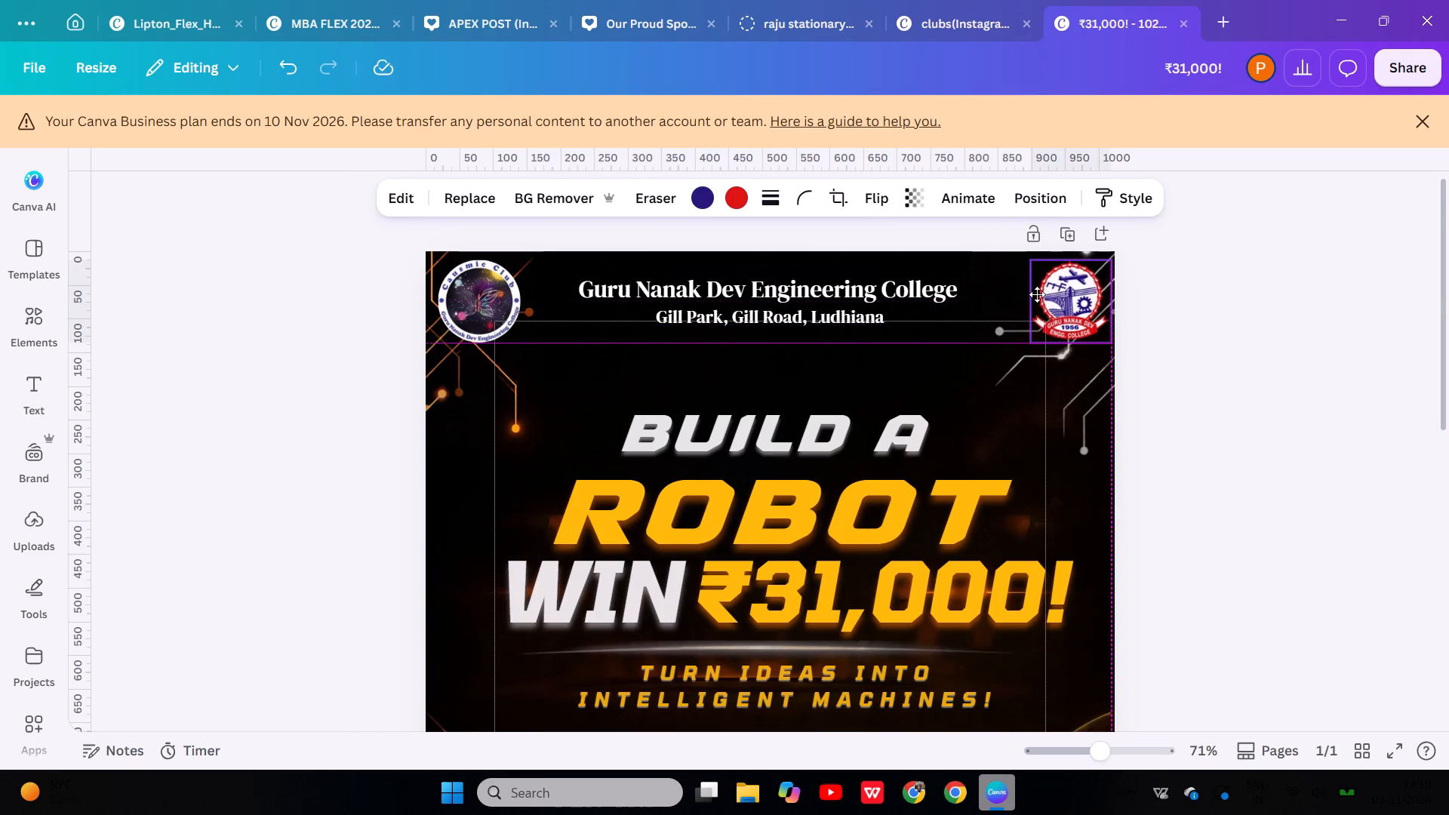
pyautogui.moveTo(1037, 294); pyautogui.dragTo(1038, 294)
pyautogui.click(1244, 343)
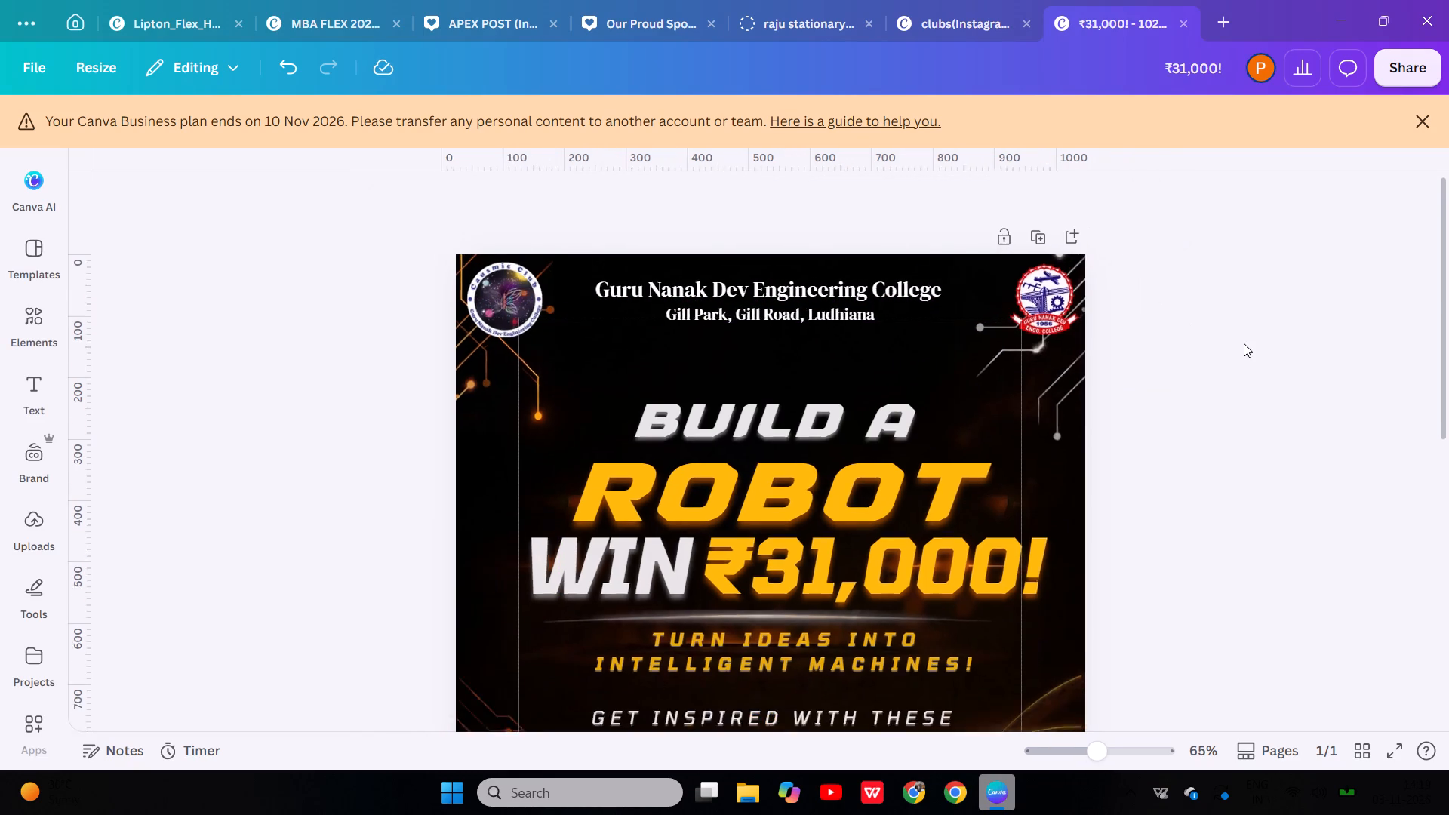
pyautogui.scroll(-2, 1244, 343)
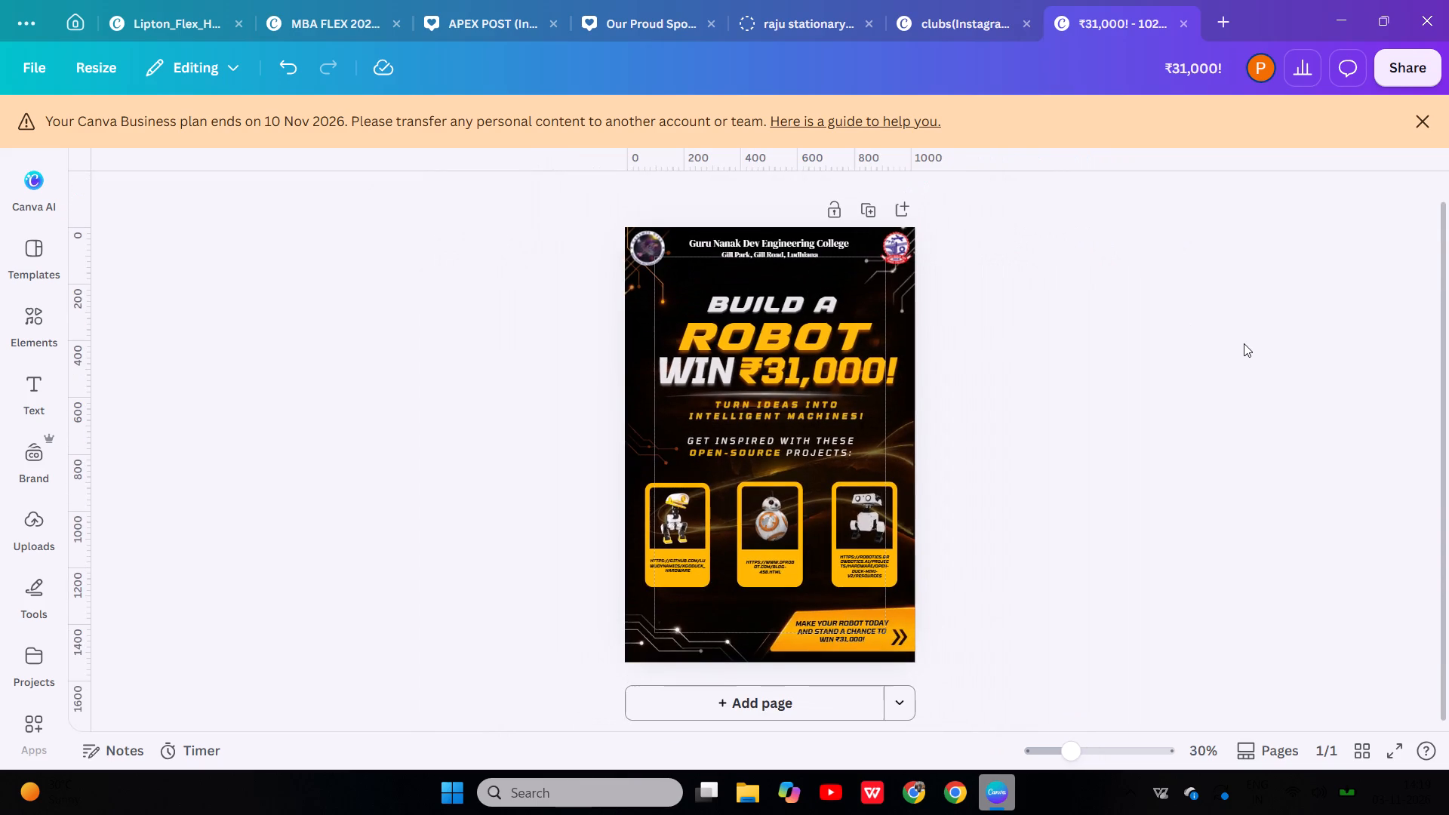
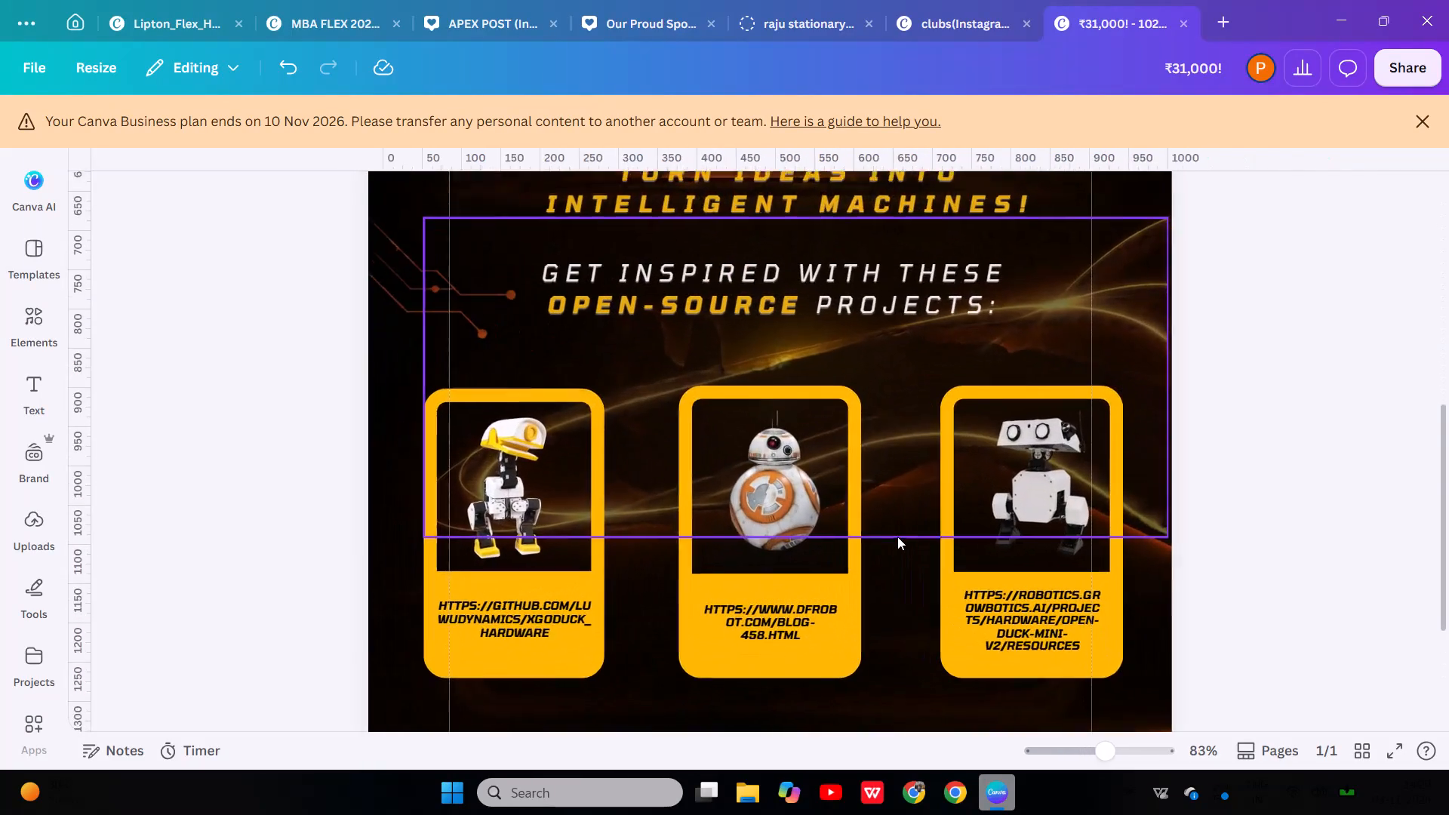
# Change the prize amount in the main headline to ₹3,000!
pyautogui.scroll(5, 897, 537)
pyautogui.click(874, 616)
pyautogui.doubleClick(874, 616)
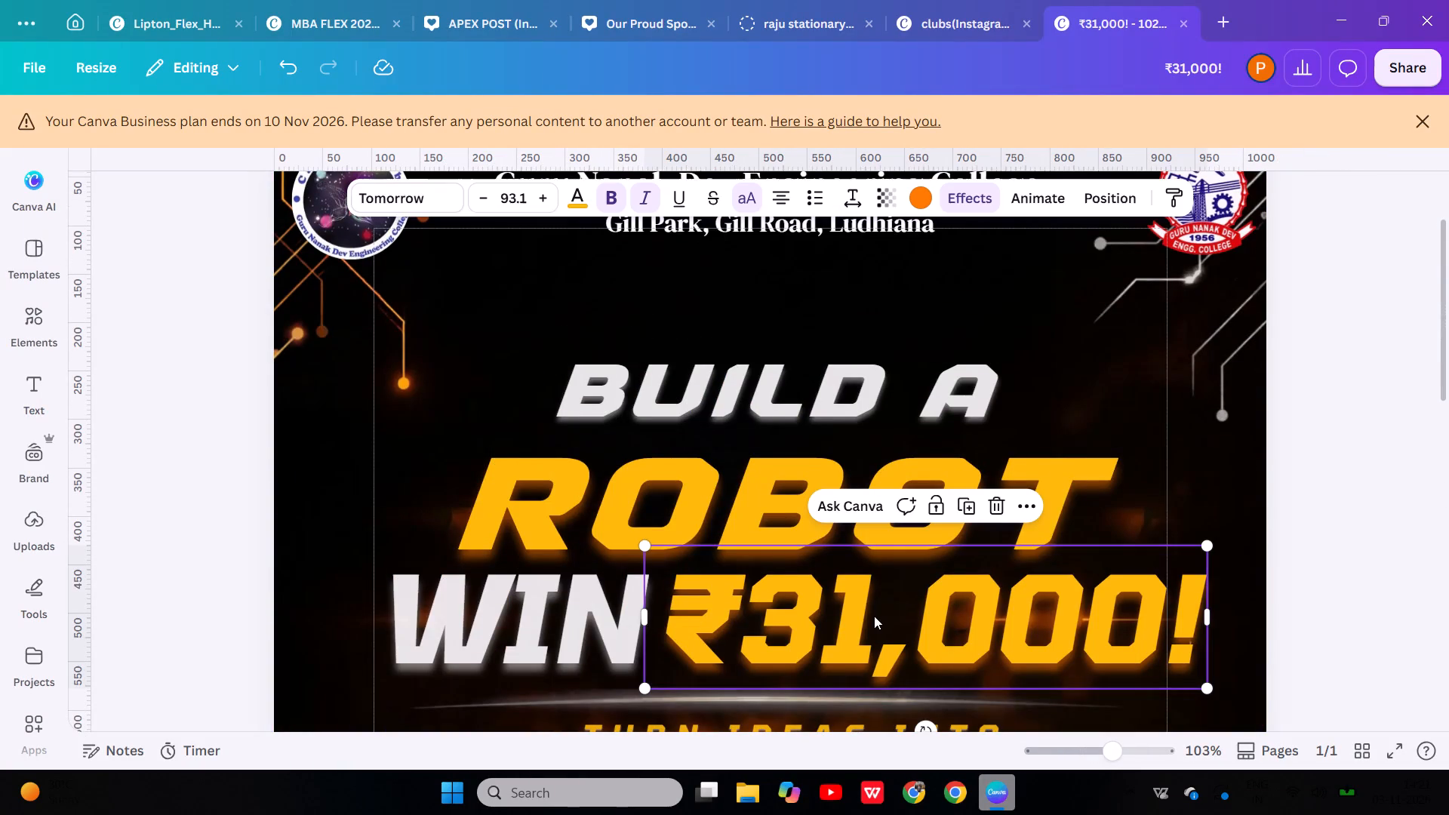
pyautogui.click(874, 616)
pyautogui.press('BackSpace')
pyautogui.press('BackSpace')
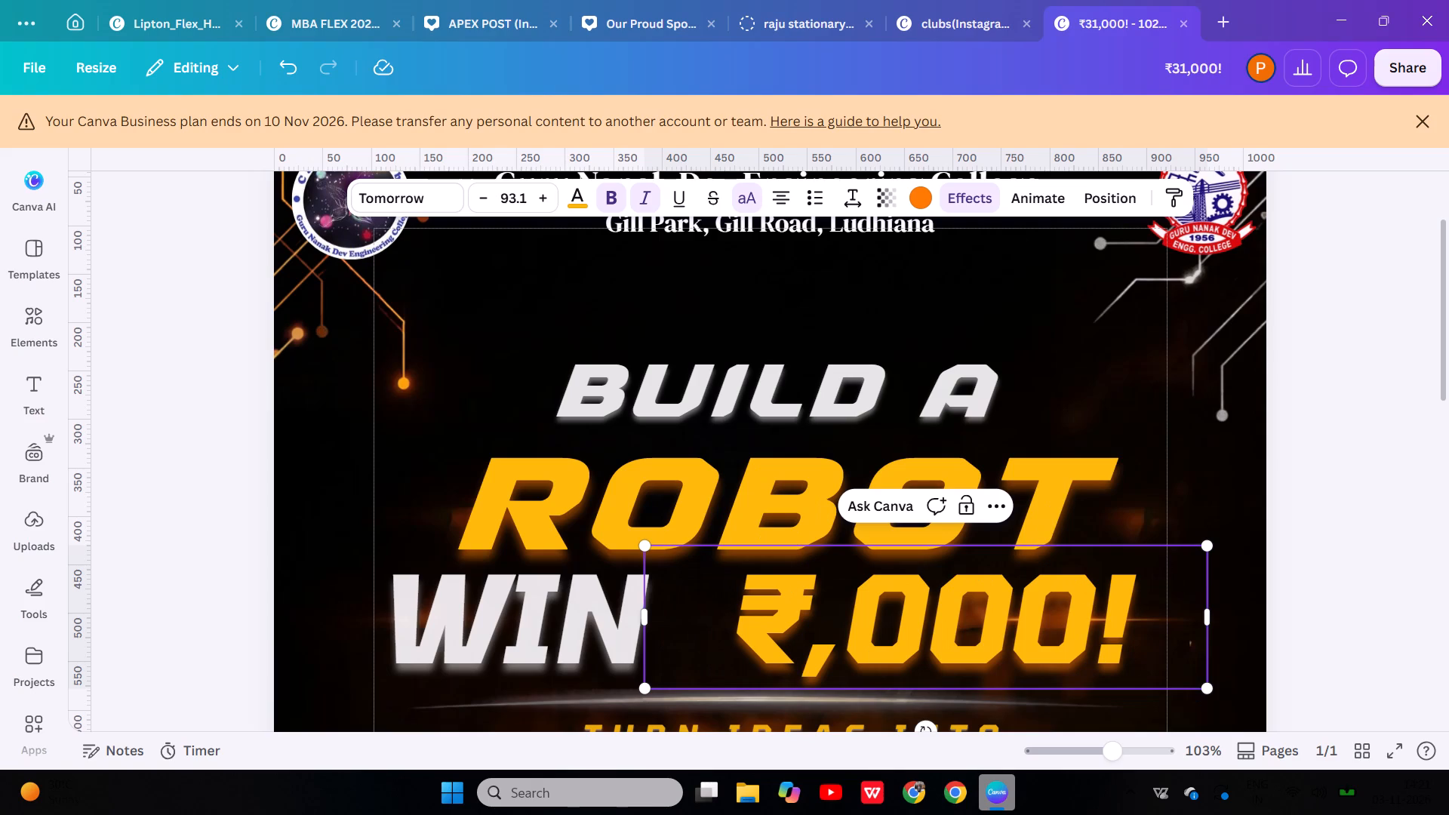
pyautogui.press('1')
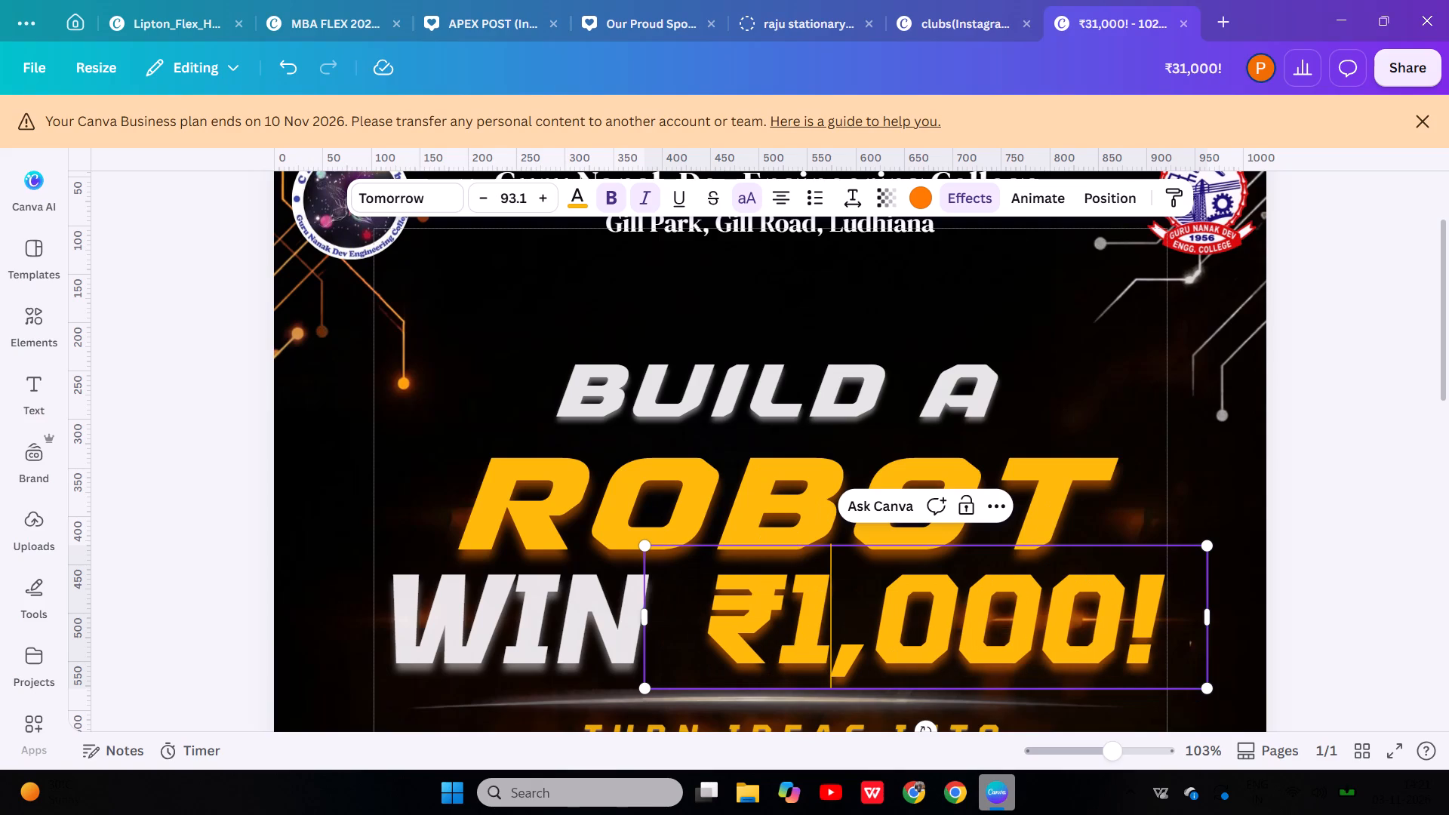
pyautogui.press('BackSpace')
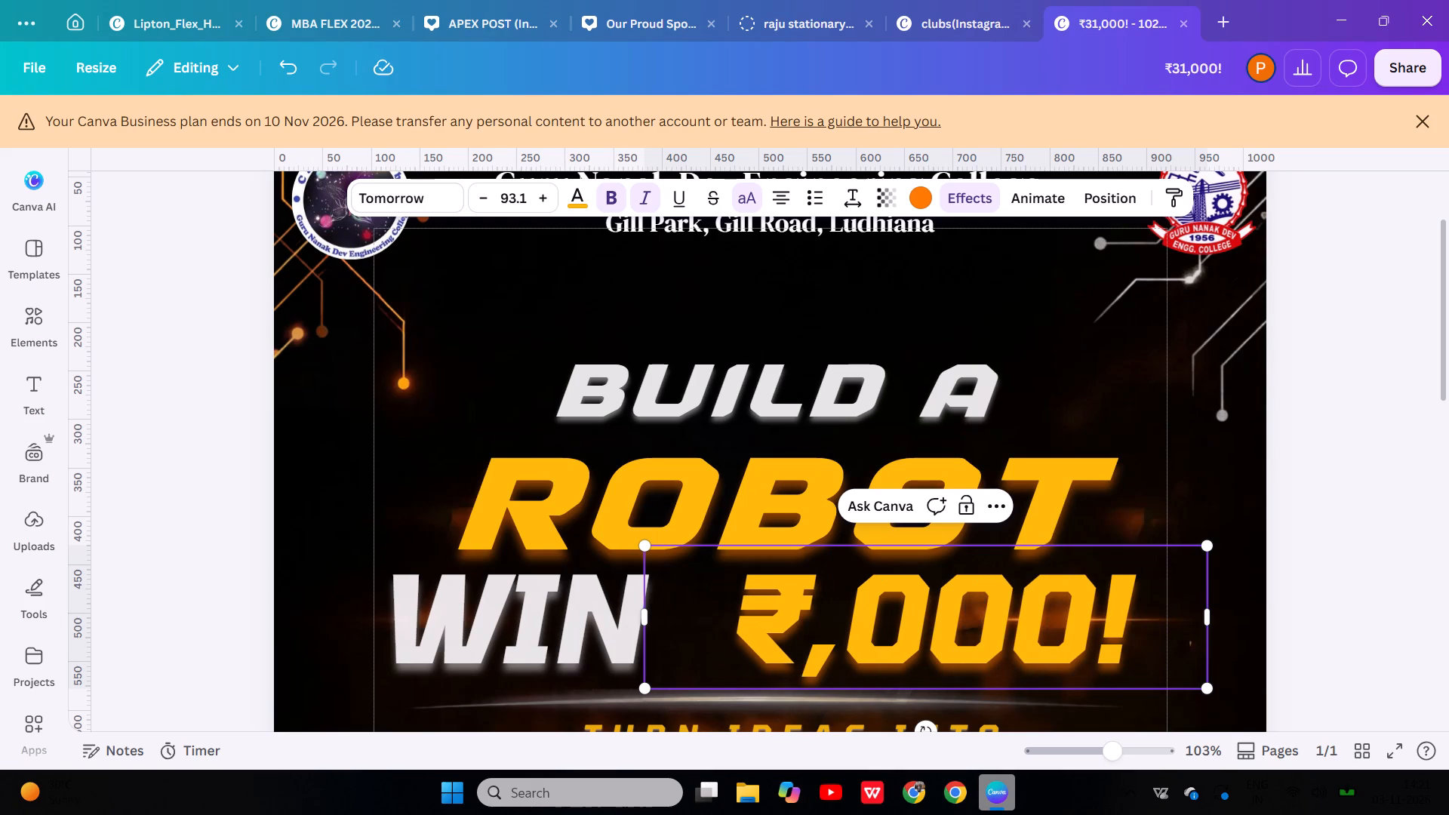
pyautogui.press('3')
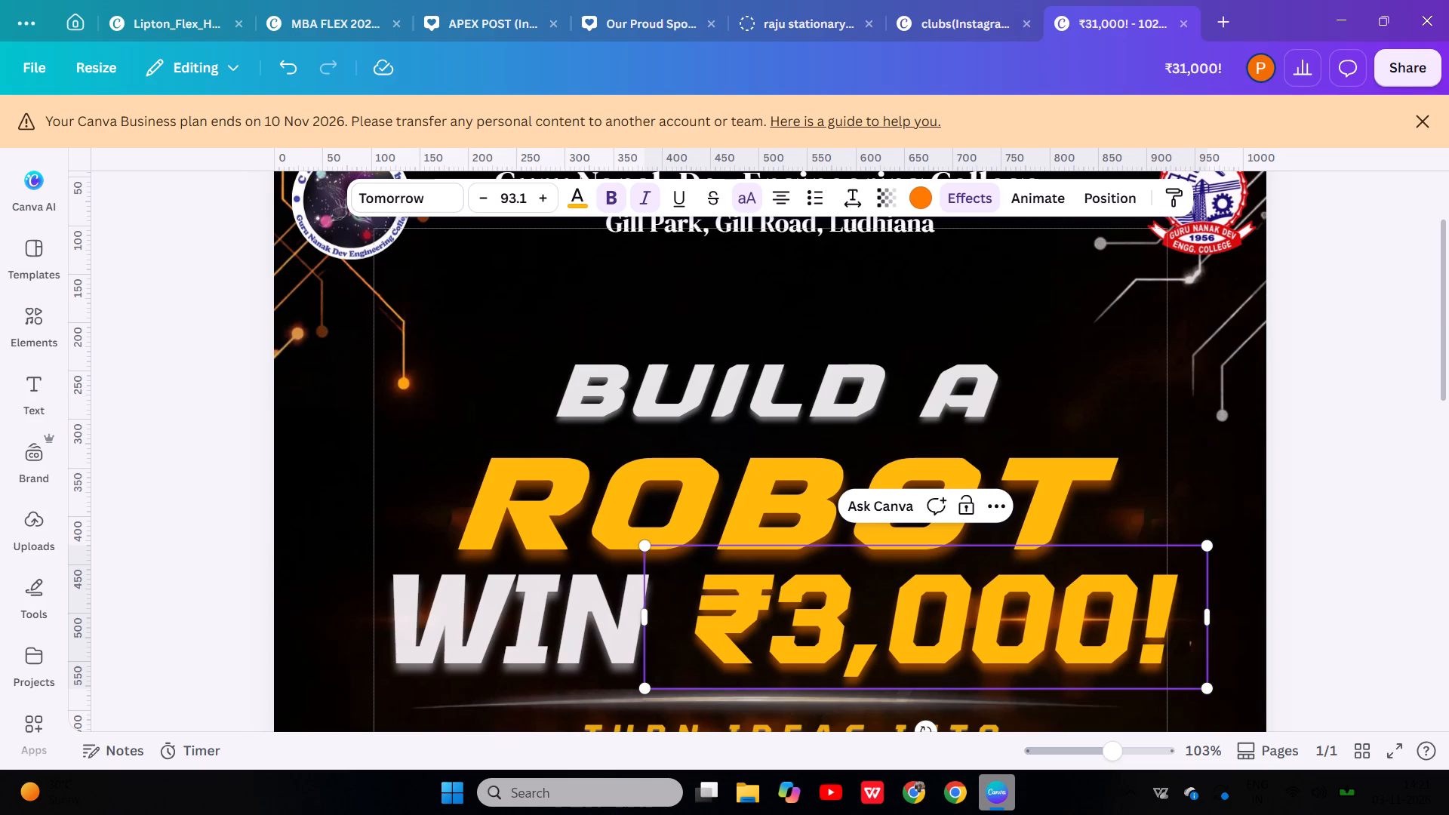
pyautogui.click(1346, 470)
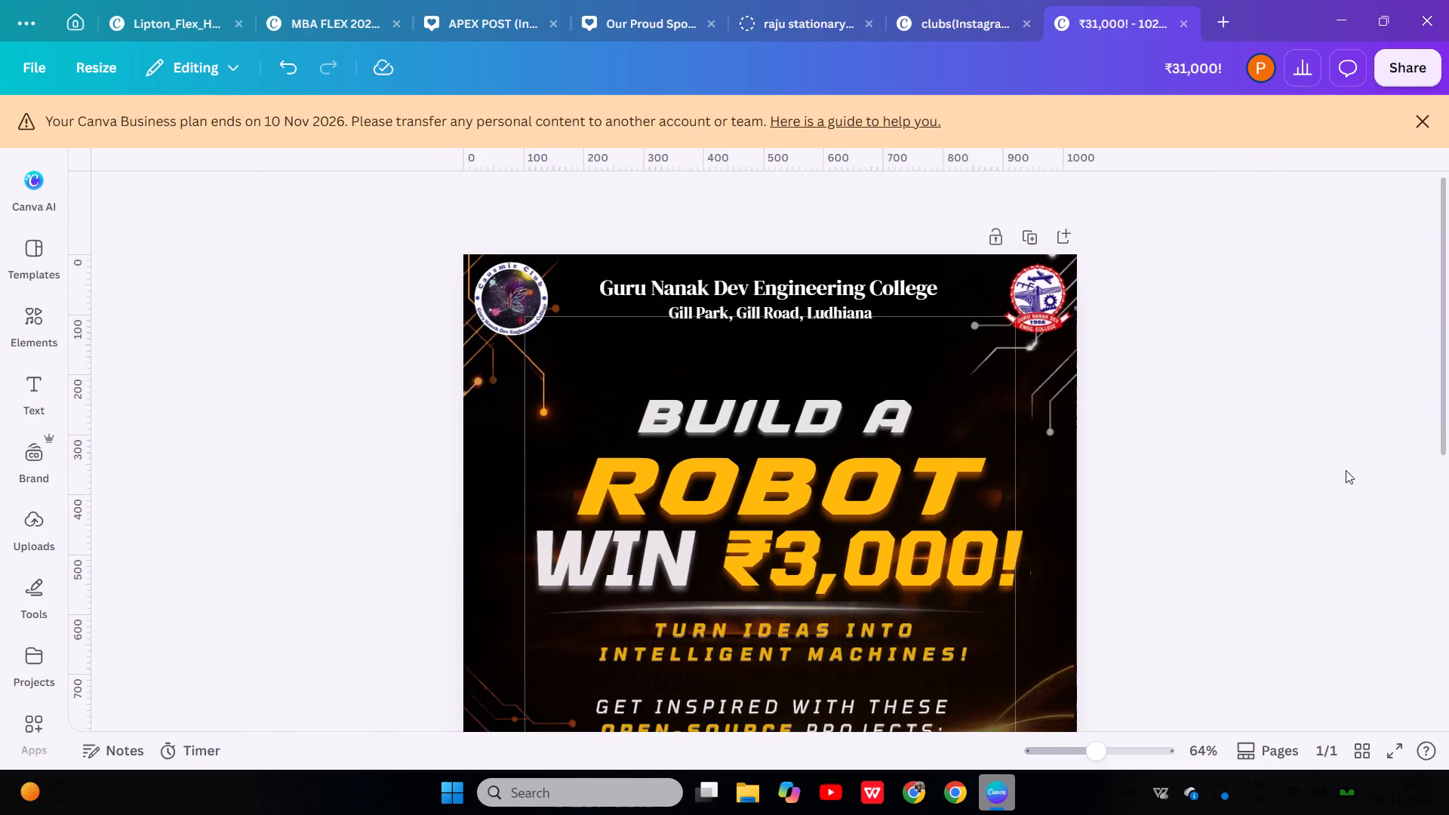
# Enlarge the GitHub link caption on the first robot card to font size 12.8.
pyautogui.hscroll(1, 1346, 470)
pyautogui.scroll(-2, 1198, 557)
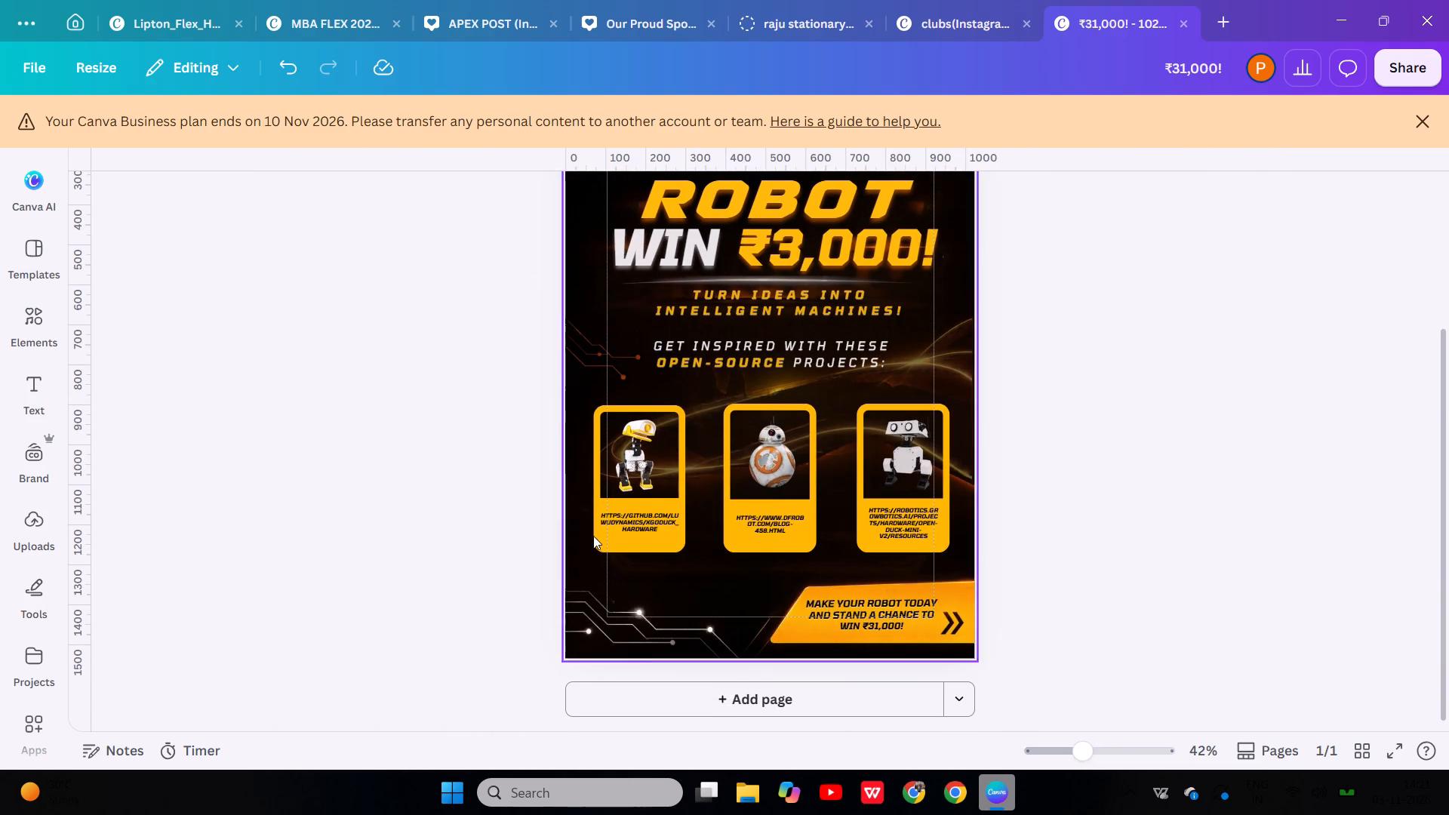
pyautogui.moveTo(589, 534); pyautogui.dragTo(663, 515)
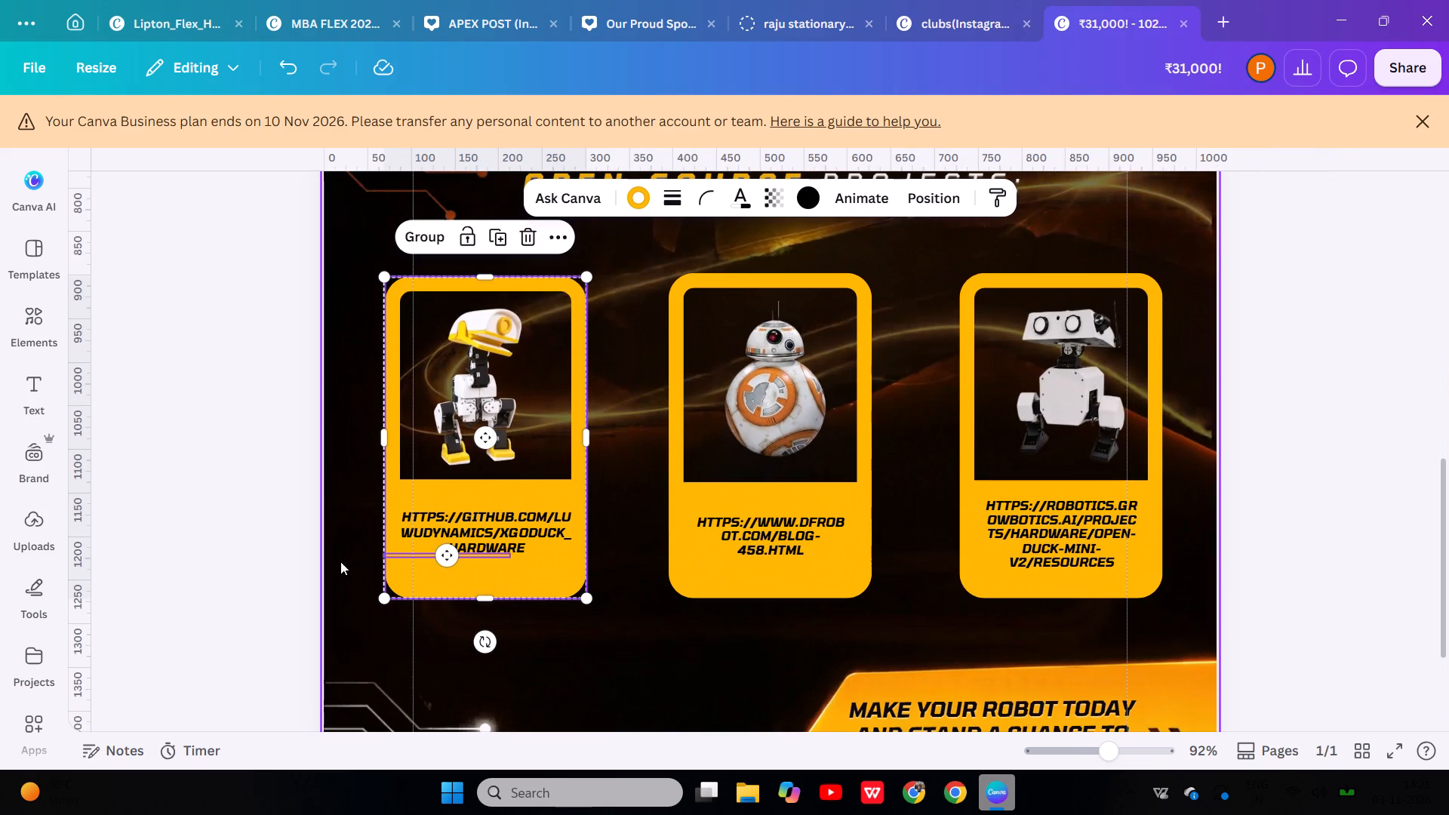
pyautogui.click(442, 539)
pyautogui.click(471, 521)
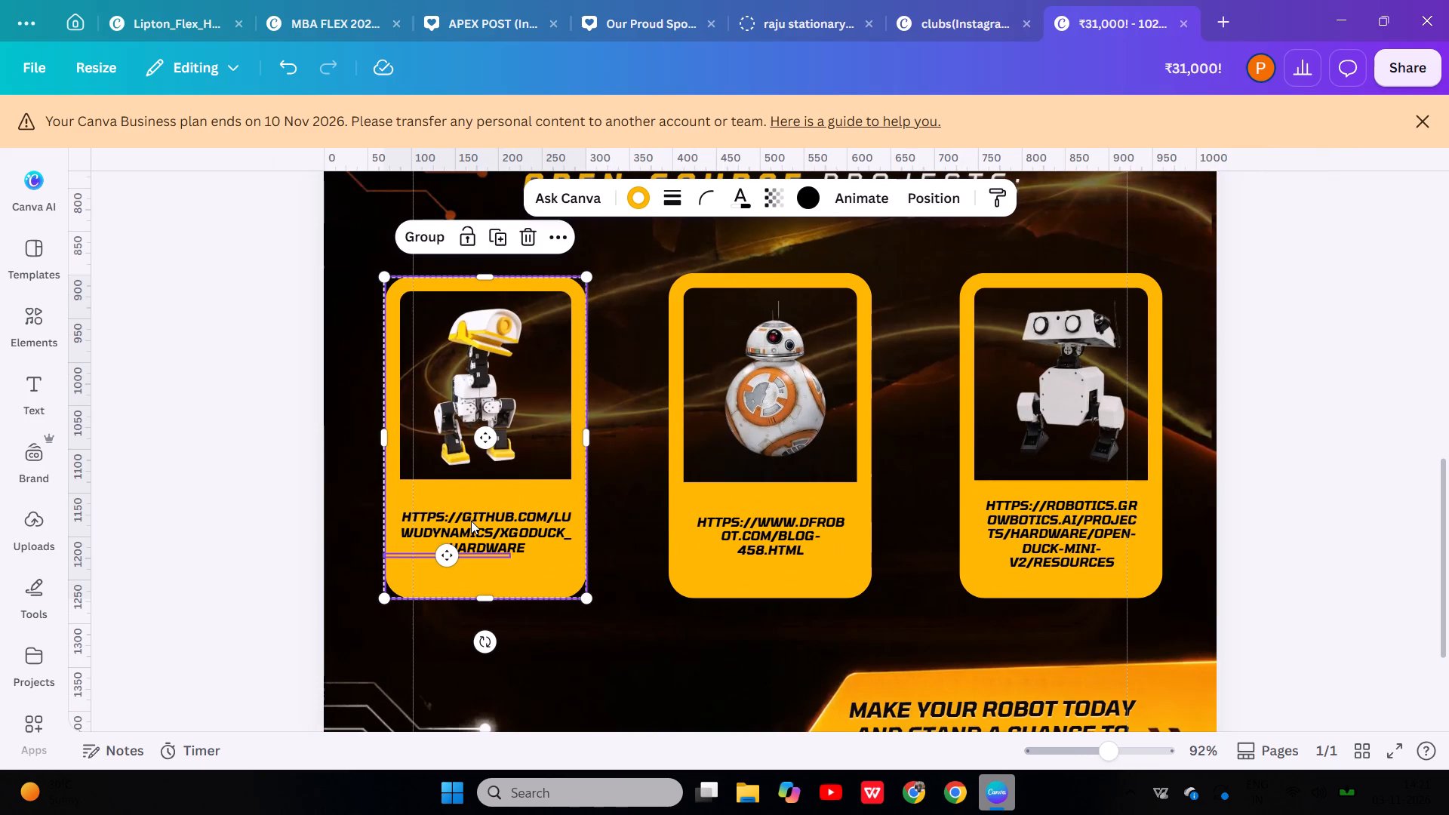
pyautogui.click(471, 521)
pyautogui.click(471, 521)
pyautogui.click(471, 521)
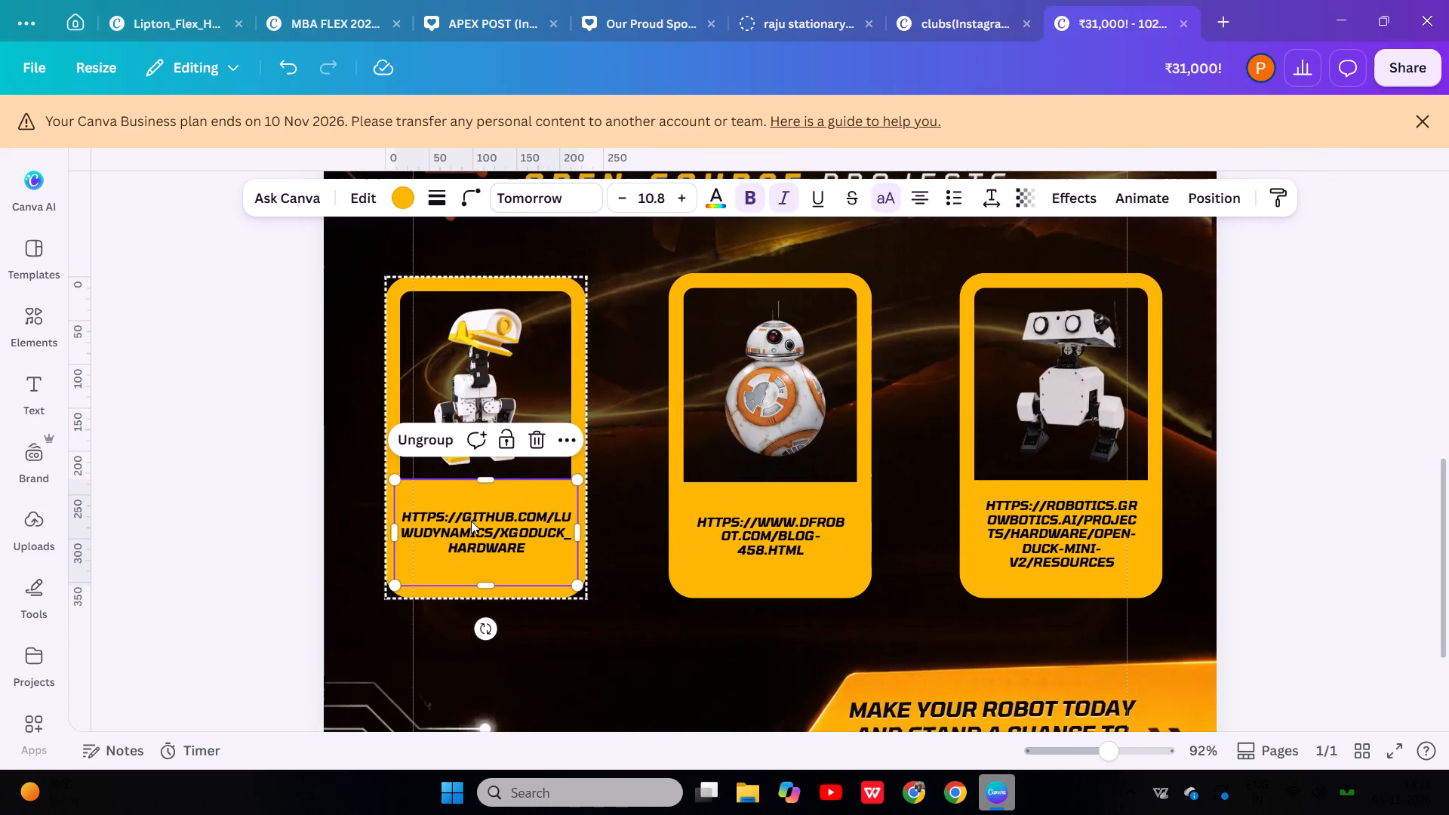
pyautogui.doubleClick(471, 521)
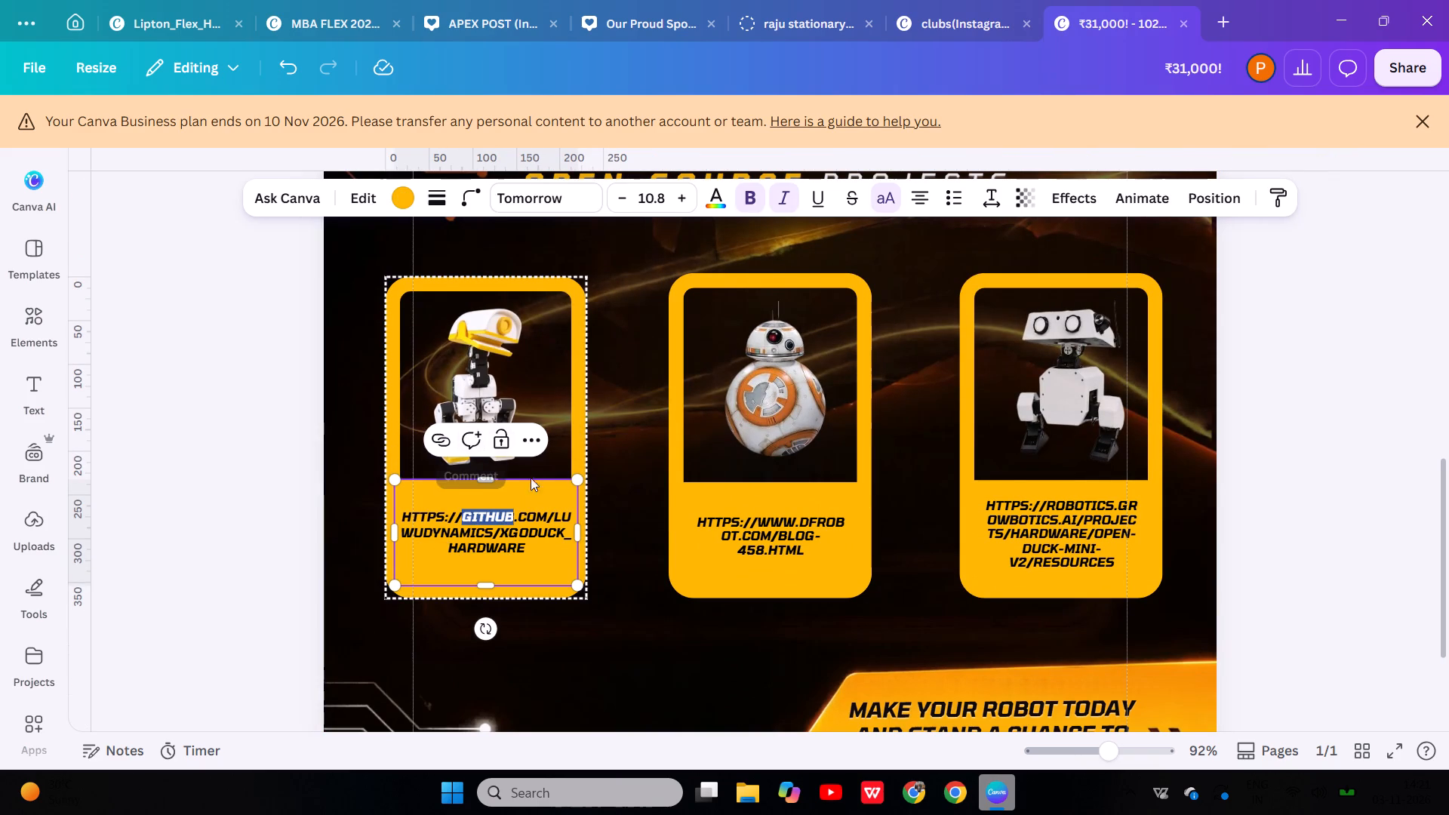
pyautogui.click(571, 564)
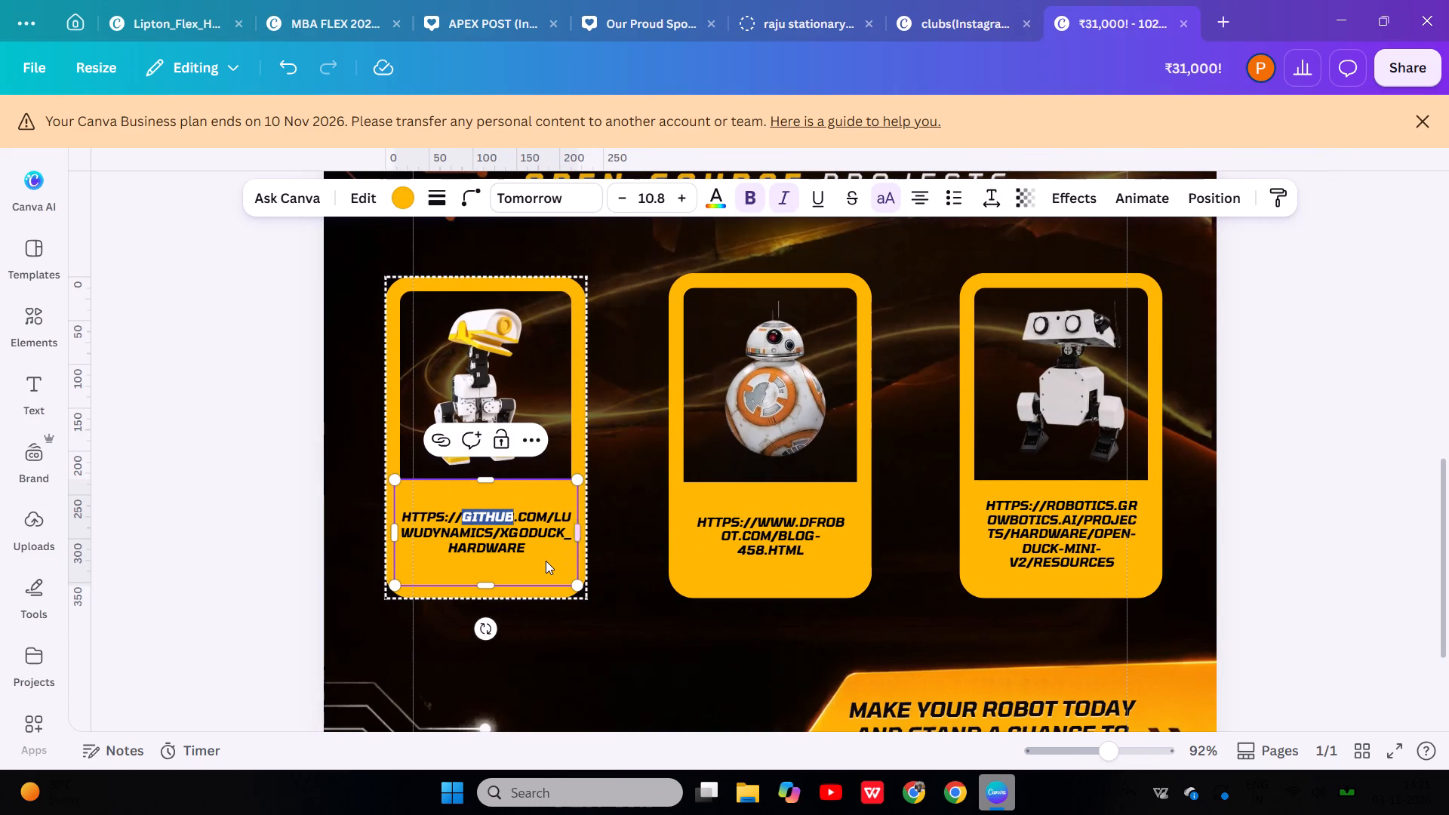
pyautogui.click(546, 561)
pyautogui.click(546, 561)
pyautogui.click(546, 561)
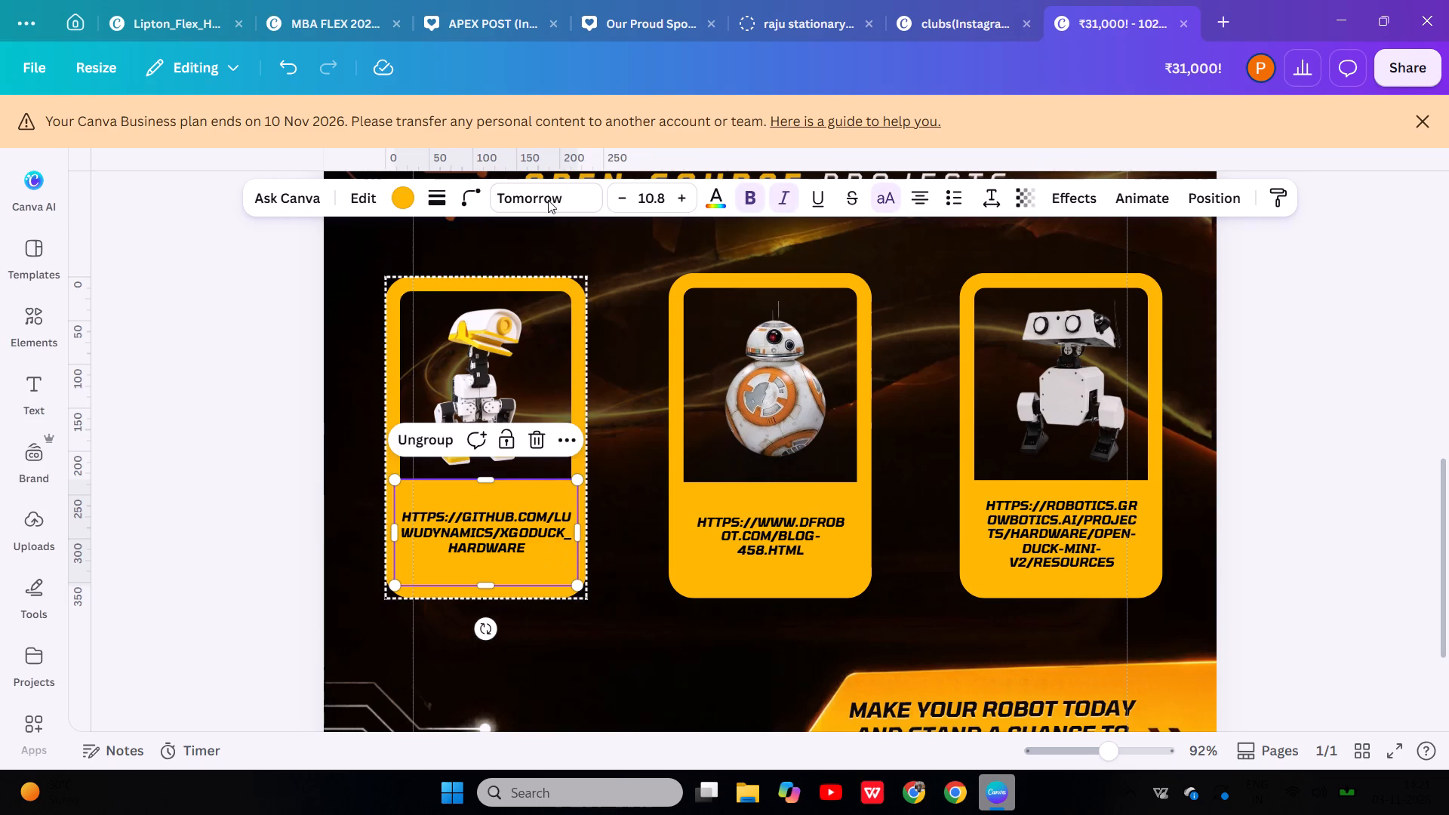
pyautogui.click(682, 204)
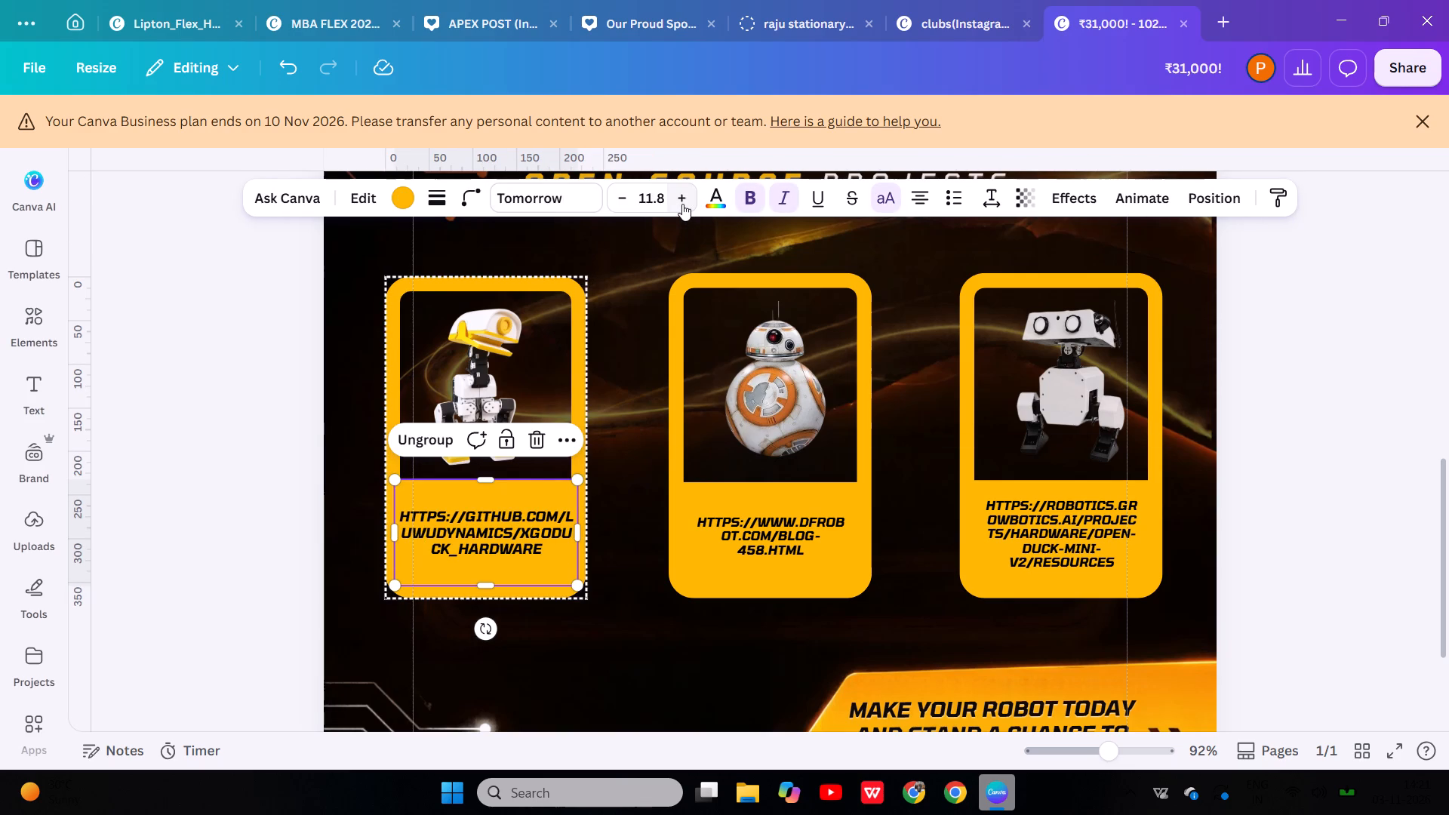
pyautogui.click(682, 204)
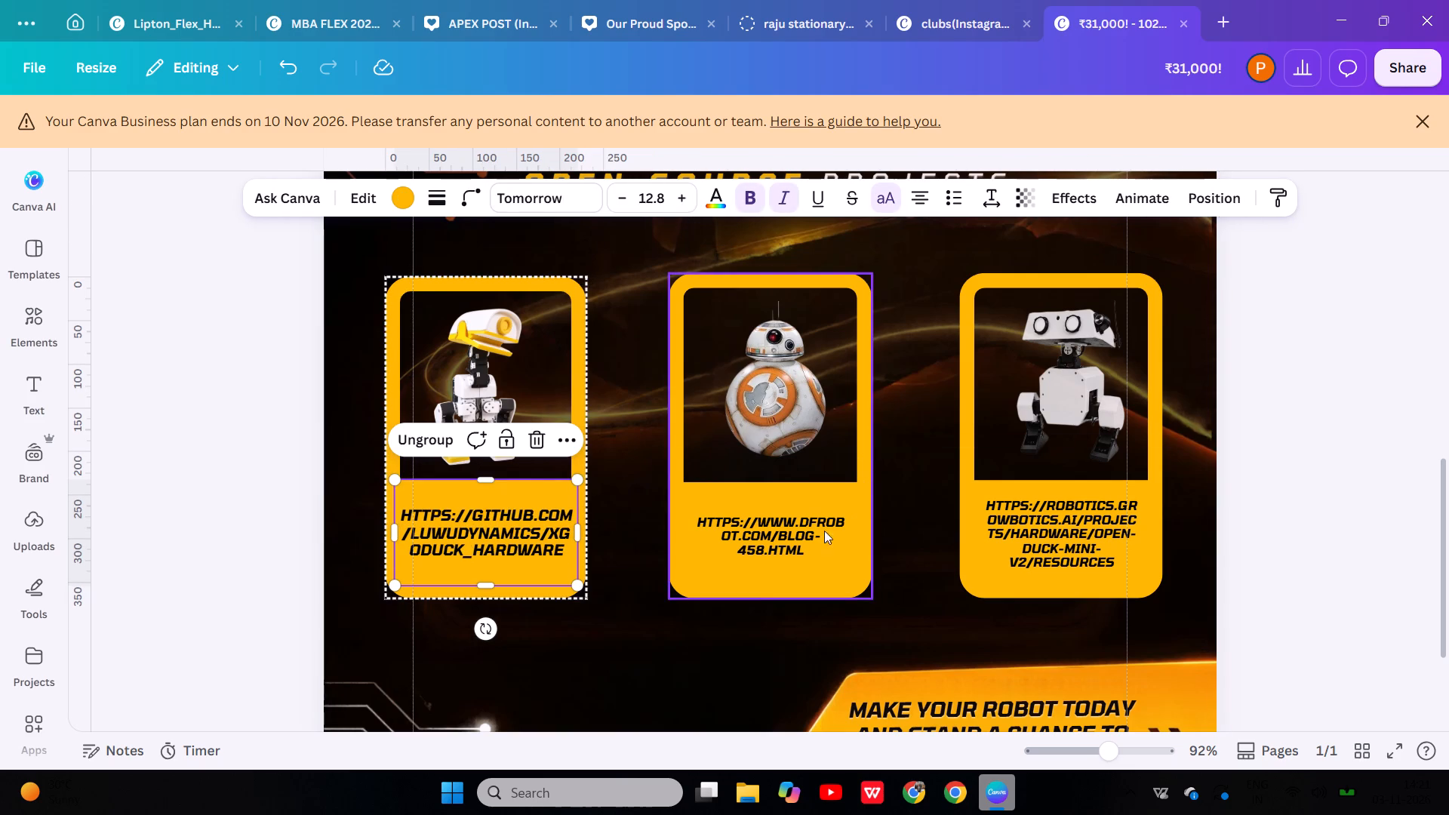
# Set the DFRobot link caption on the middle robot card to font size 12.8, matching the first card's caption.
pyautogui.doubleClick(810, 542)
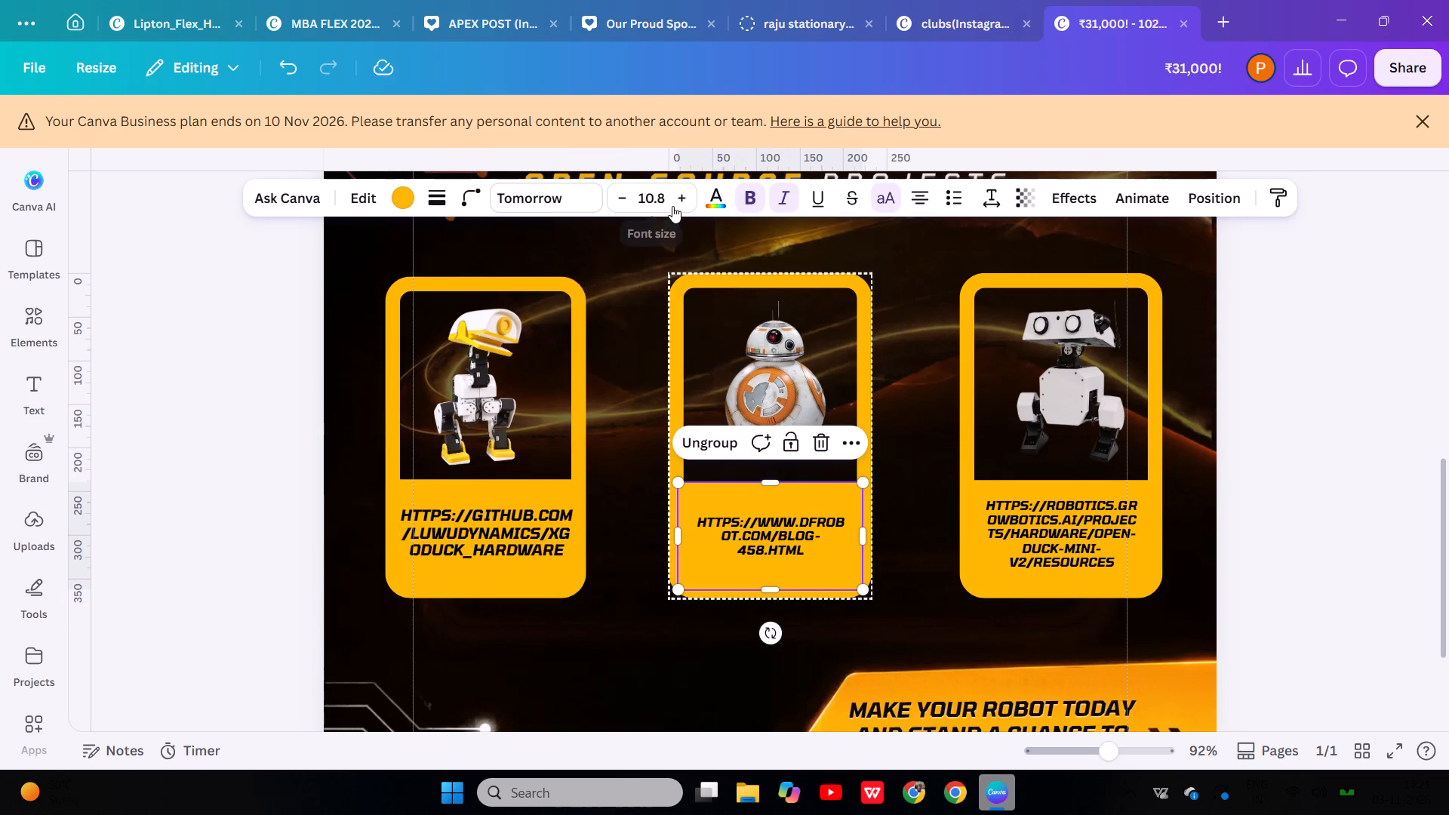
pyautogui.tripleClick(678, 209)
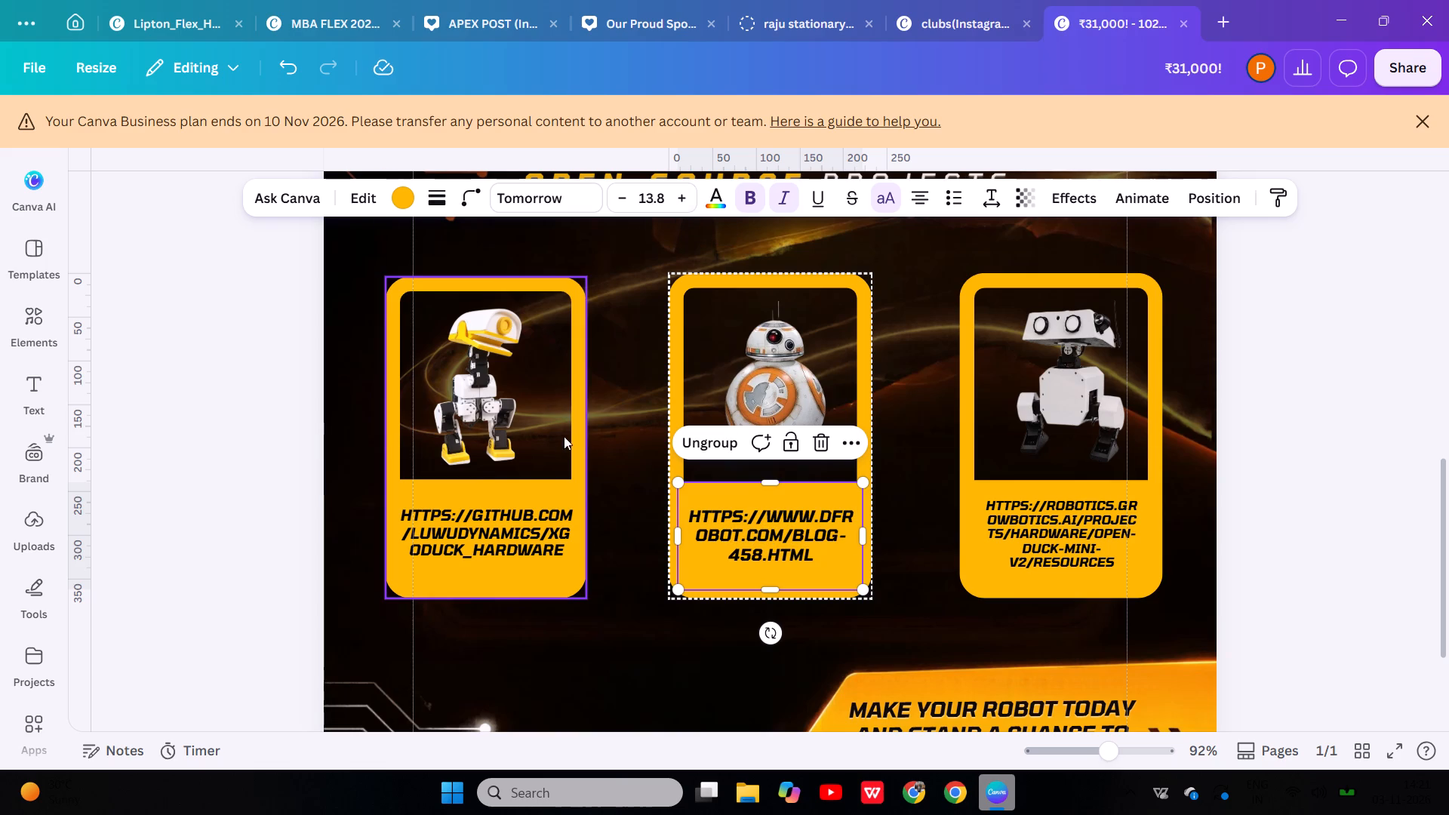
pyautogui.click(506, 534)
pyautogui.click(506, 534)
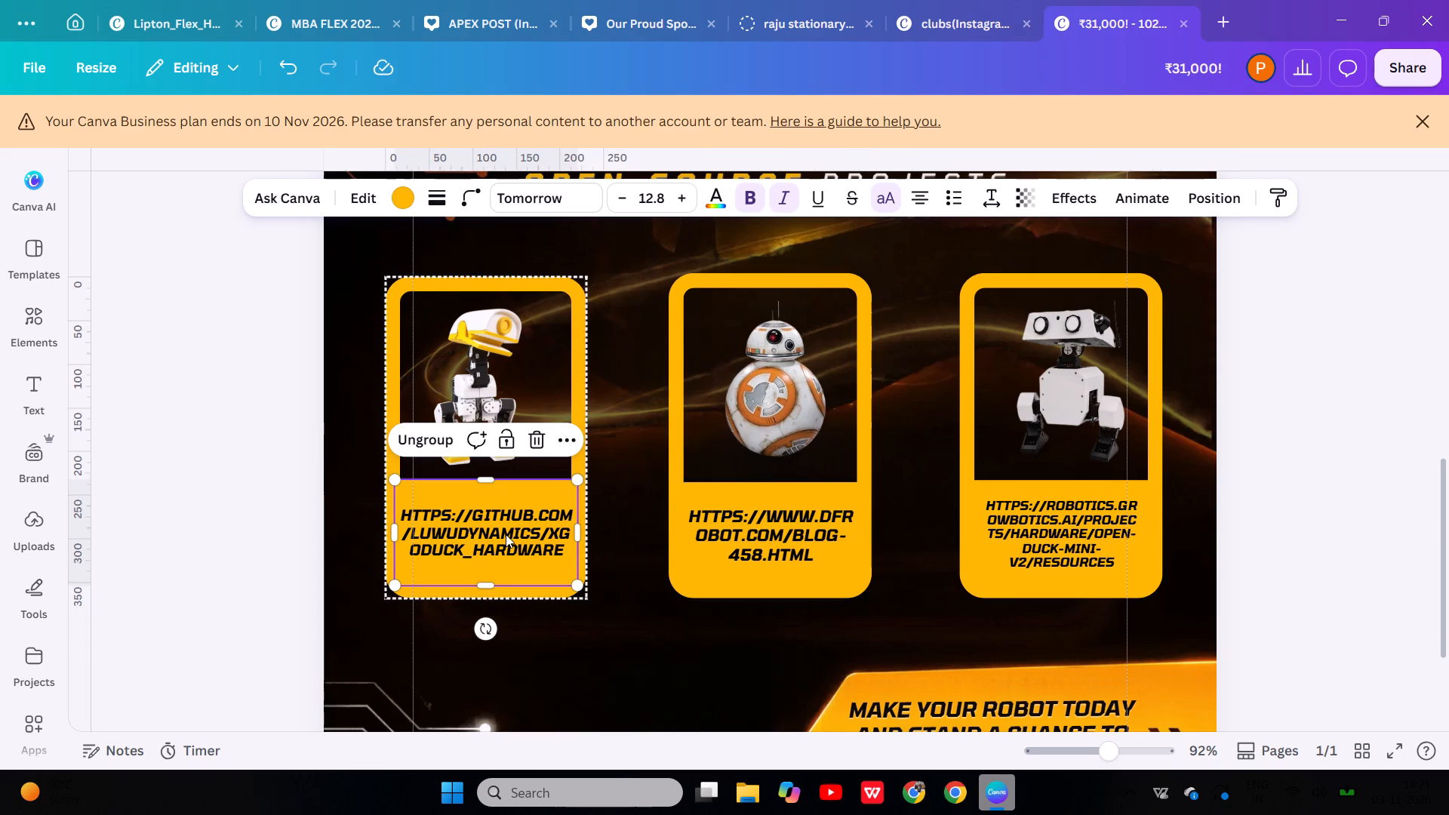
pyautogui.doubleClick(752, 534)
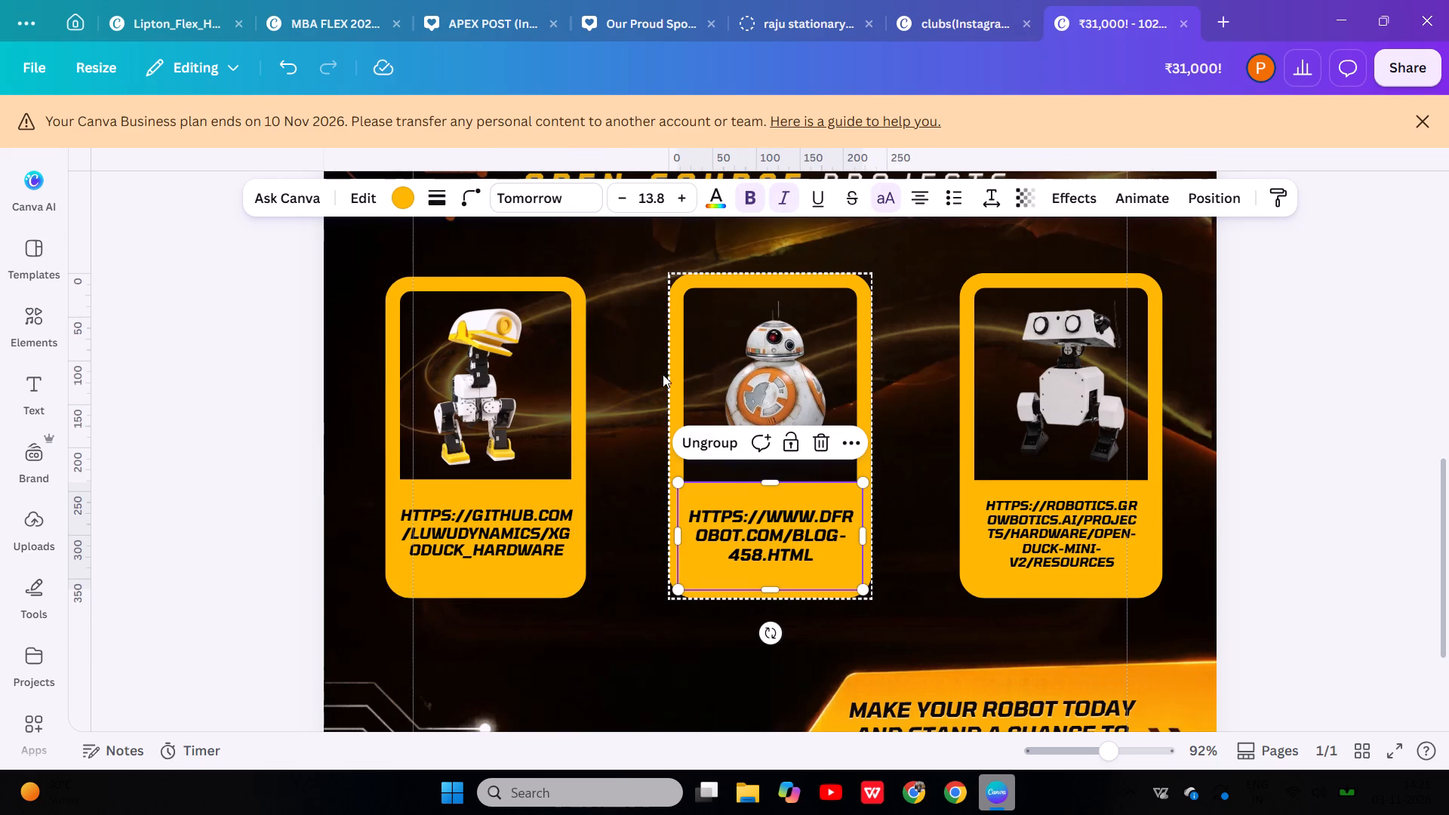
pyautogui.click(625, 194)
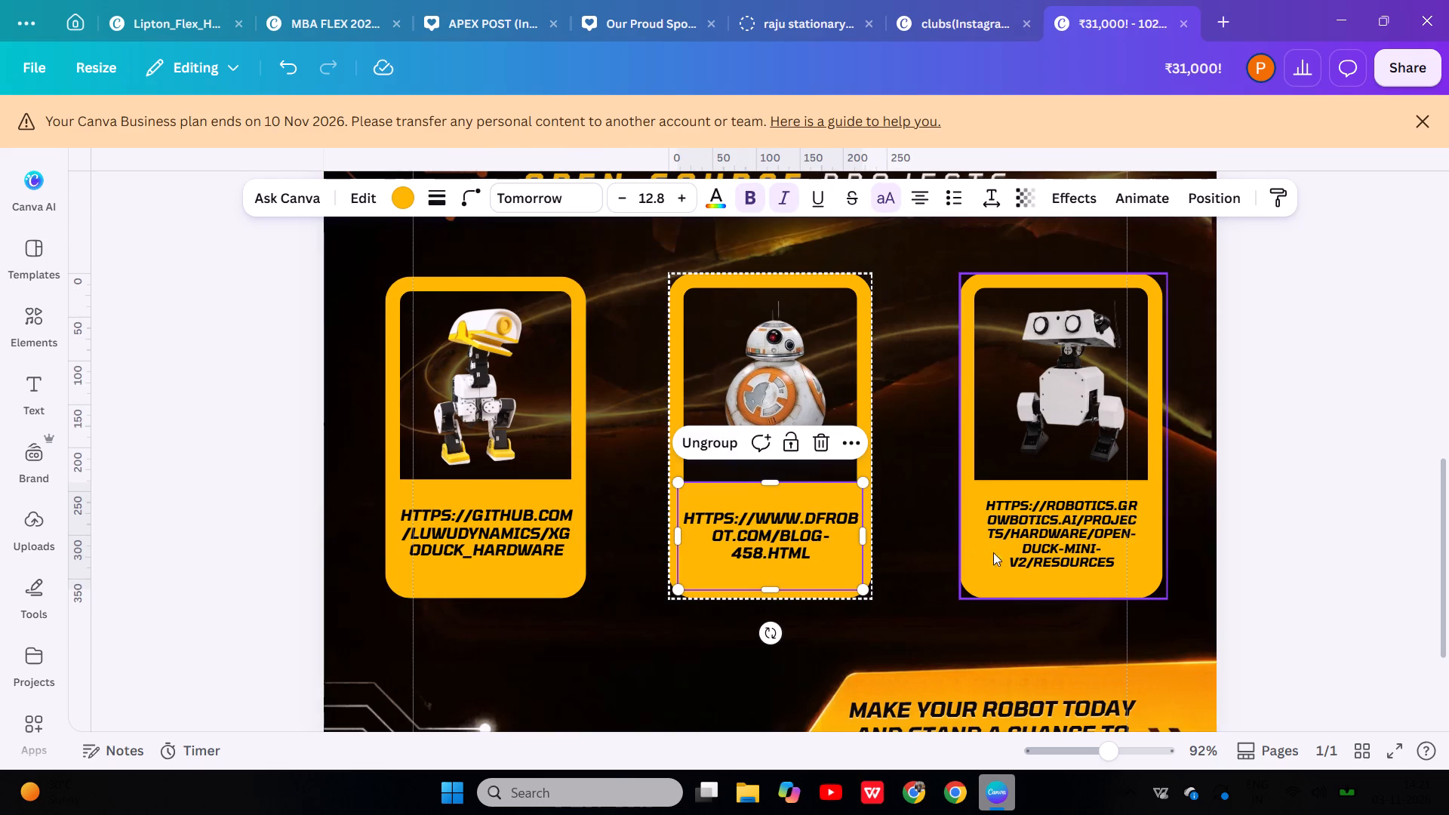
# Enlarge the link caption on the third robot card to font size 12.8 to match the other two.
pyautogui.doubleClick(1124, 515)
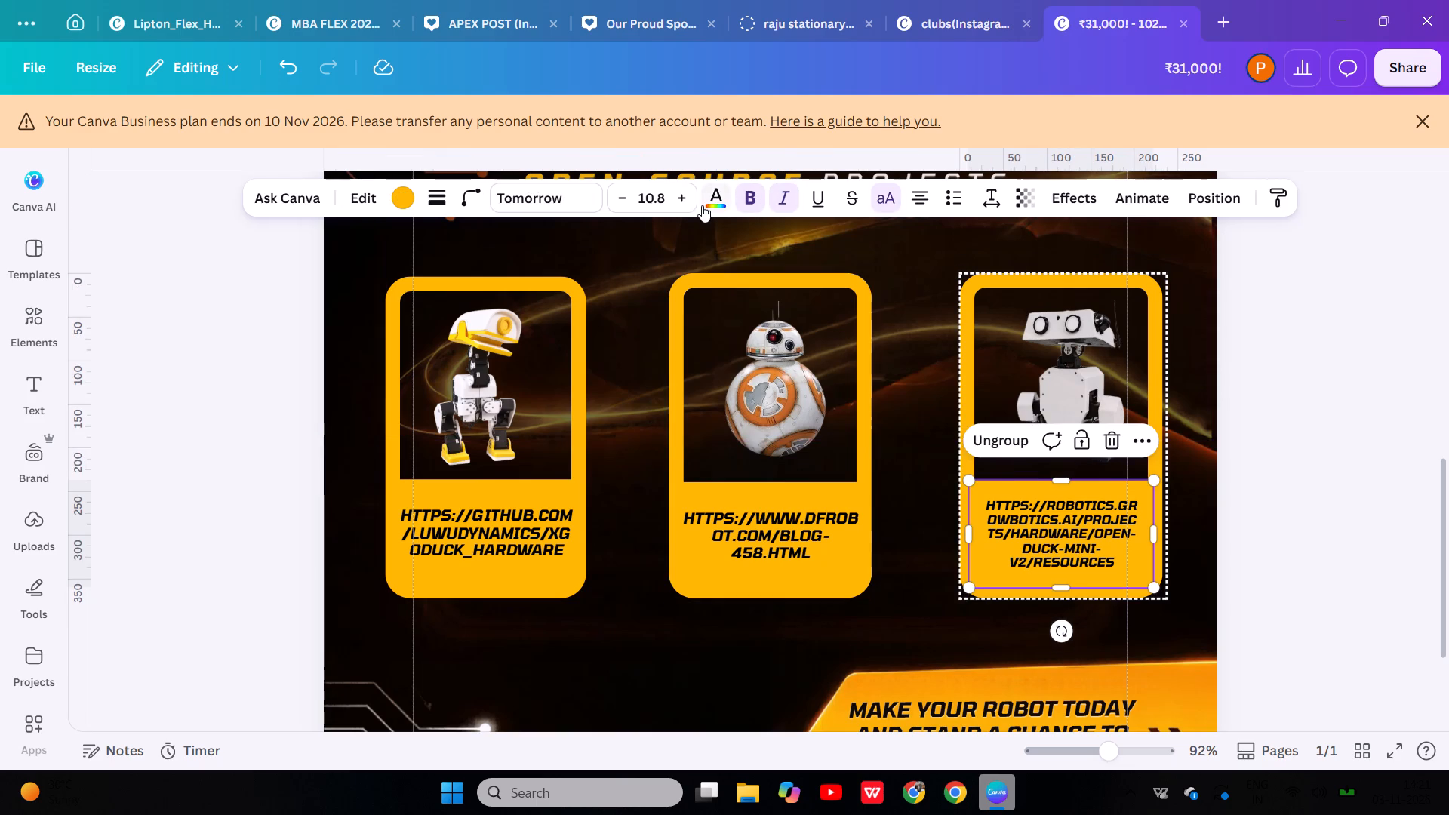
pyautogui.moveTo(702, 205); pyautogui.dragTo(687, 202)
pyautogui.click(687, 202)
pyautogui.click(687, 202)
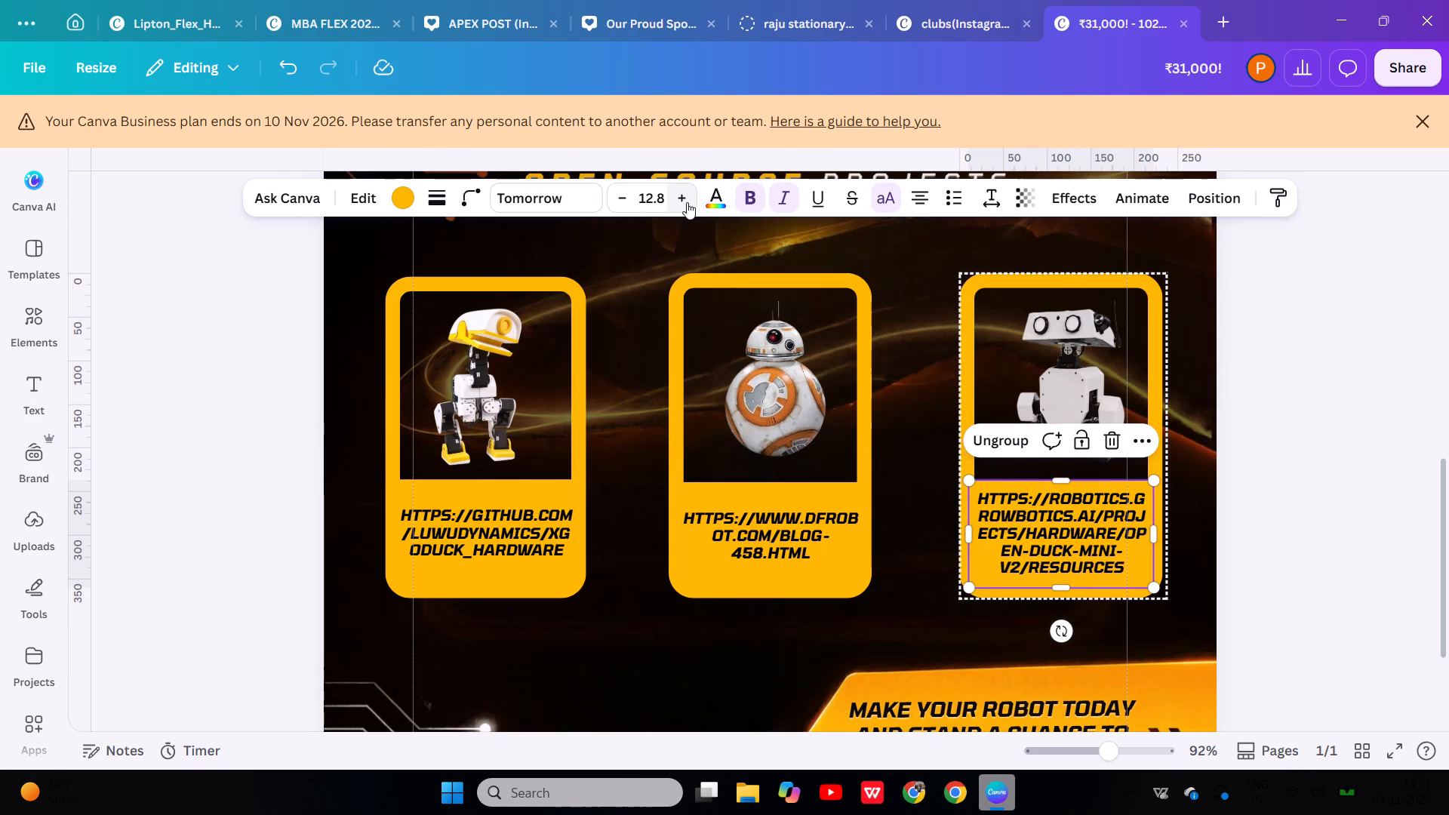
pyautogui.click(1270, 445)
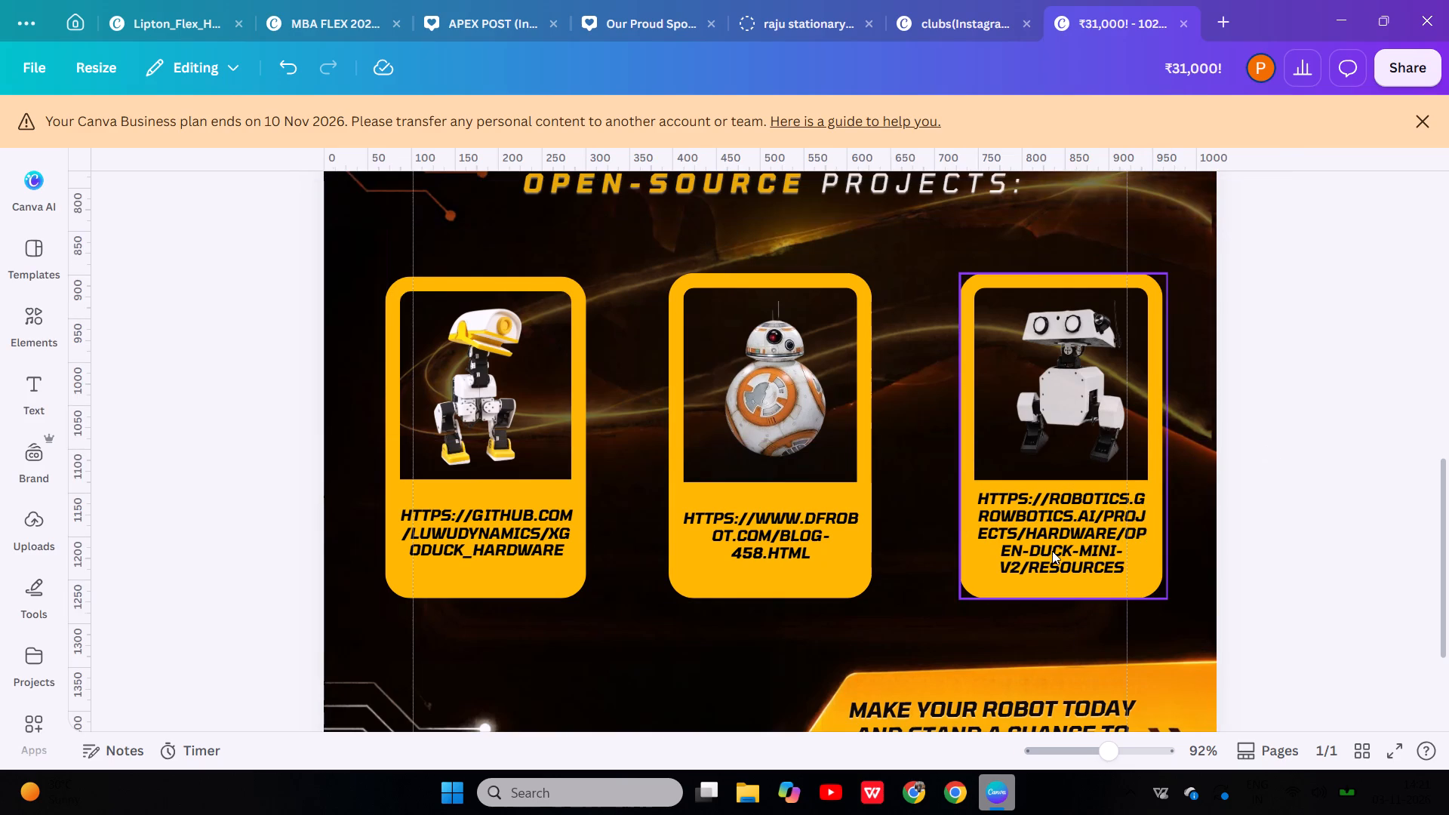
pyautogui.click(1264, 518)
# Review the whole poster, checking the header, headline, robot cards and bottom banner at different magnifications.
pyautogui.scroll(-2, 1264, 518)
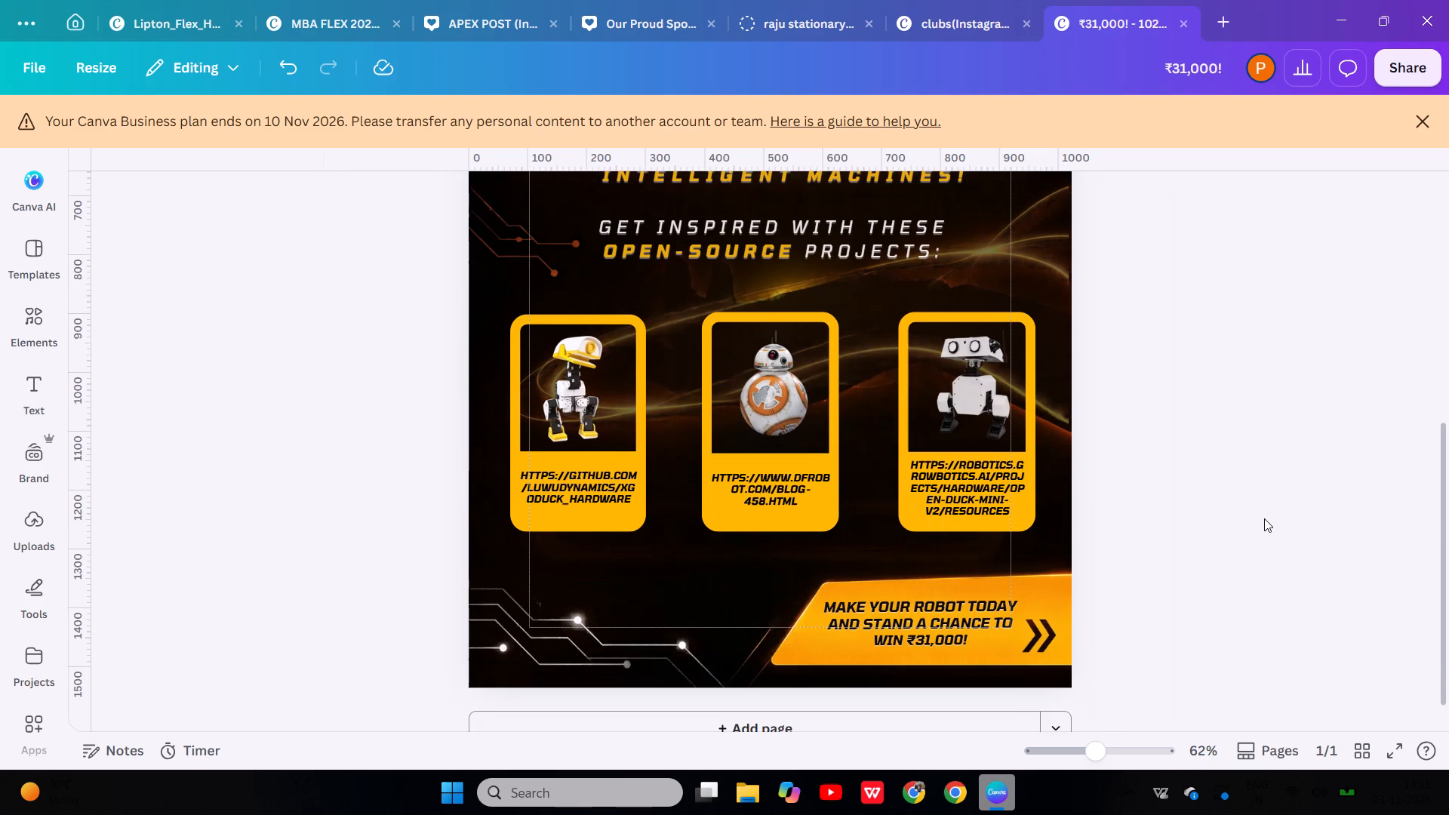
pyautogui.scroll(4, 1264, 518)
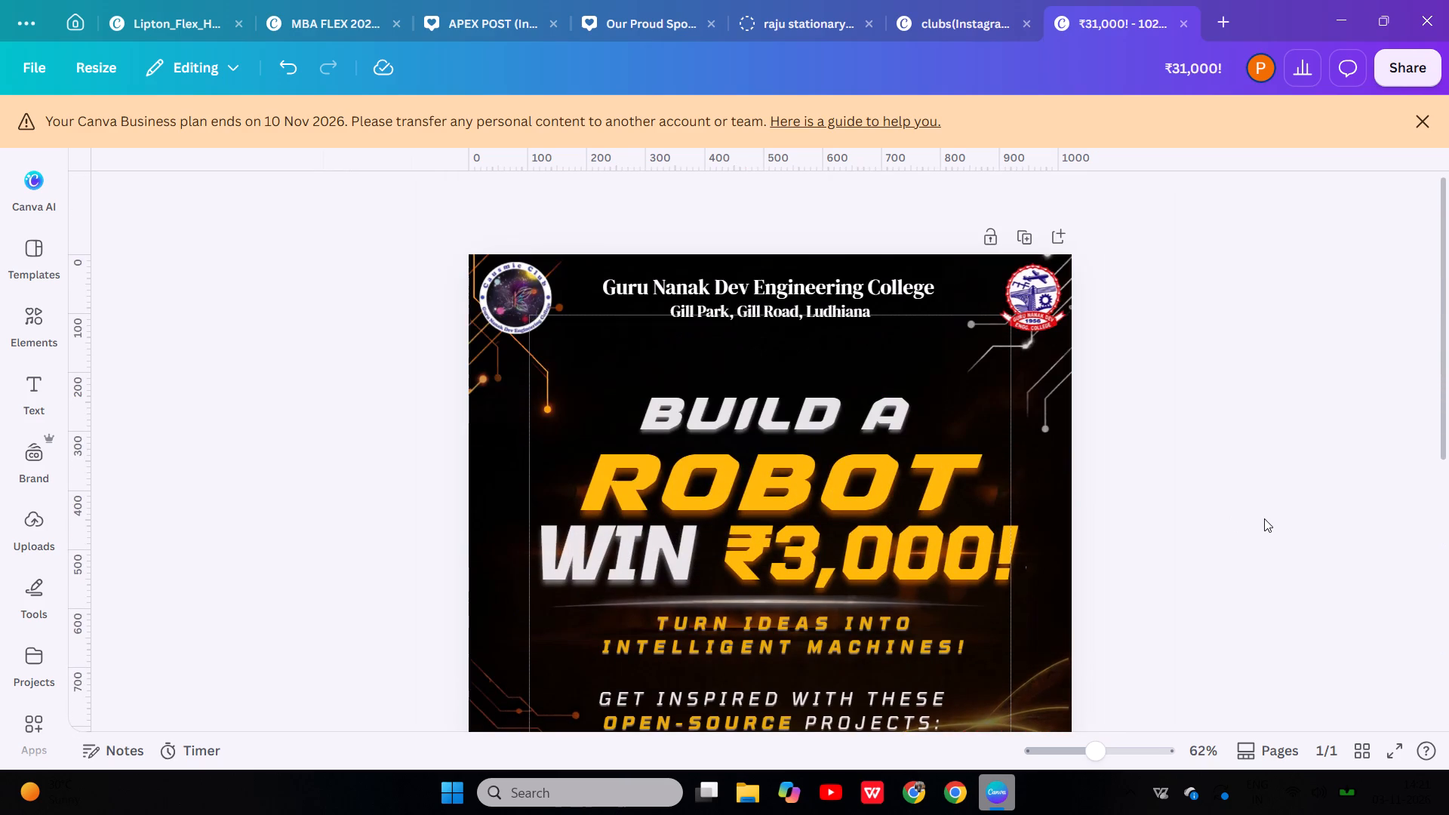
pyautogui.scroll(-5, 1102, 537)
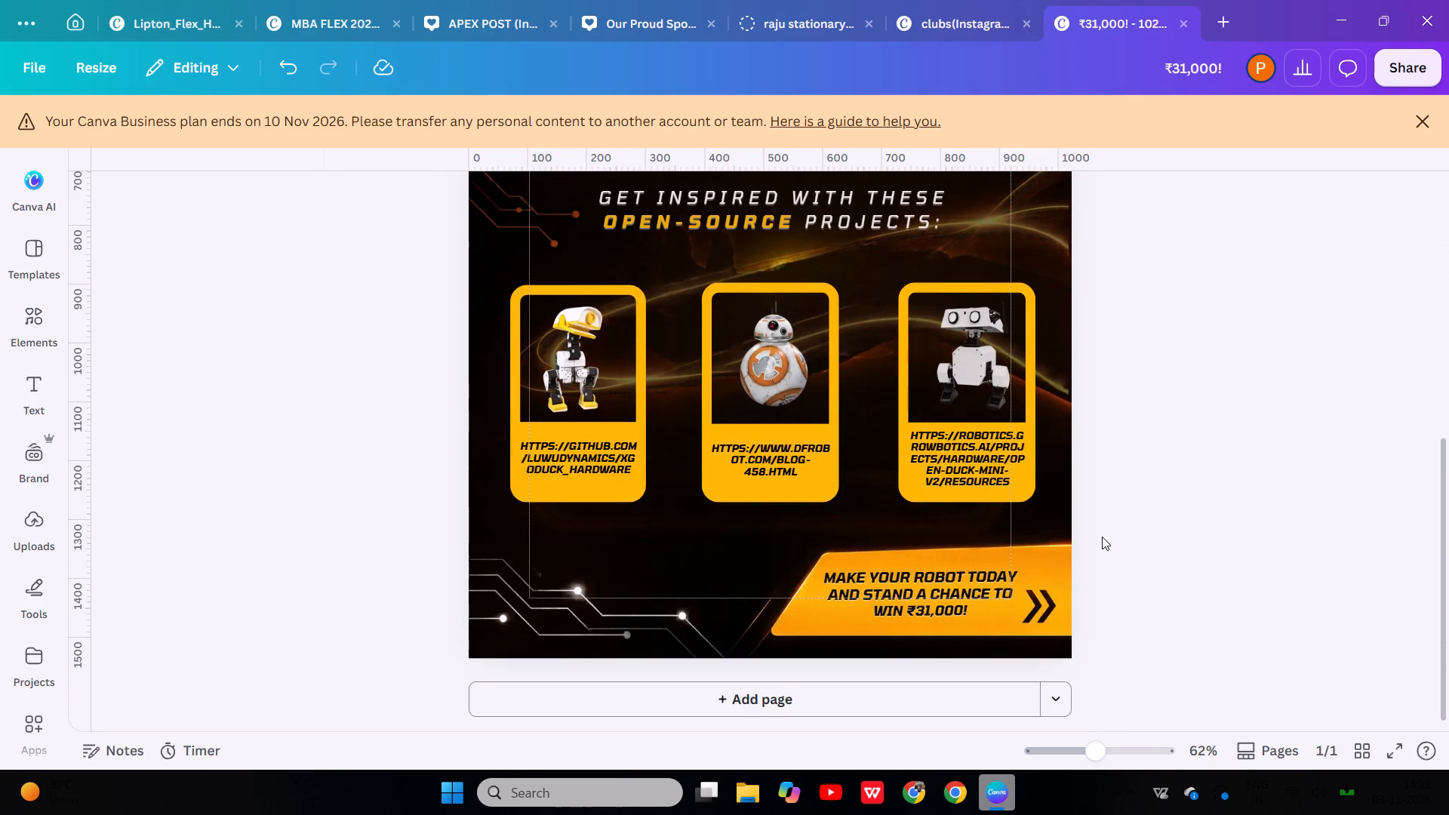
pyautogui.scroll(1, 1102, 537)
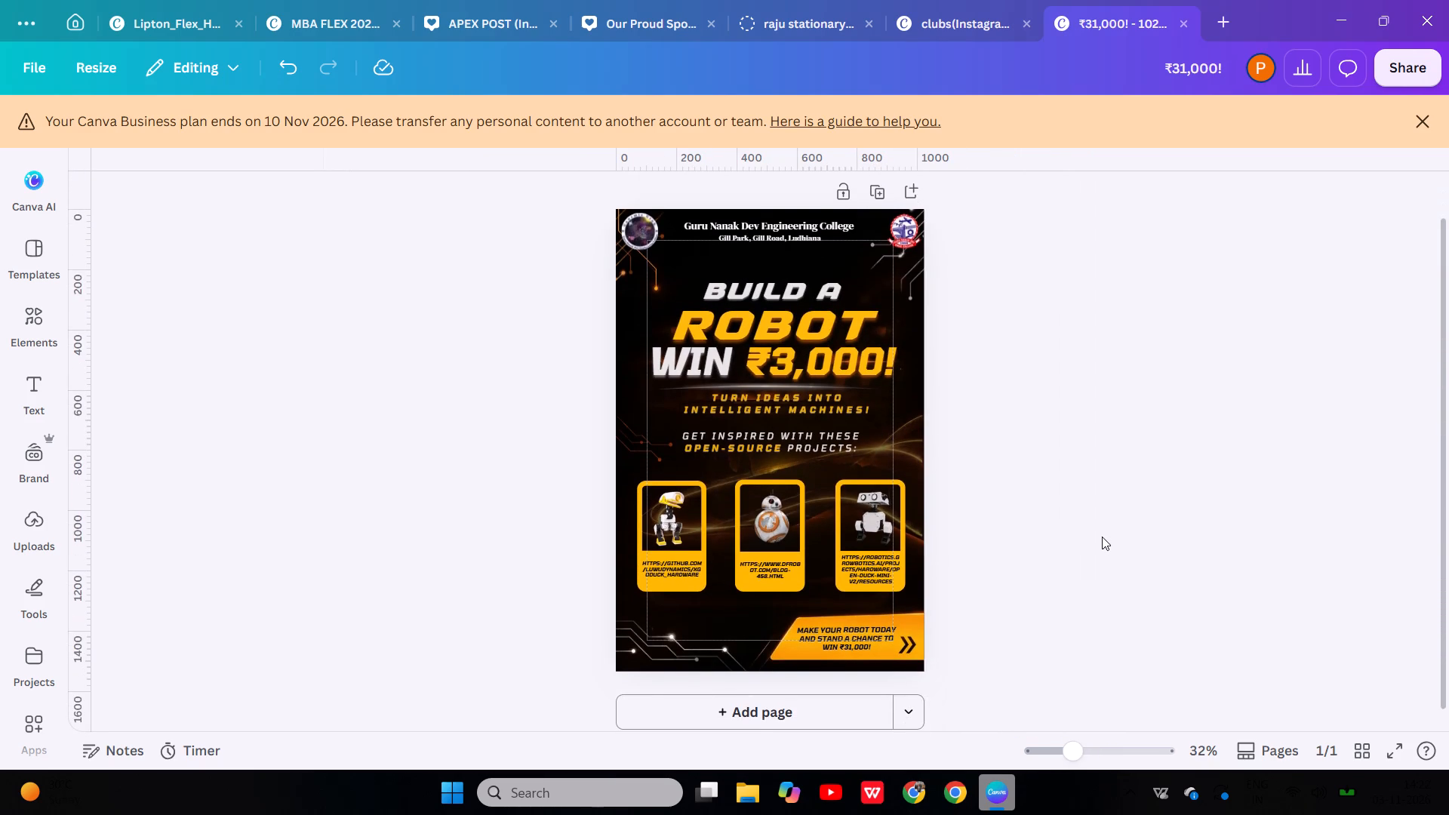
pyautogui.scroll(1, 1102, 537)
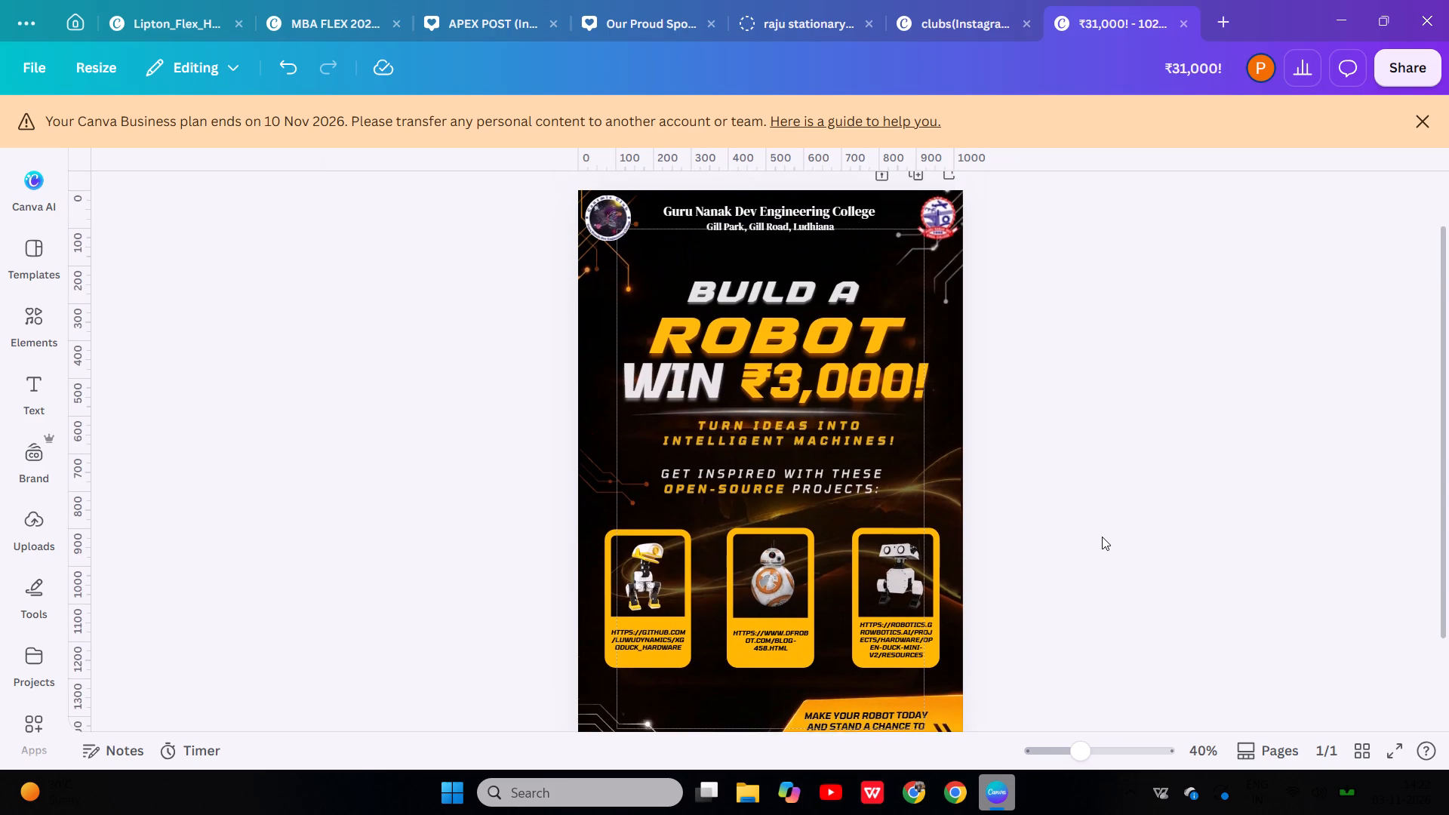
pyautogui.scroll(-1, 1102, 537)
pyautogui.scroll(1, 1102, 537)
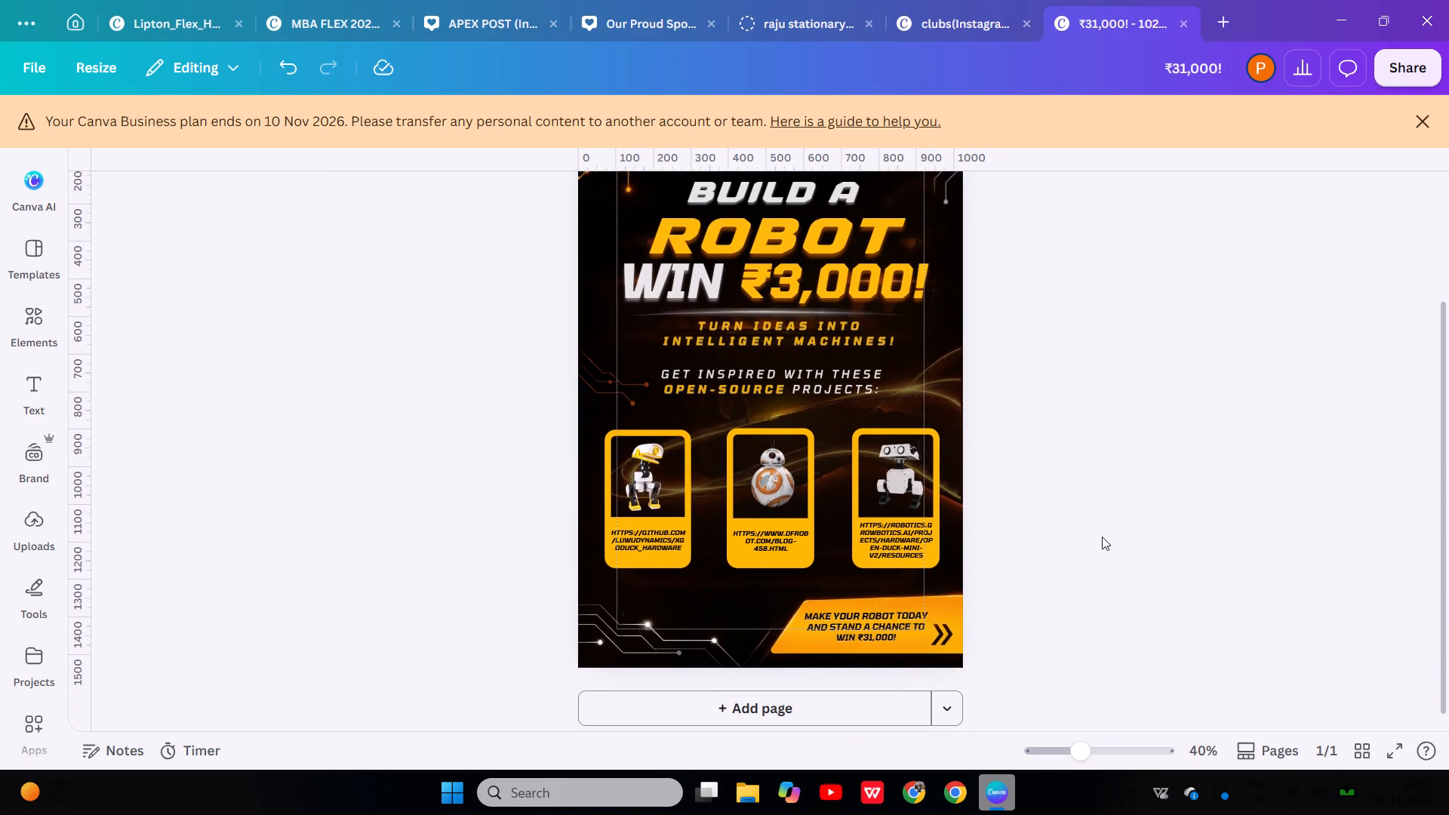
pyautogui.scroll(1, 1102, 537)
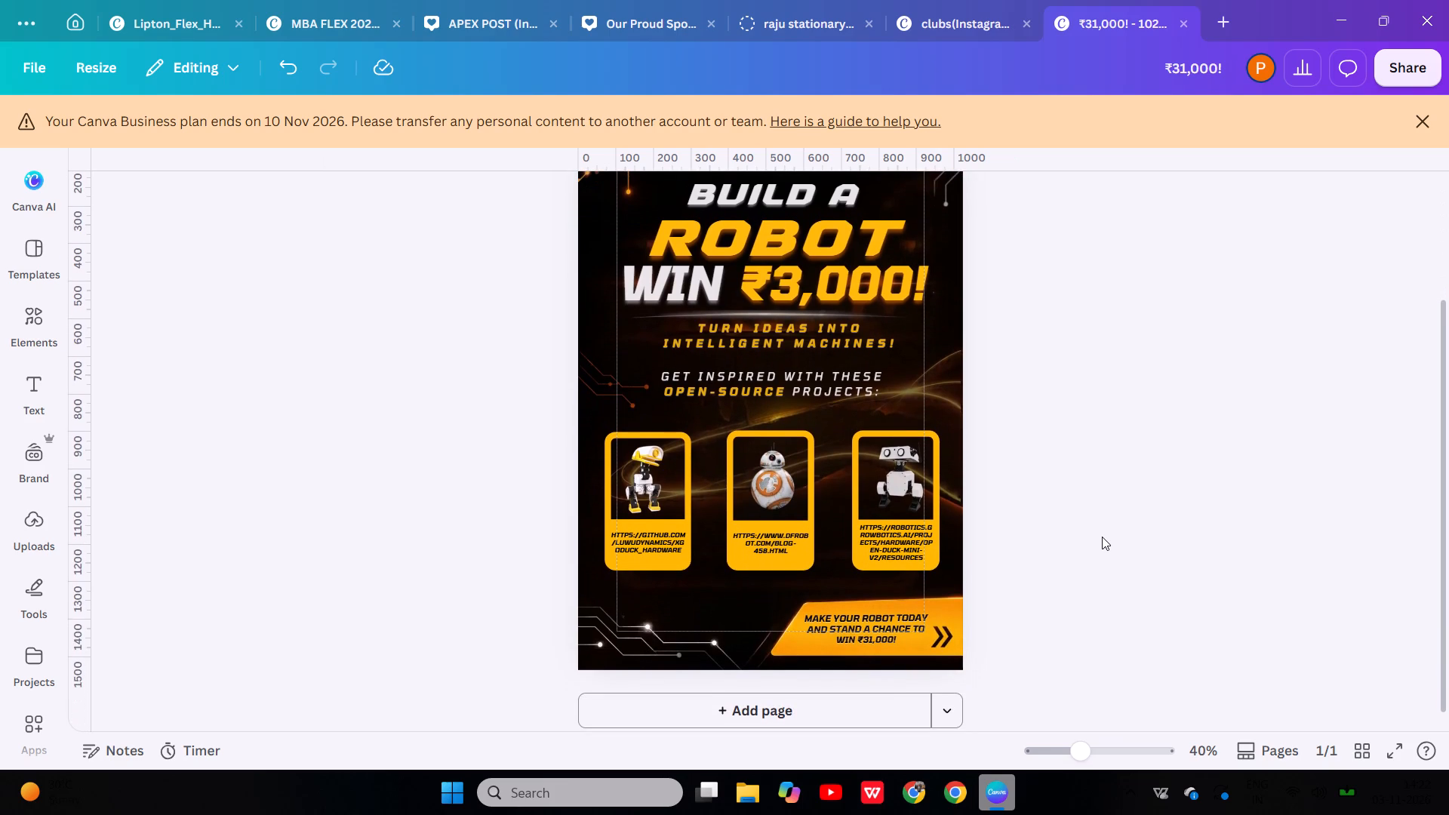
pyautogui.scroll(1, 1102, 537)
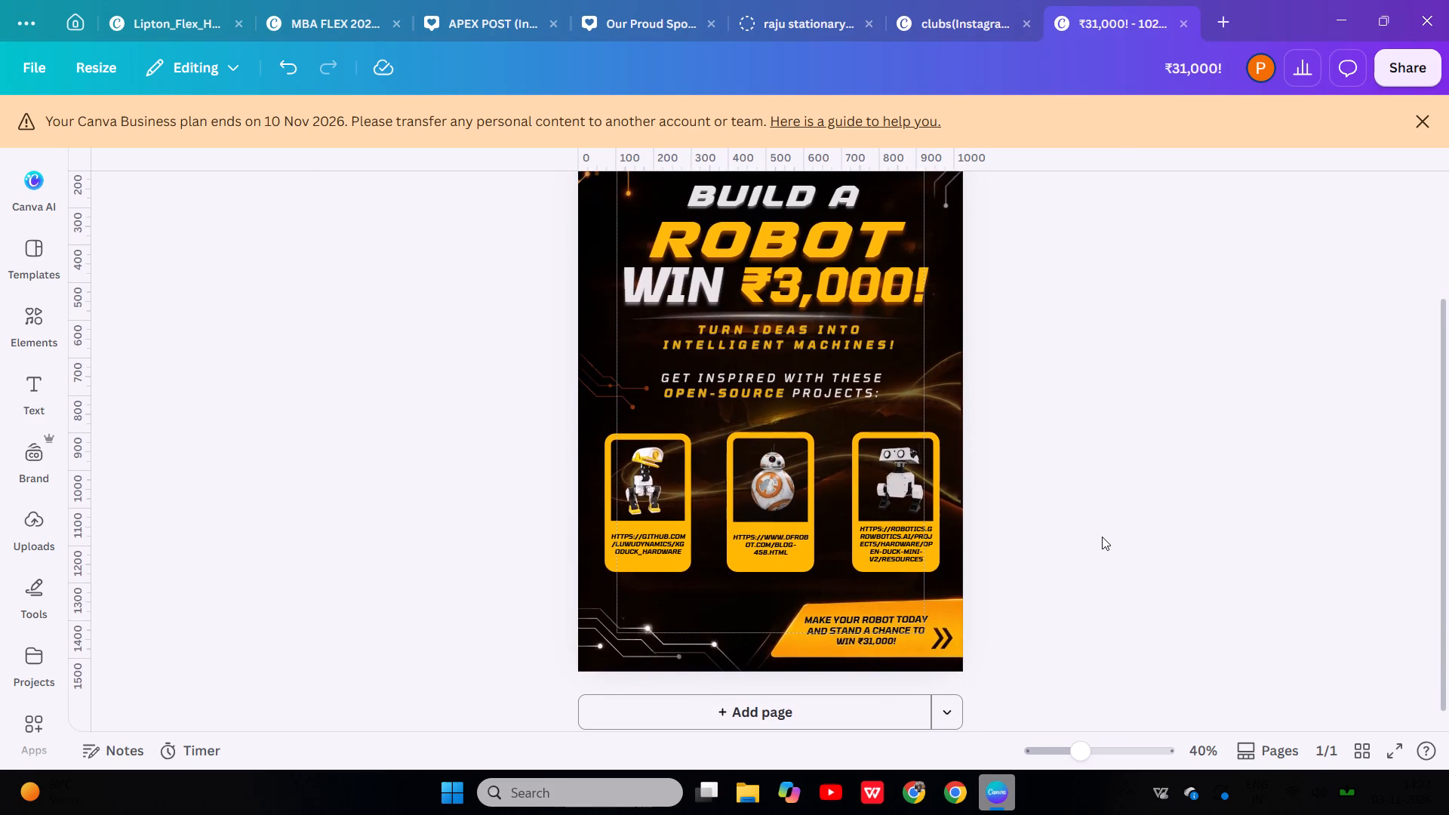
pyautogui.scroll(5, 1102, 537)
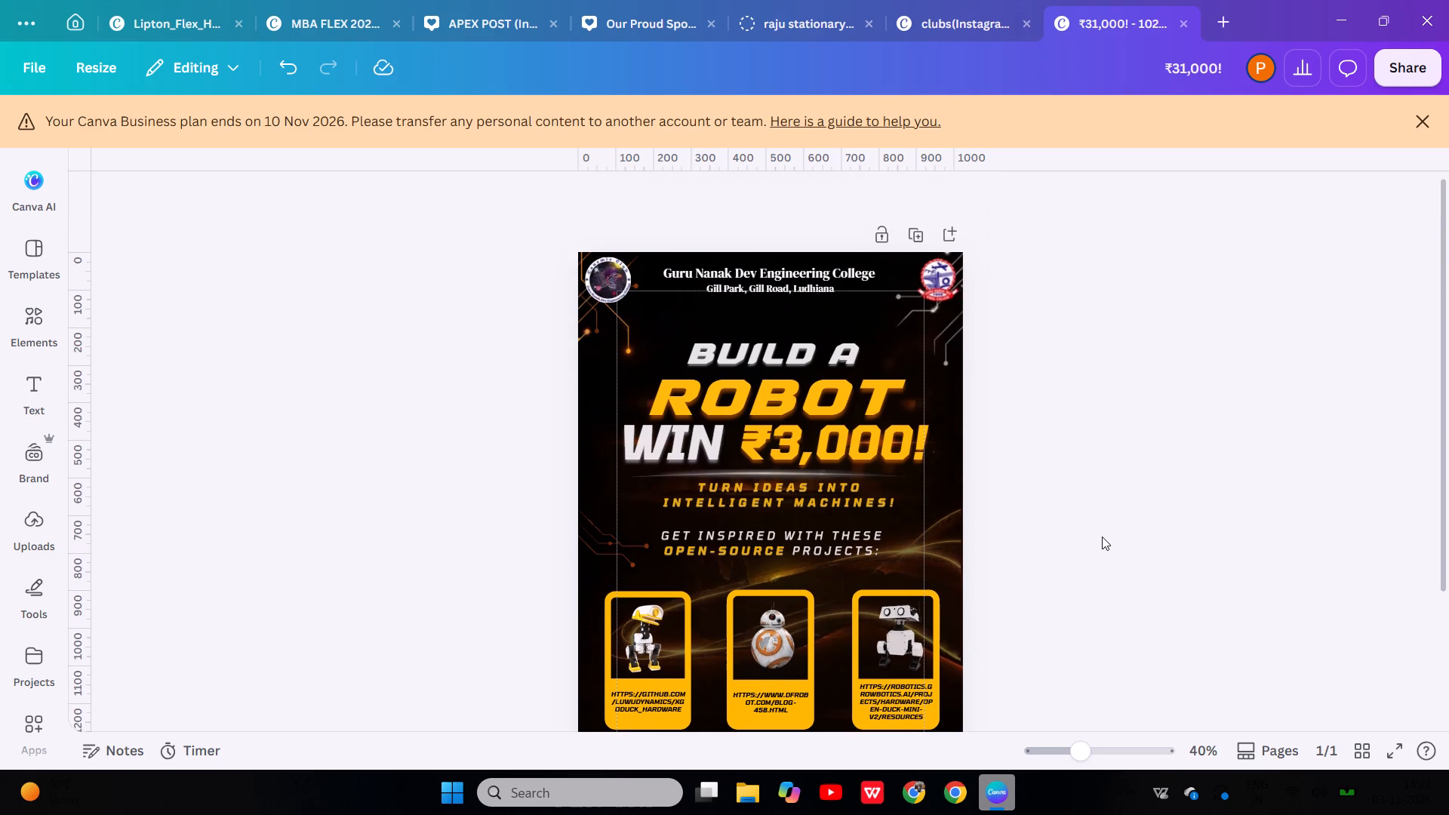
pyautogui.scroll(1, 1102, 537)
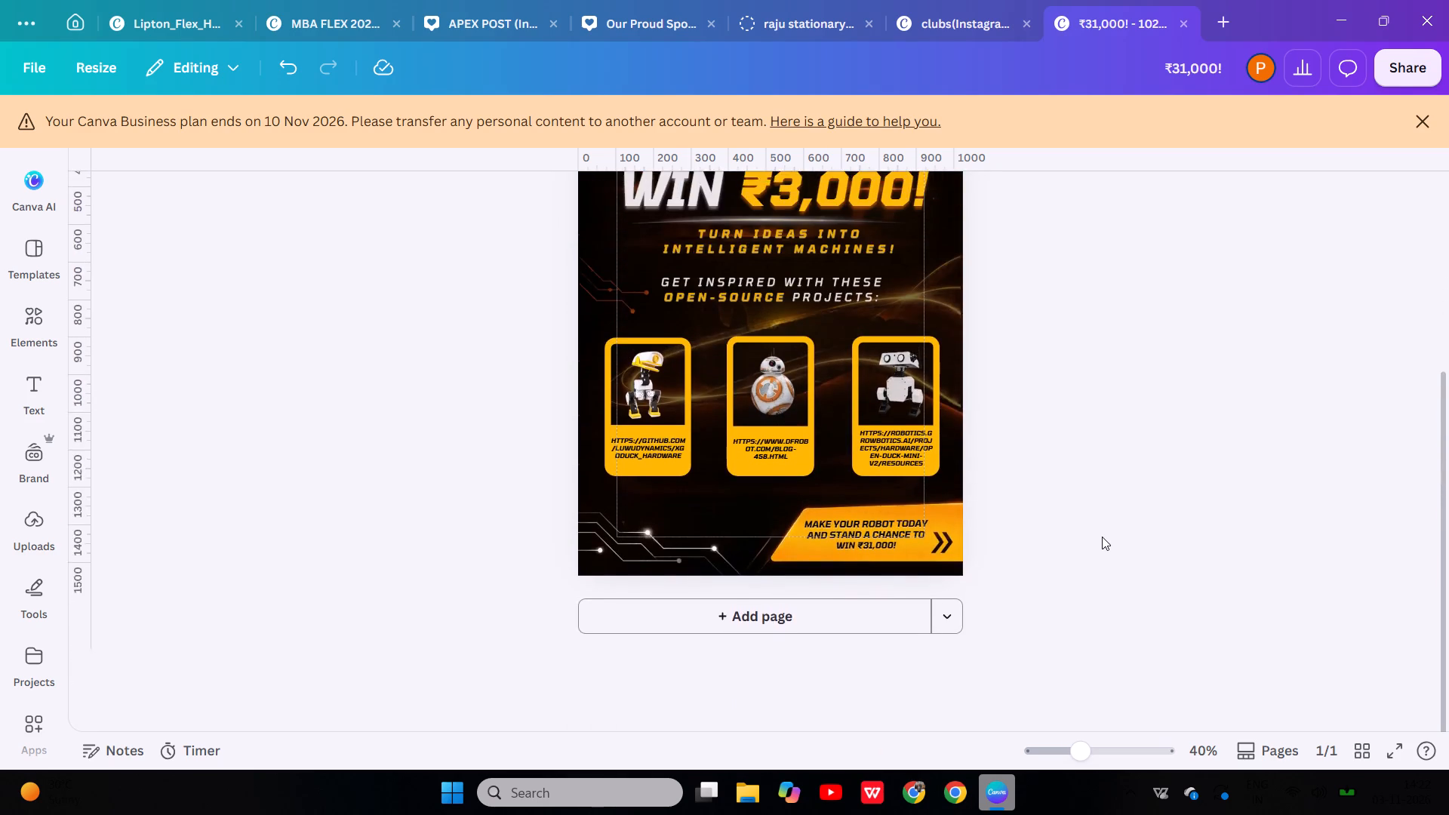
pyautogui.scroll(1, 1102, 537)
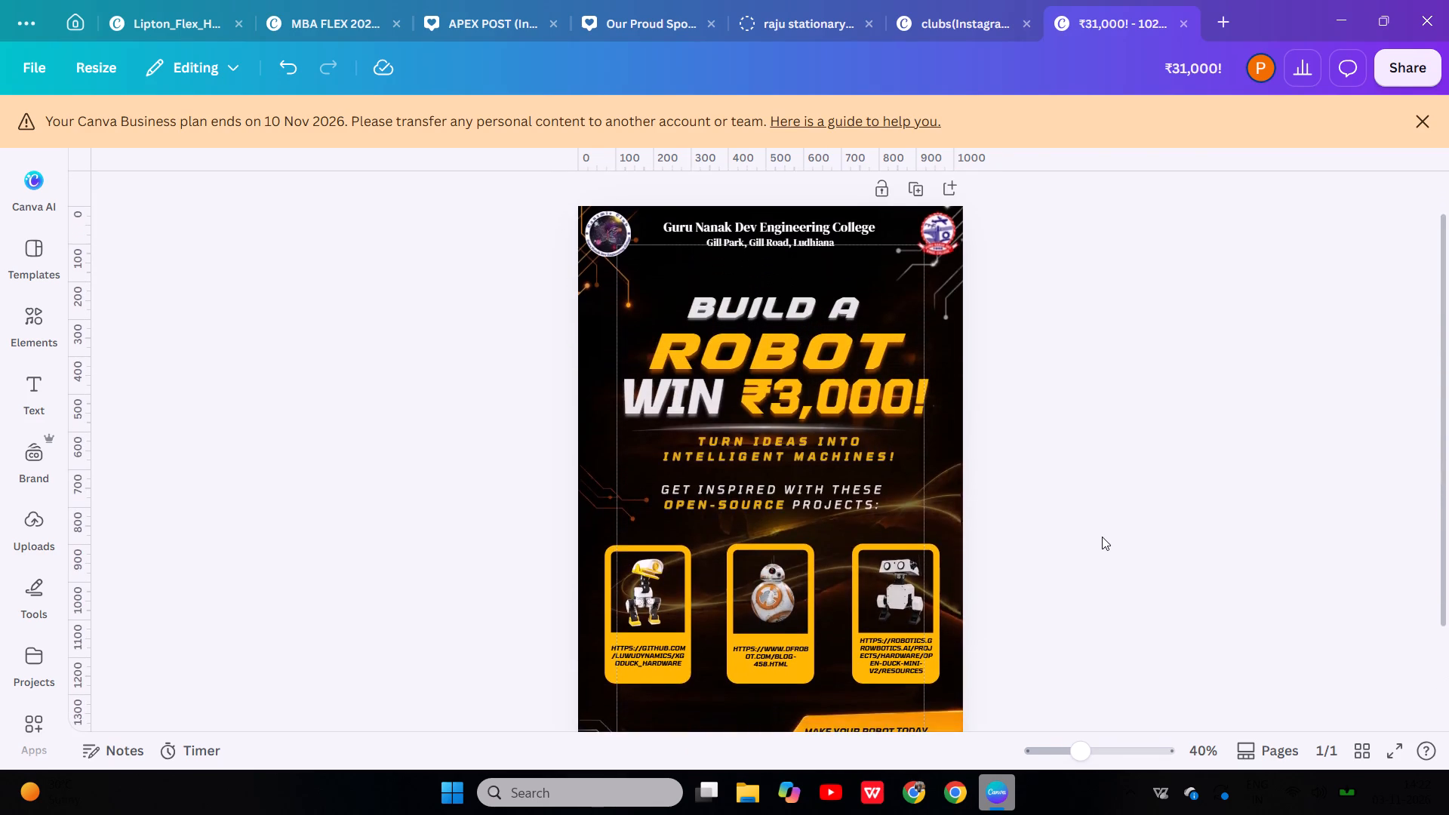
pyautogui.scroll(4, 1102, 537)
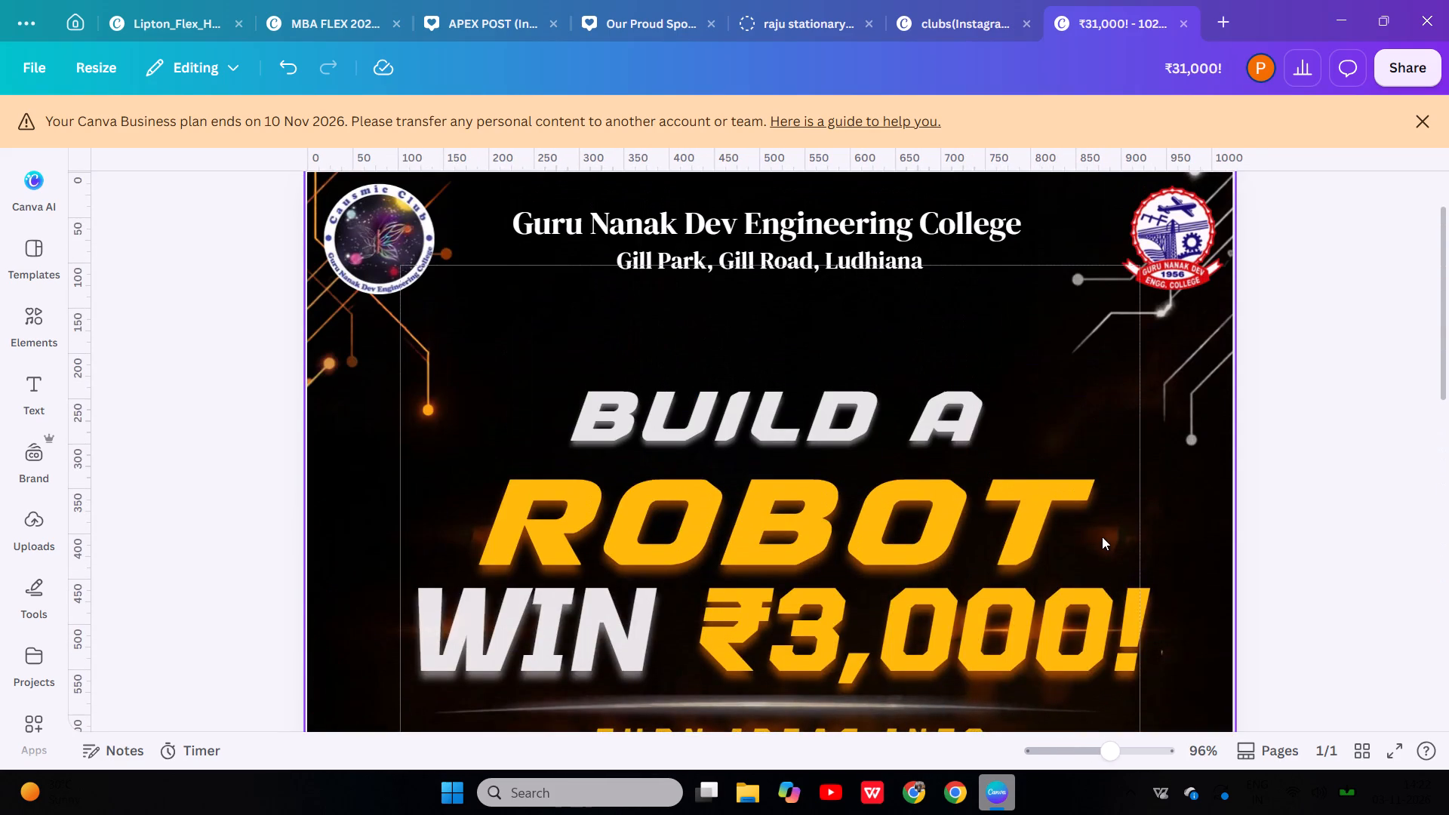
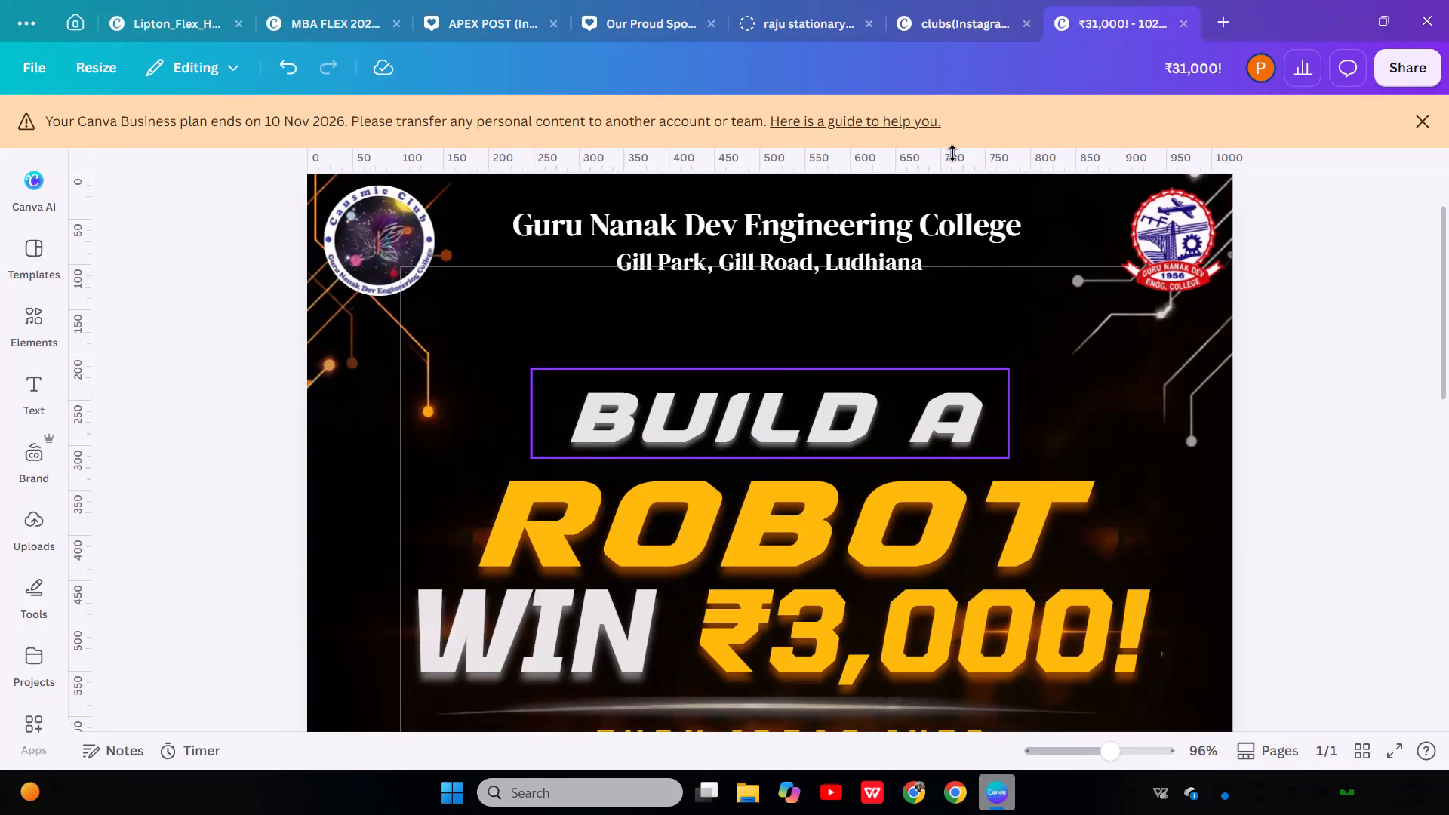
# Switch to the raju stationary design and look over the bill memo on its first page.
pyautogui.click(780, 17)
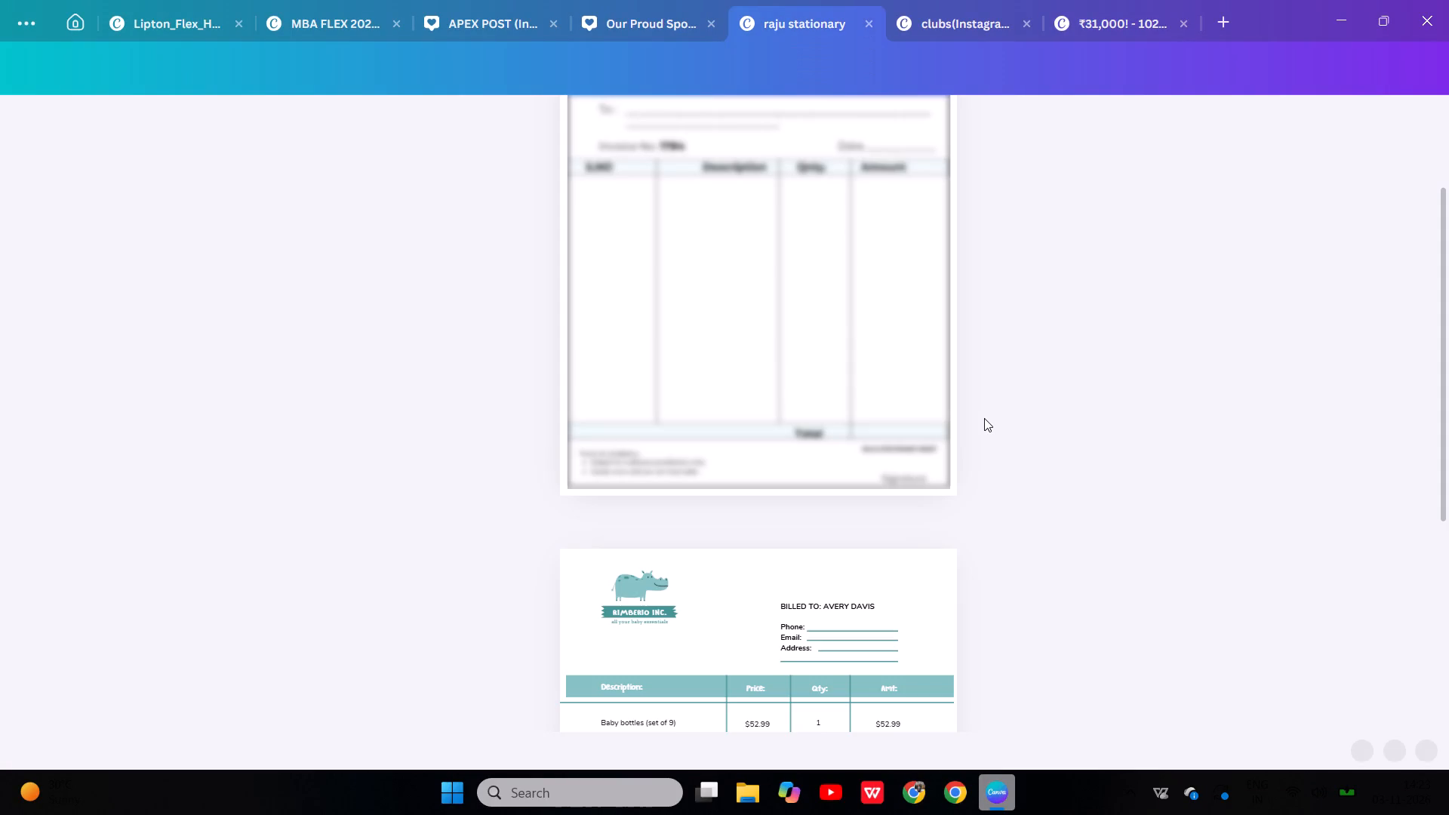
pyautogui.scroll(1, 984, 418)
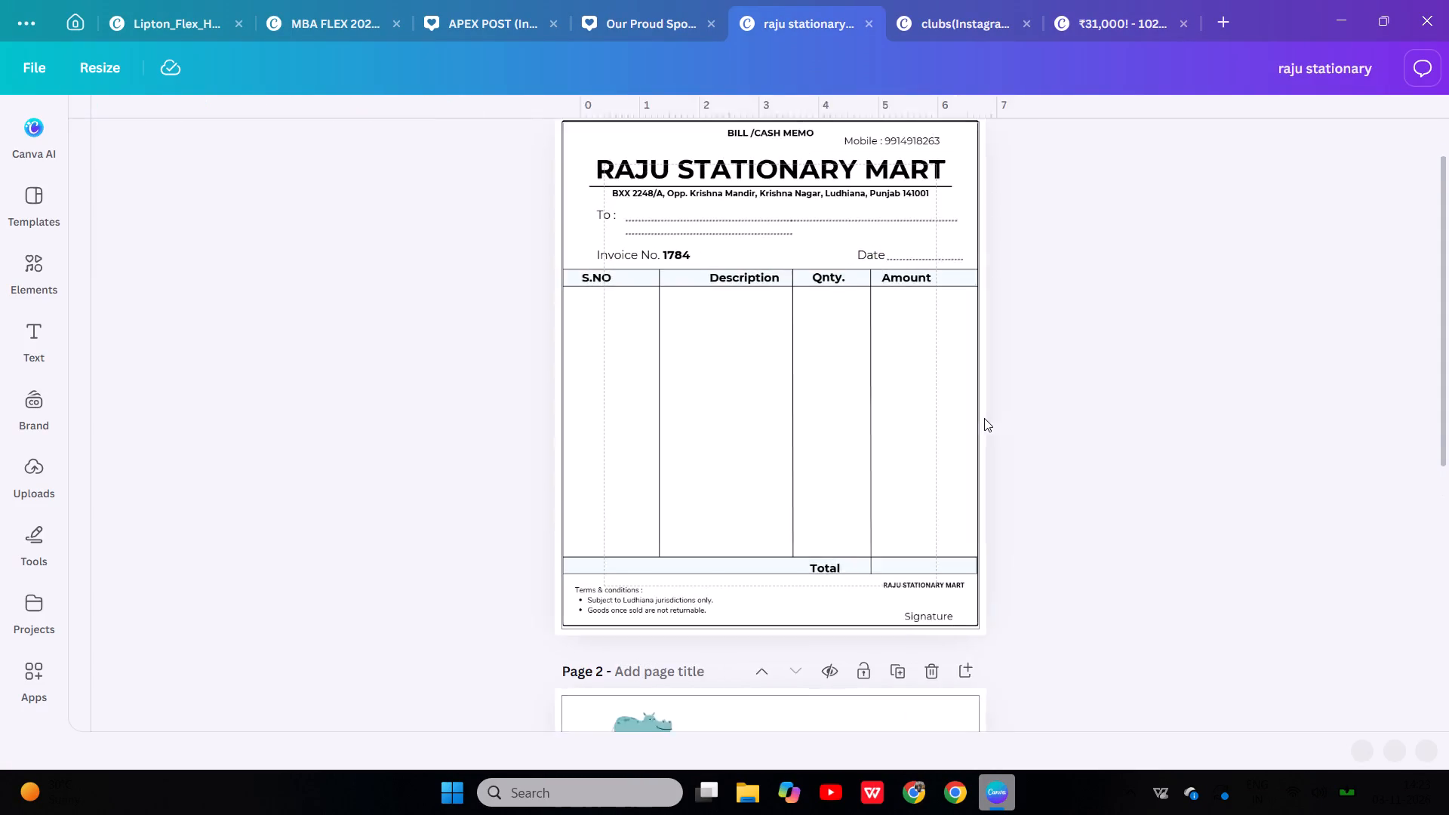
pyautogui.scroll(1, 984, 418)
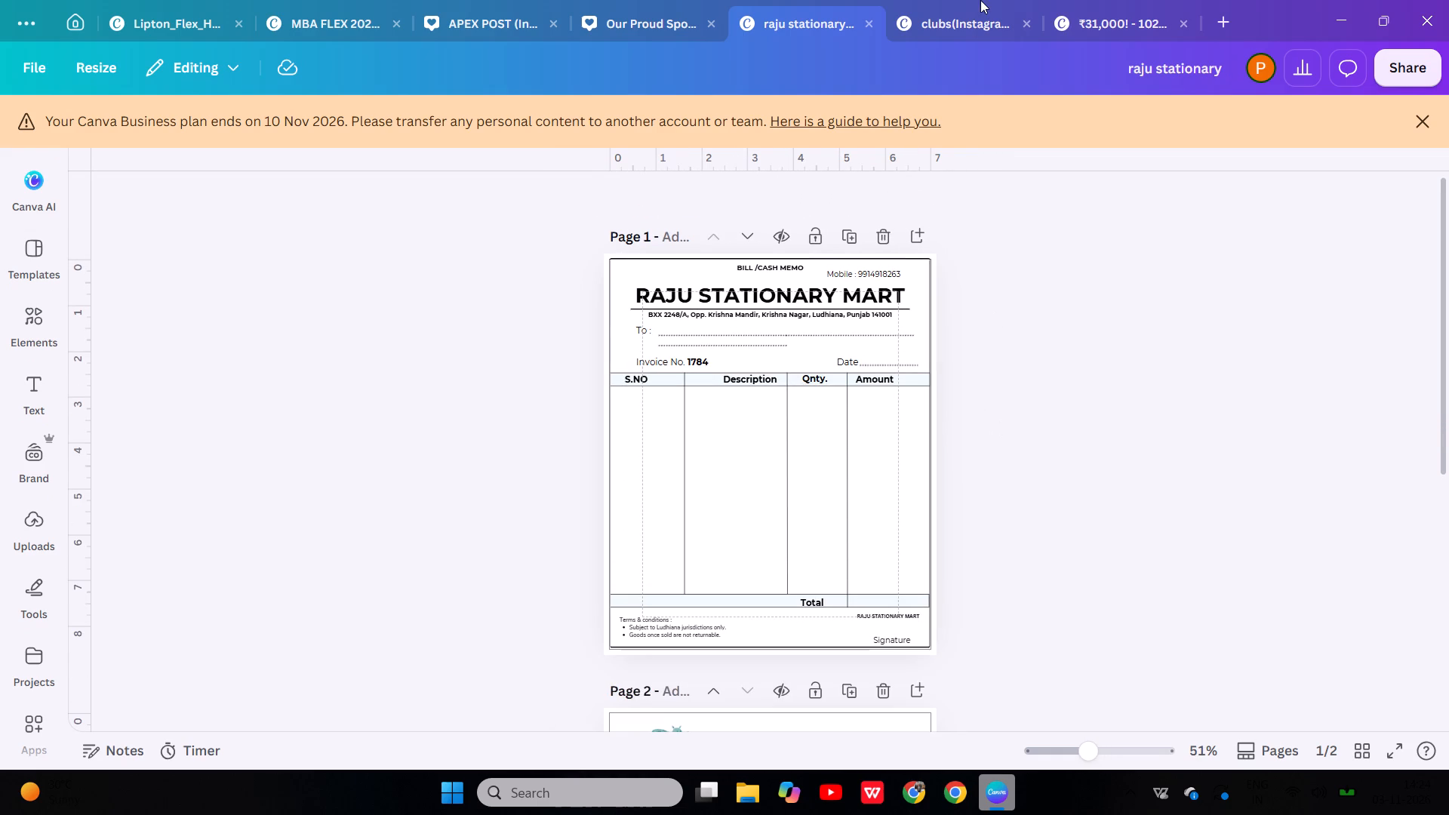
# Switch to the clubs Instagram design and restore the window to full-screen size.
pyautogui.moveTo(1070, 2); pyautogui.dragTo(1081, 13)
pyautogui.click(1081, 13)
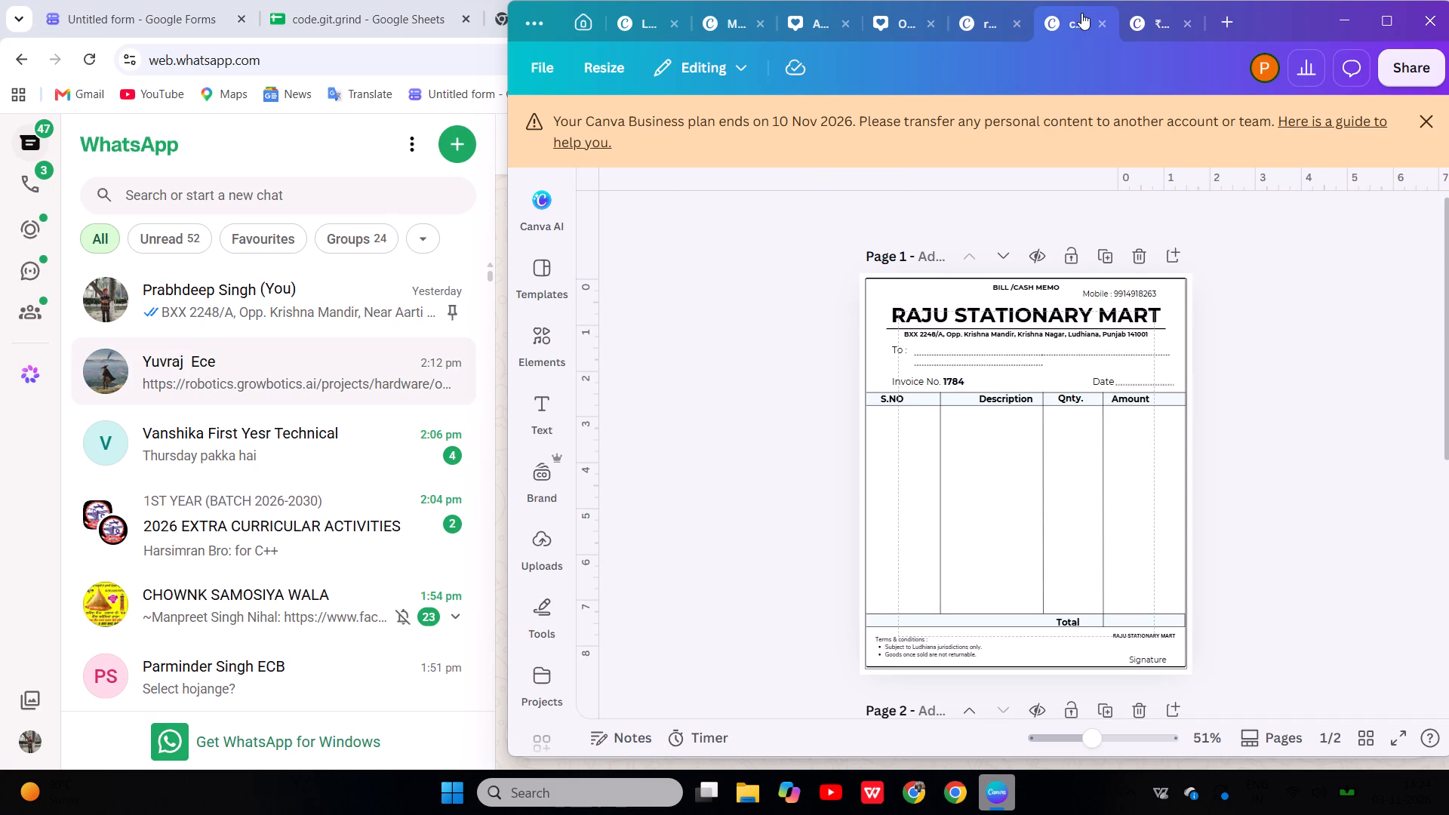
pyautogui.click(1392, 15)
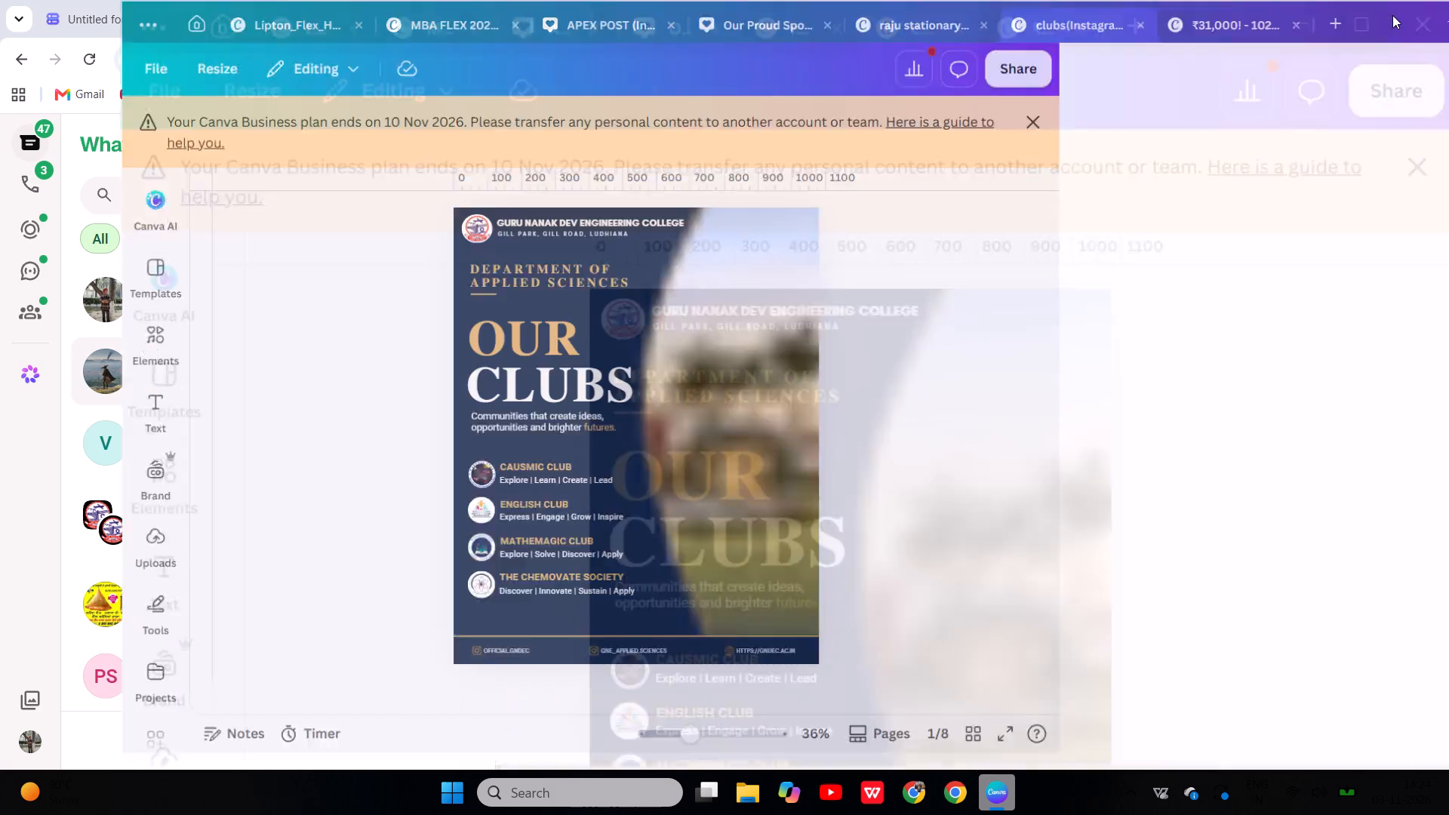
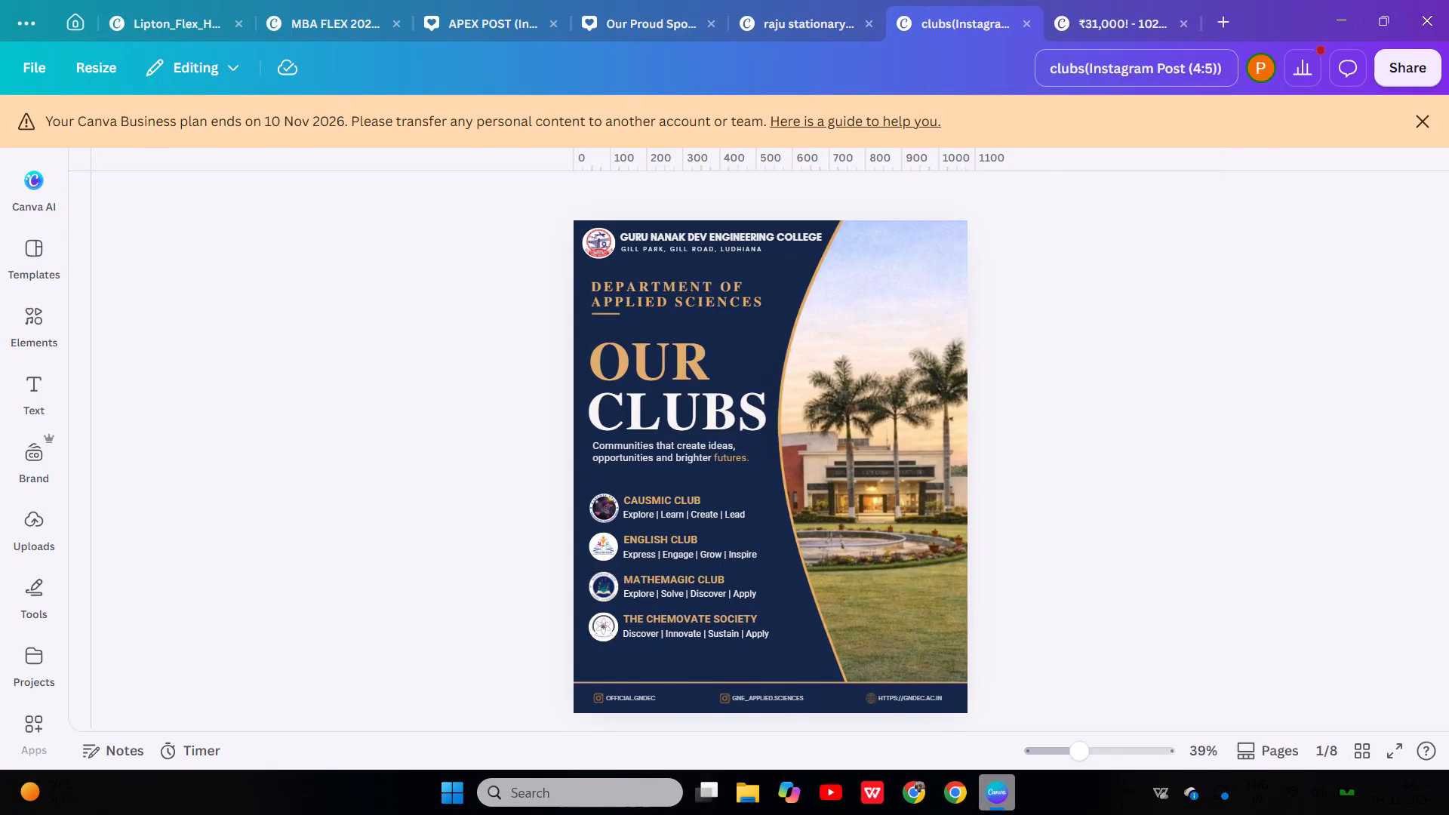
# Switch from the clubs post back to the "₹31,000!" design containing the Build a Robot poster.
pyautogui.click(1104, 11)
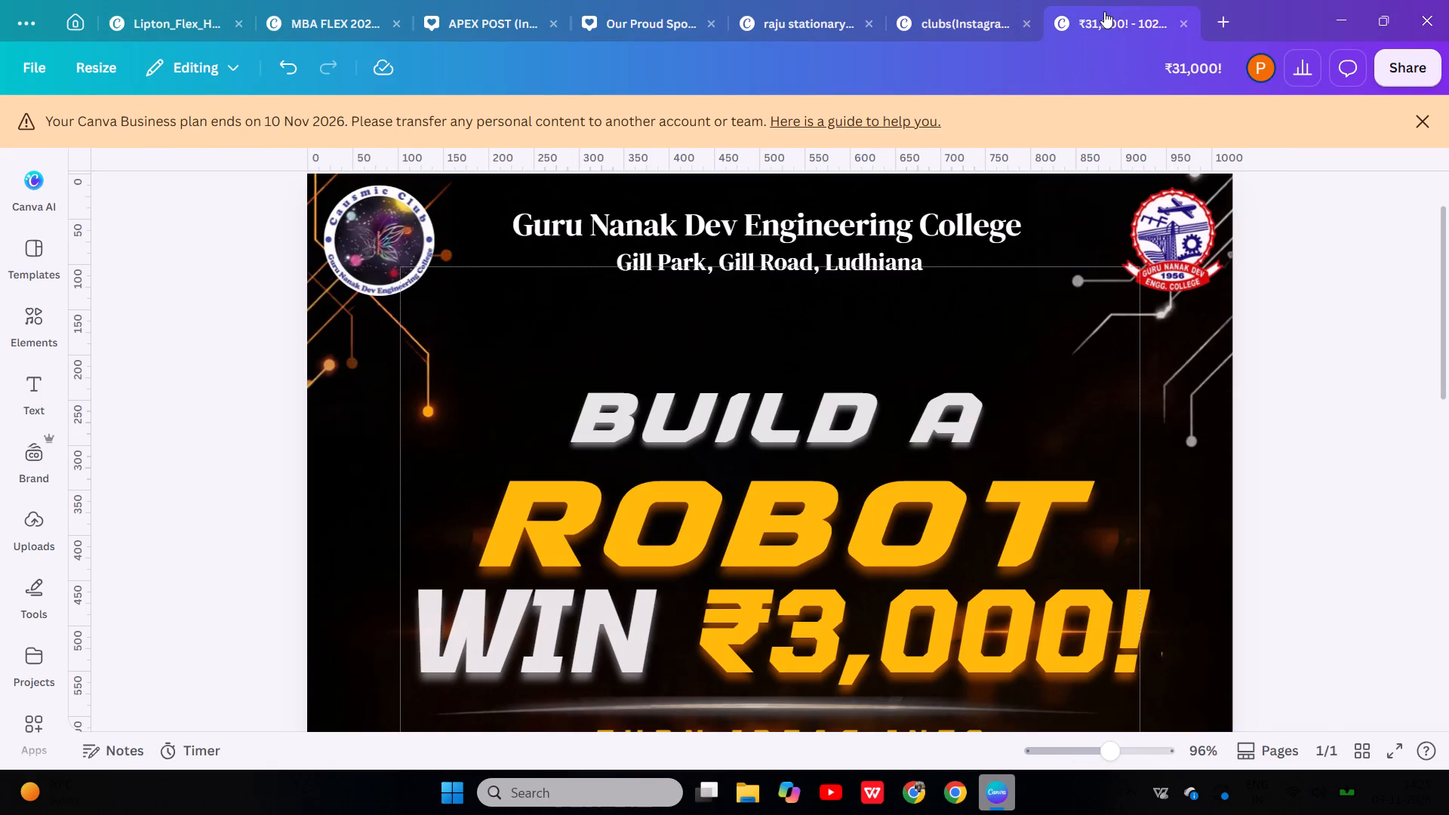